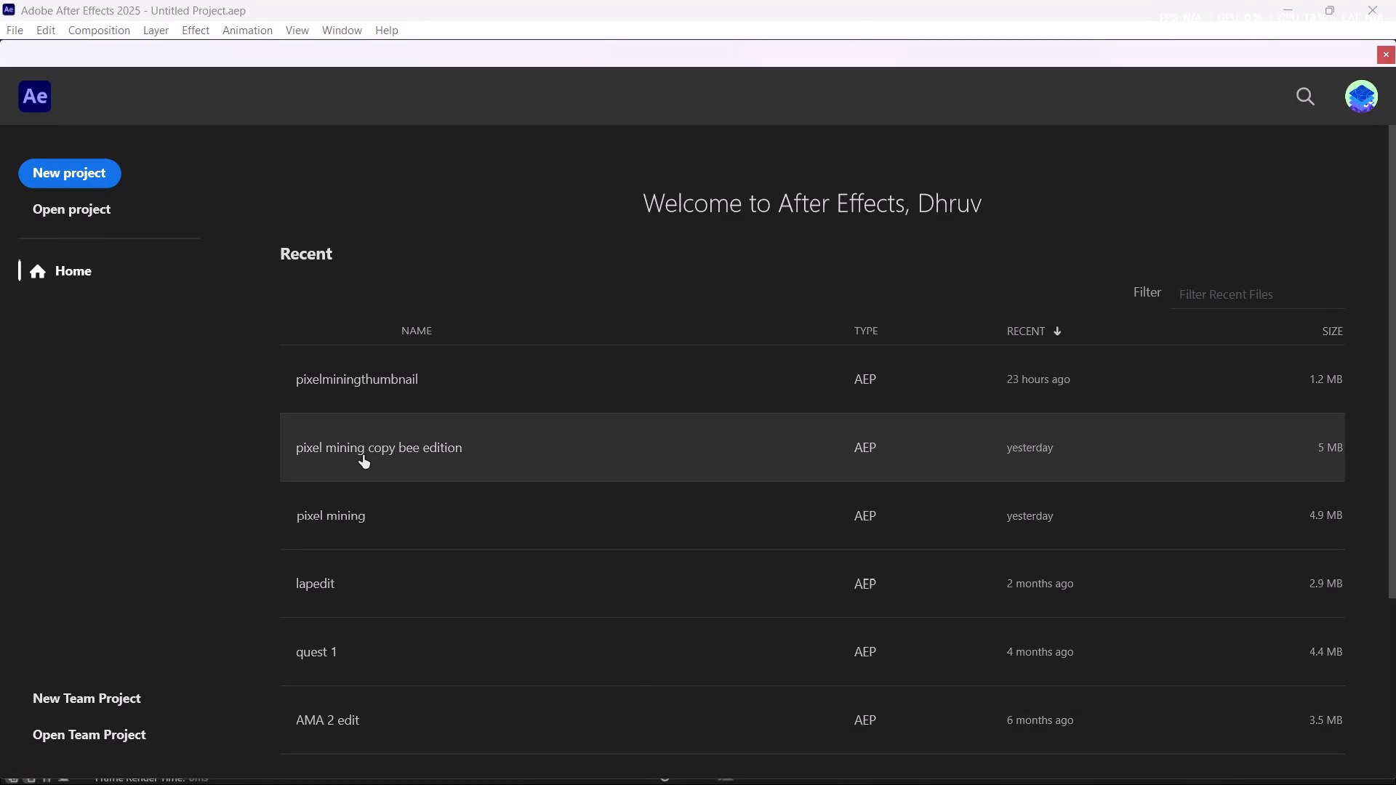
Open the recent project "pixel mining".
left_click(349, 520)
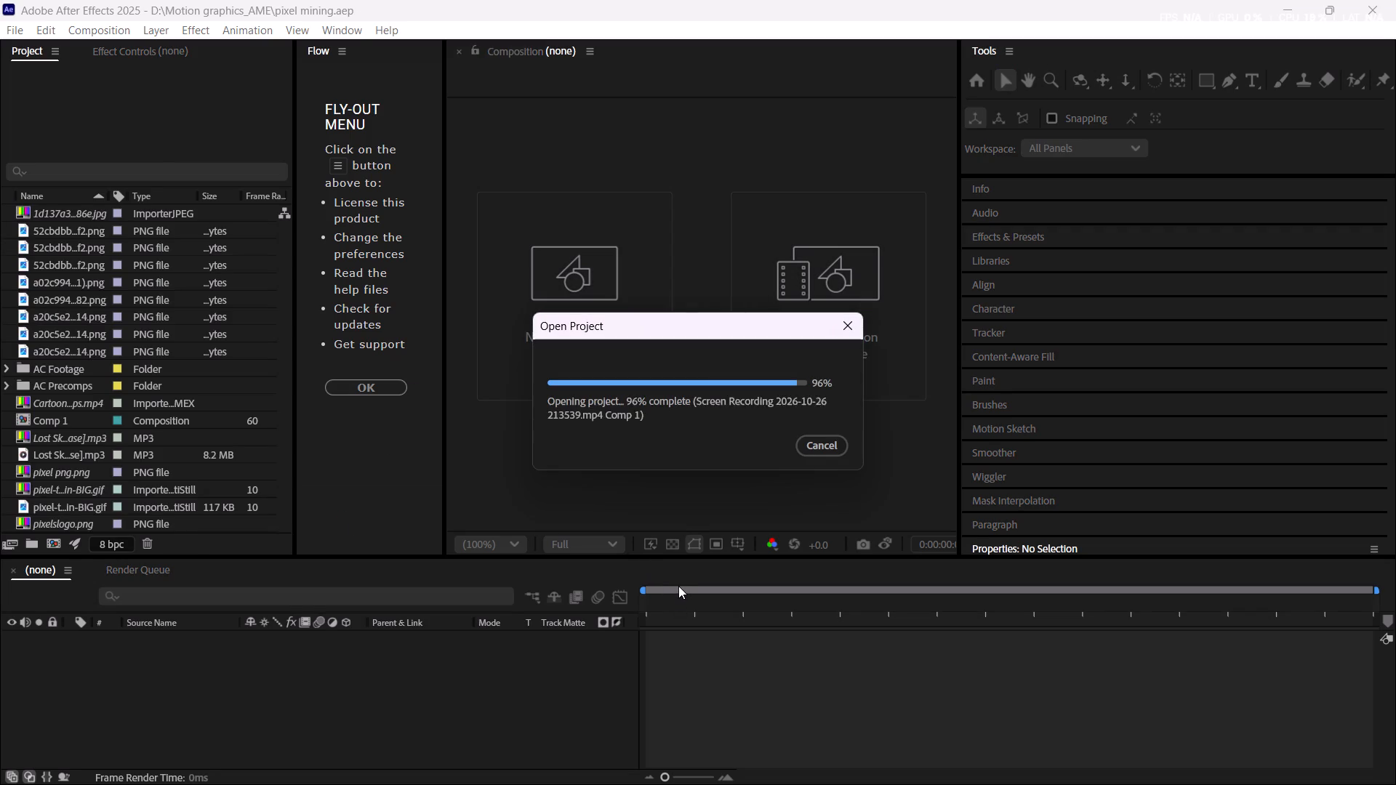
left_click_drag(685, 602, 634, 611)
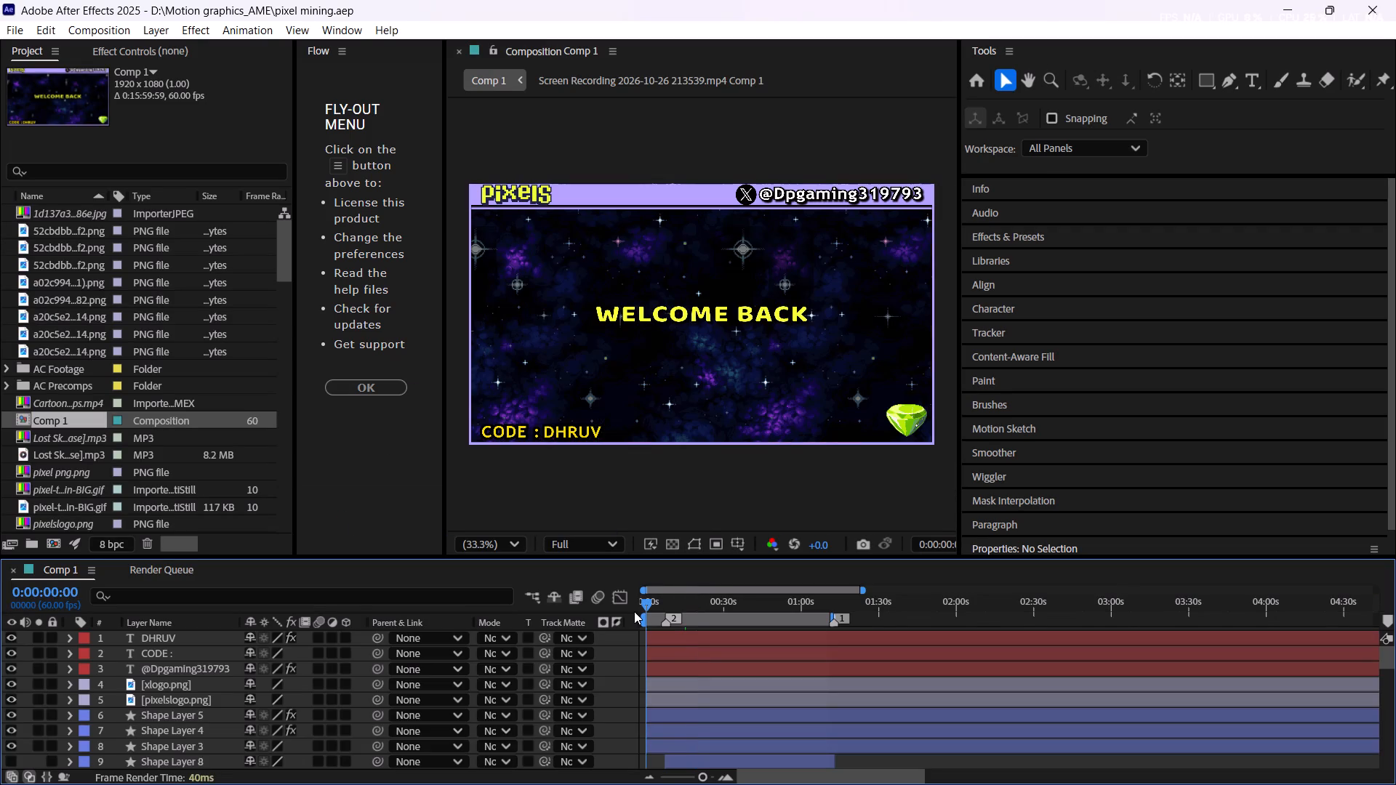
On the profit summary screen at about 0:01:06, change the ENERGY COST value to 5000.
left_click_drag(634, 611, 652, 623)
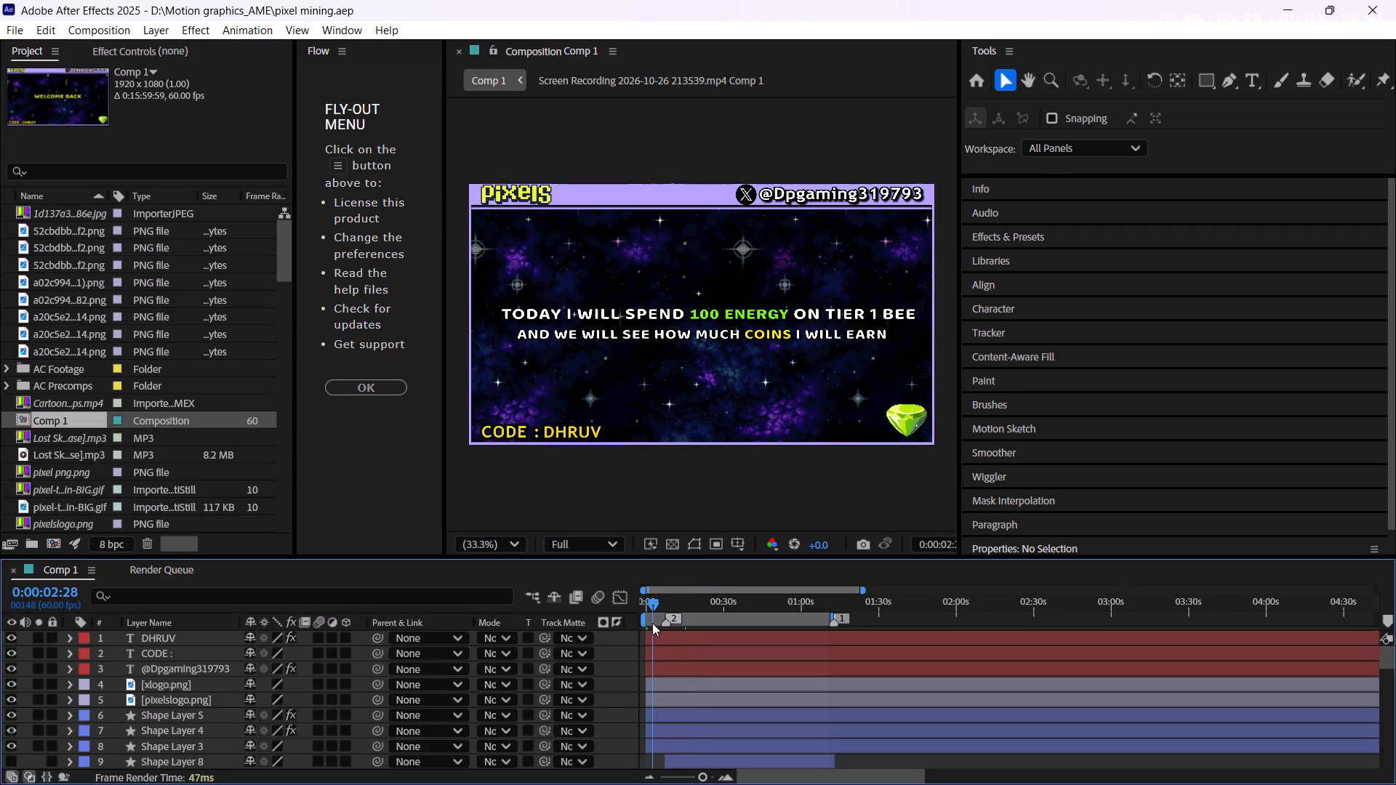
left_click_drag(652, 623, 814, 643)
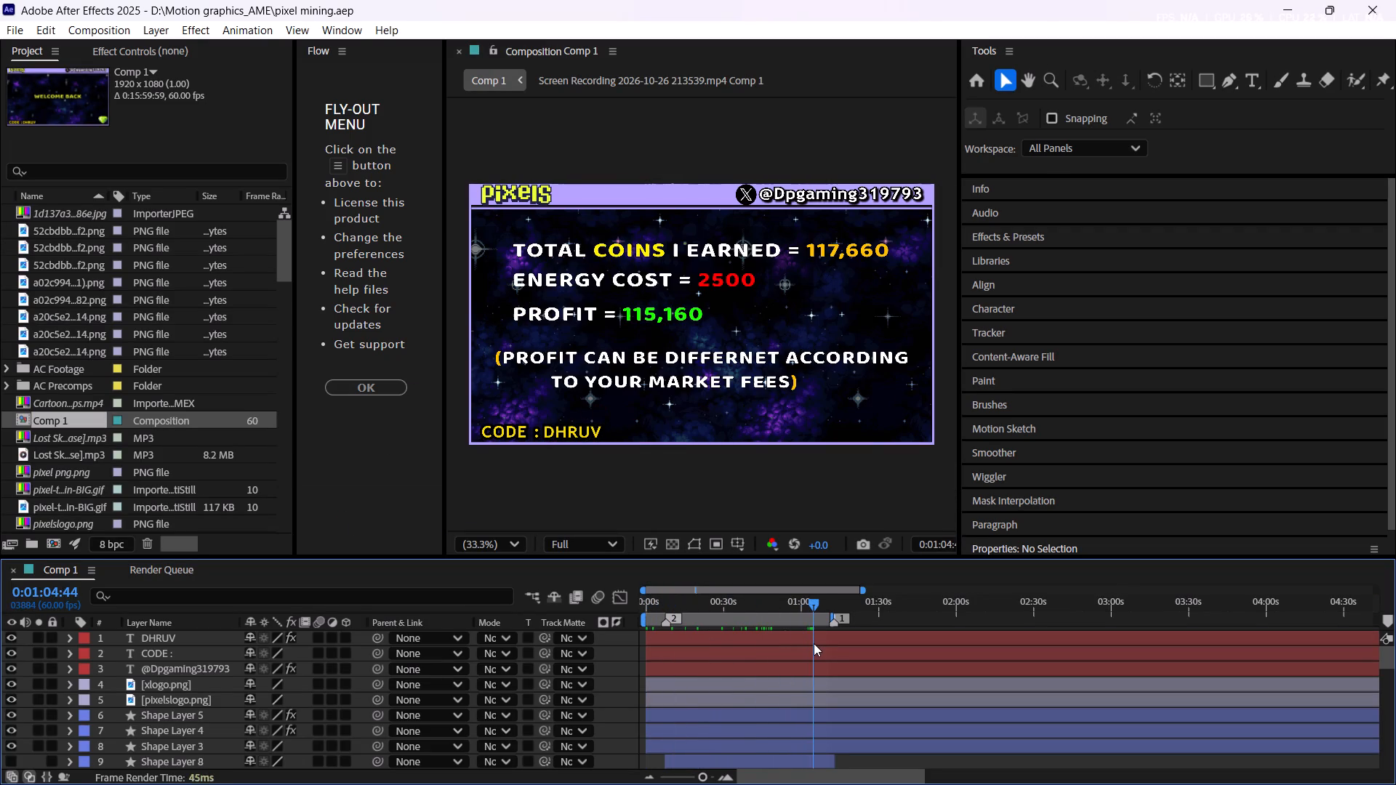
left_click_drag(814, 643, 818, 645)
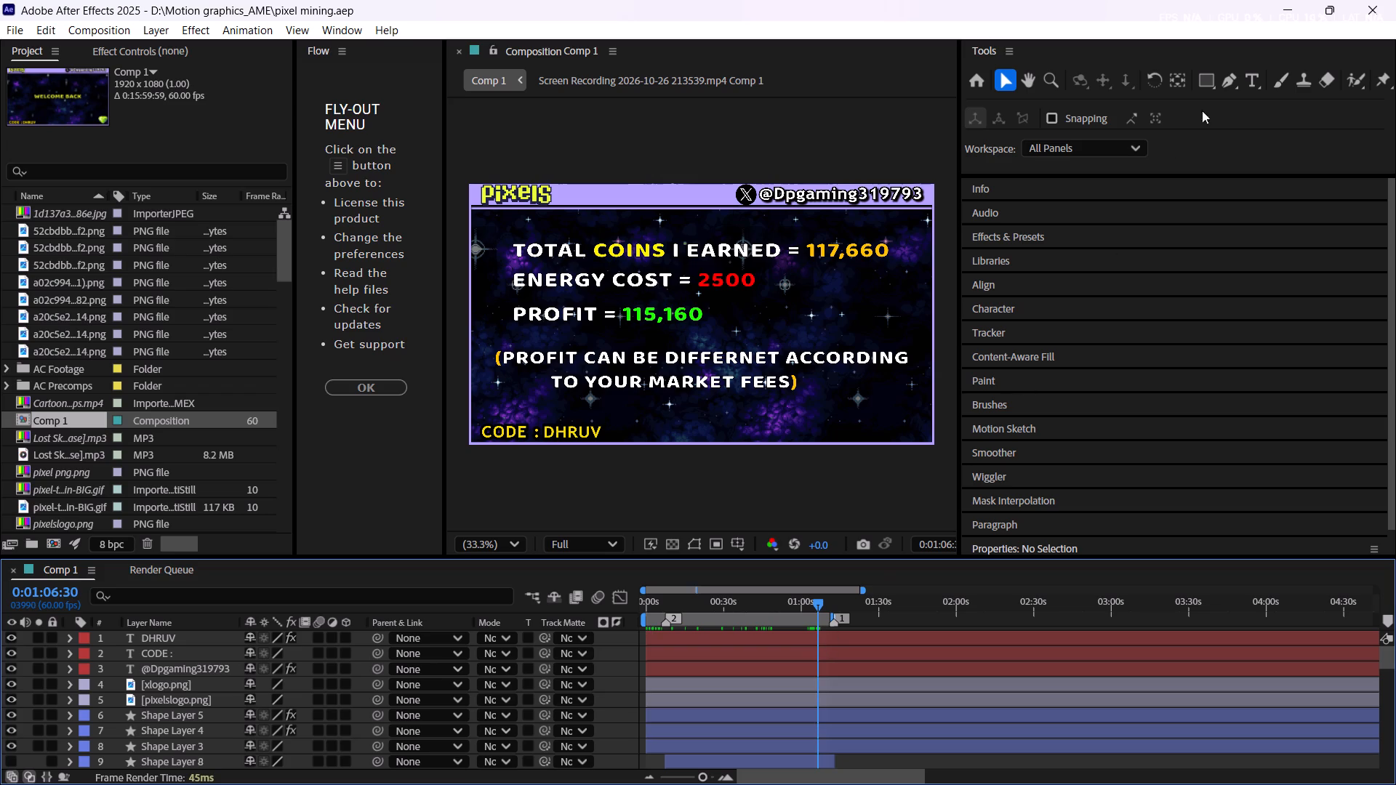
left_click(1245, 77)
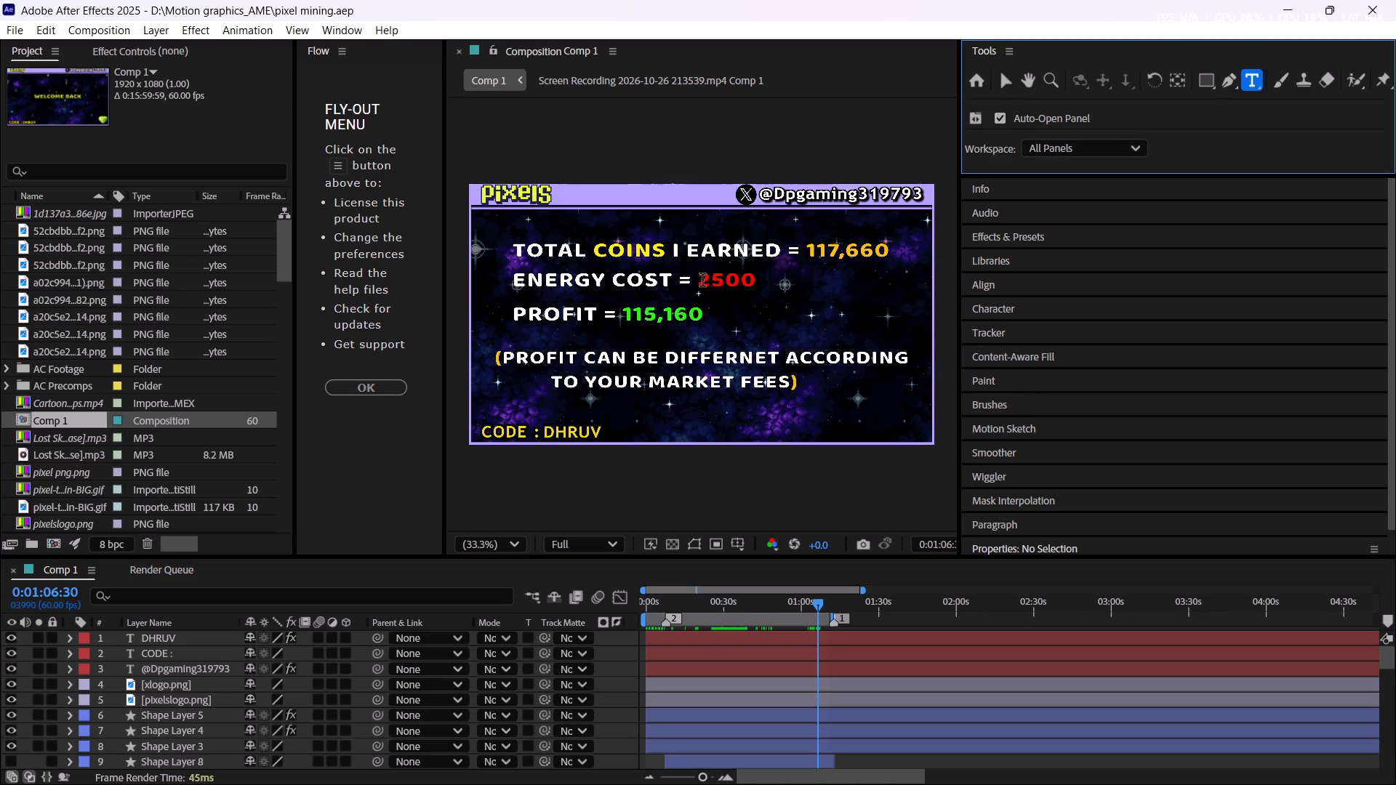
left_click_drag(702, 280, 751, 282)
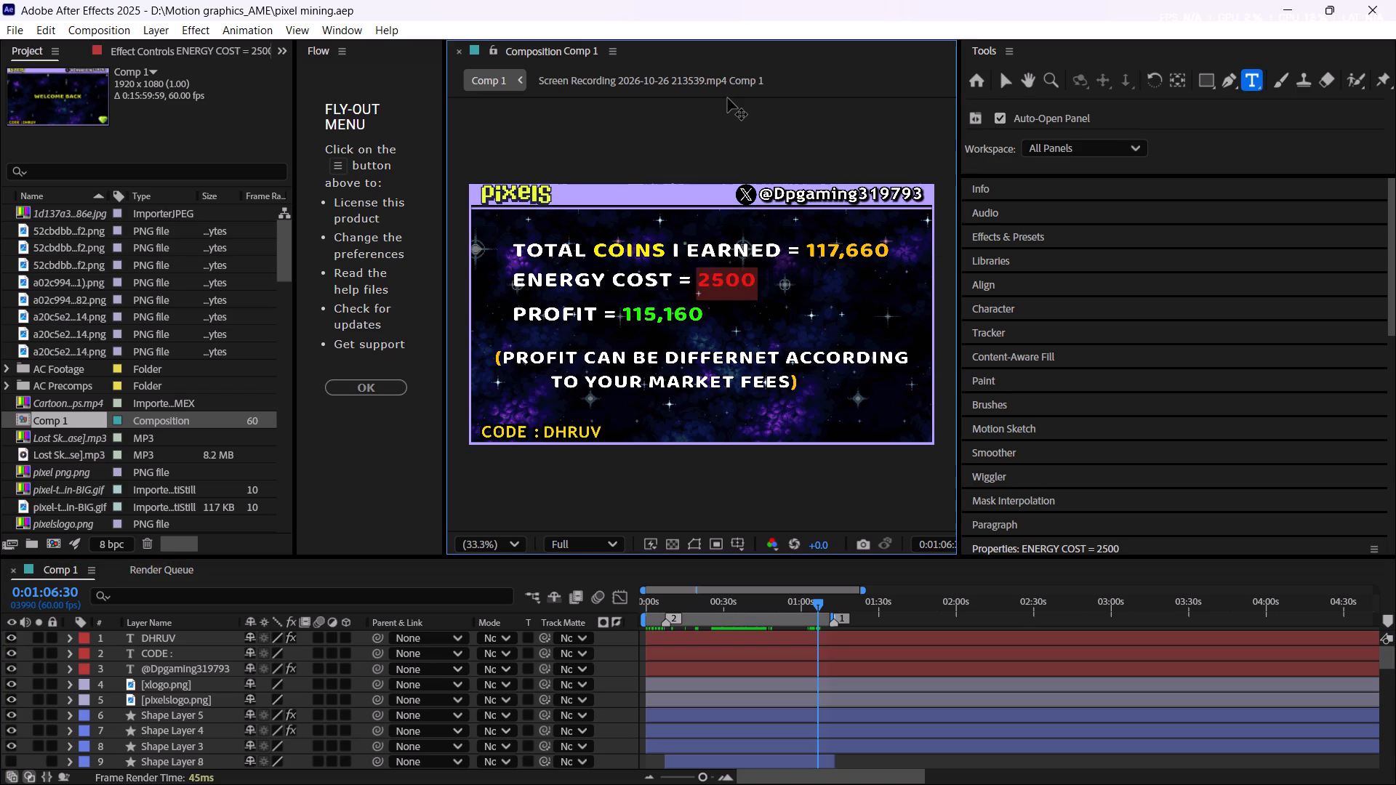
type("5000")
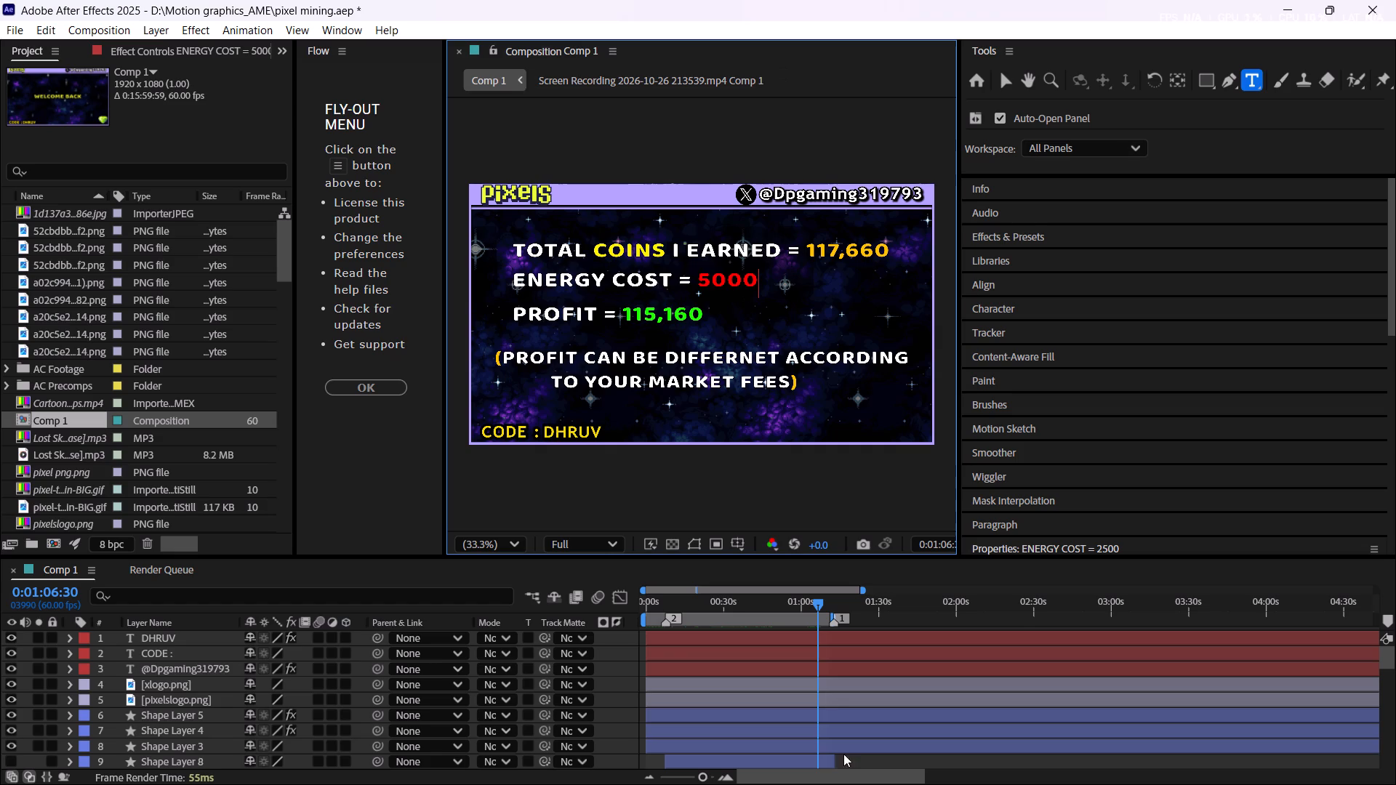
Place the playhead at 0:00:25:34, the last frame of the "TIME TO COLLECT THE DROPS" text layer.
left_click_drag(815, 595, 795, 605)
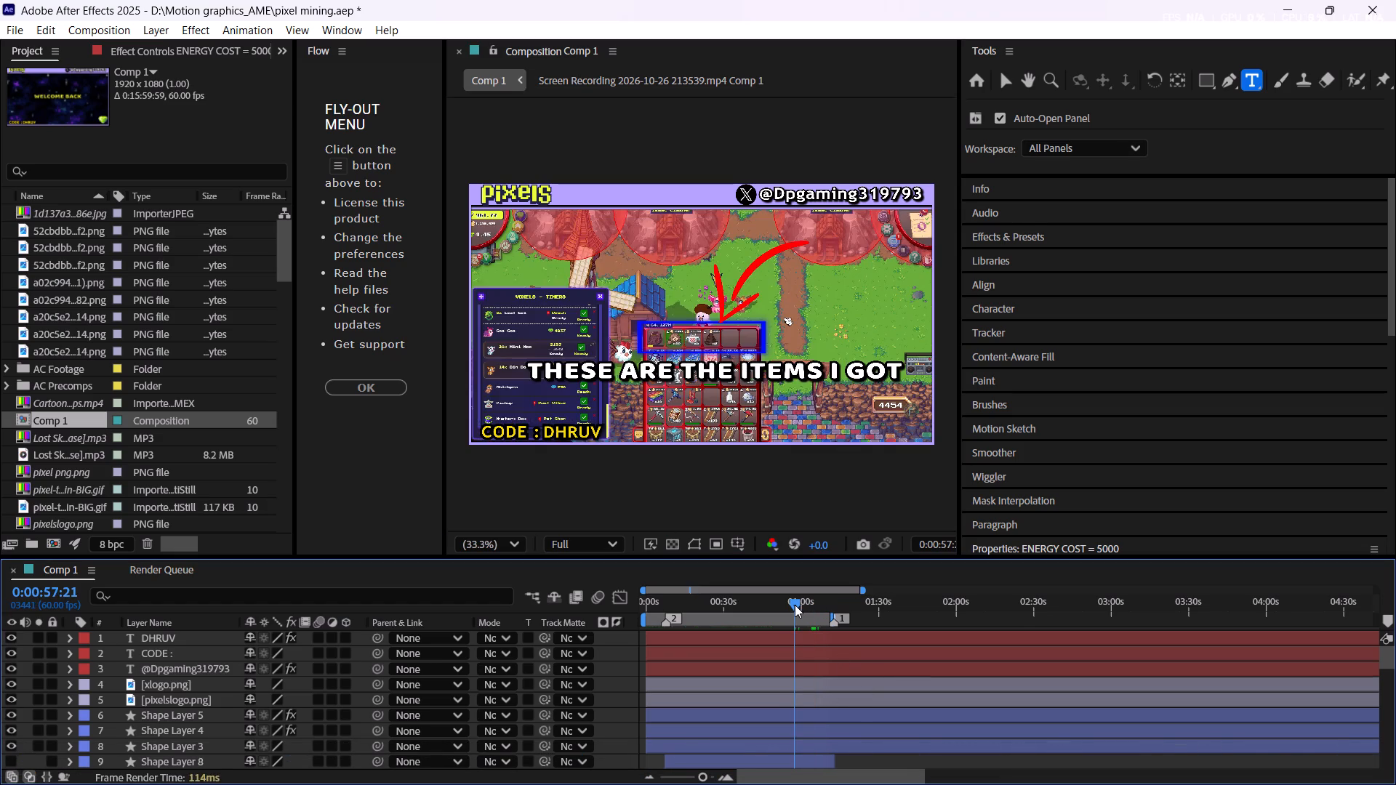
left_click_drag(795, 605, 765, 605)
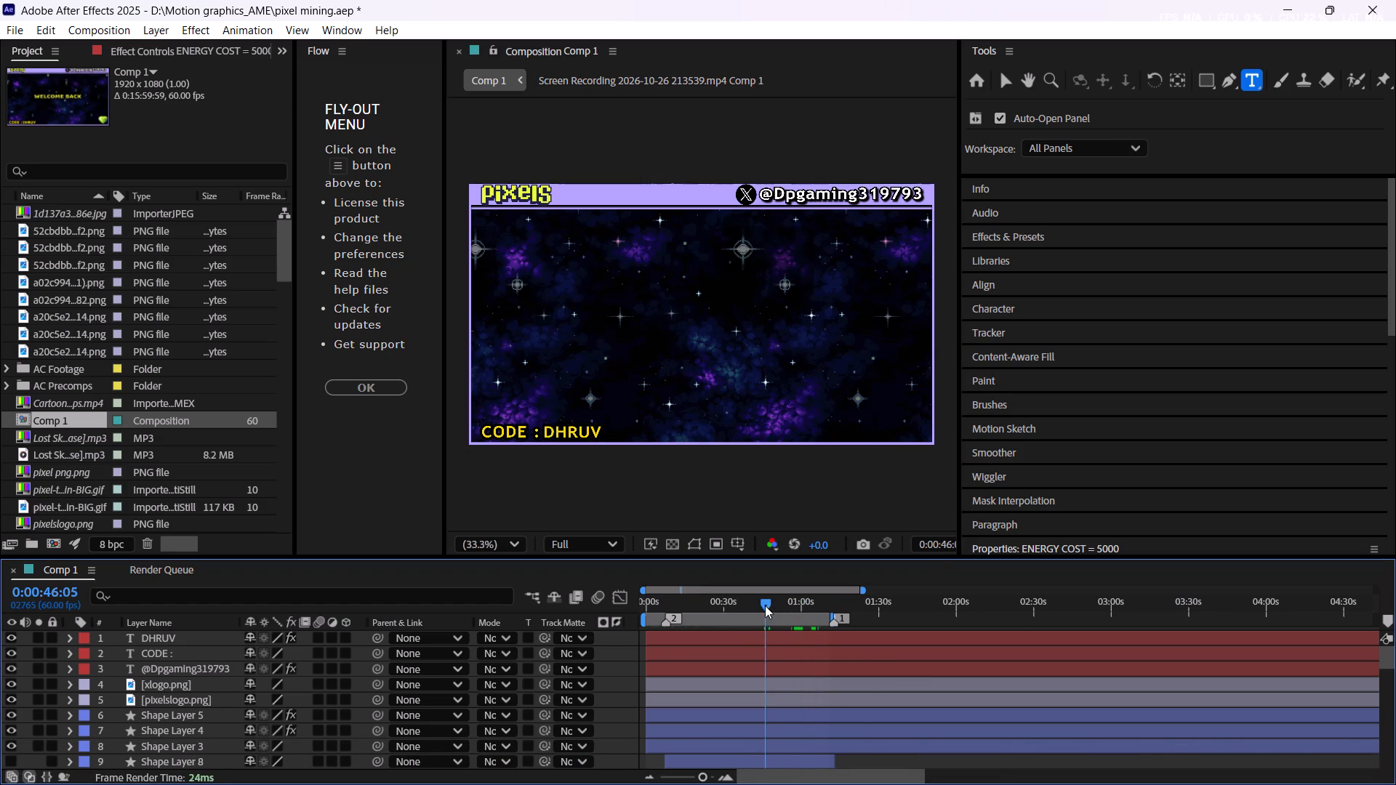
left_click_drag(765, 605, 760, 608)
scroll(734, 666, "down", 7)
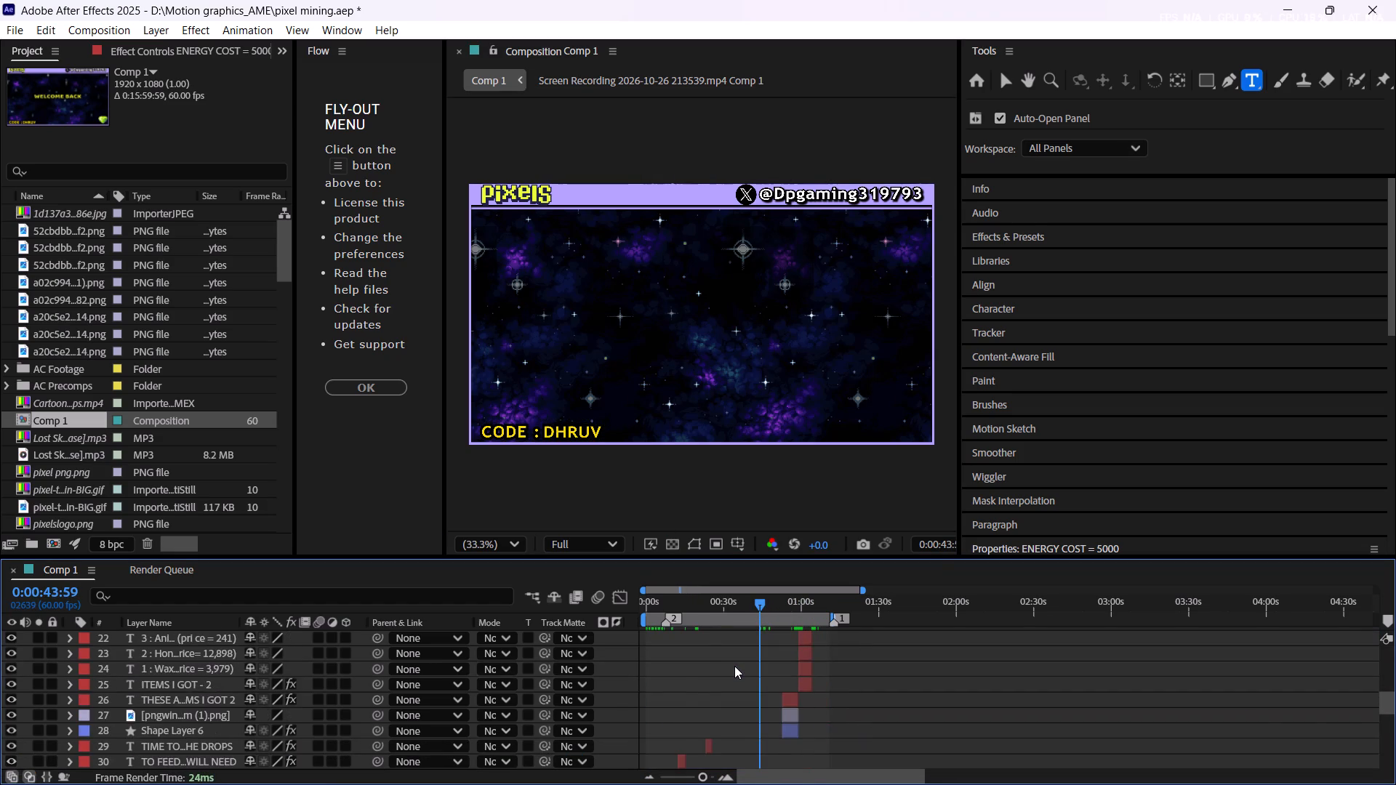
scroll(734, 666, "down", 2)
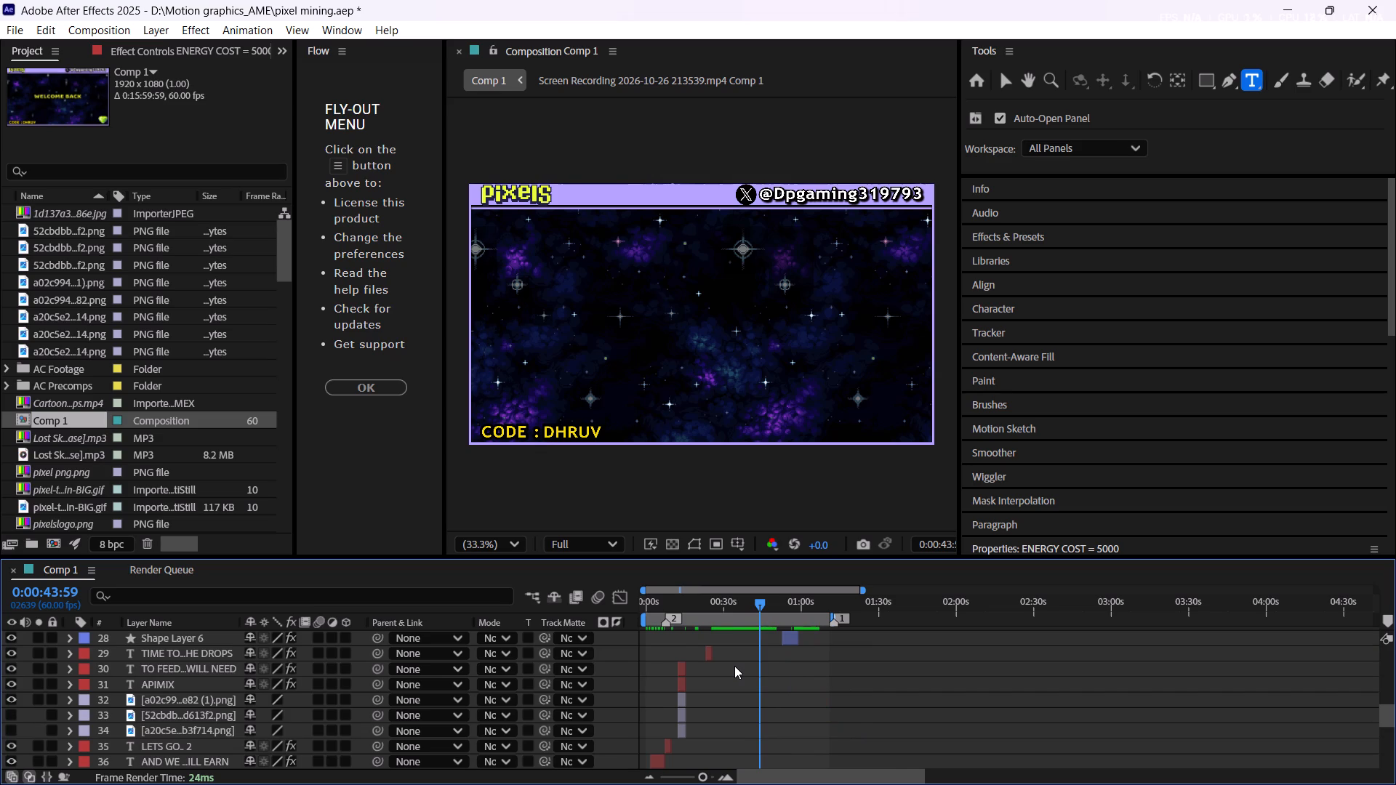
scroll(734, 666, "down", 4)
scroll(734, 666, "up", 1)
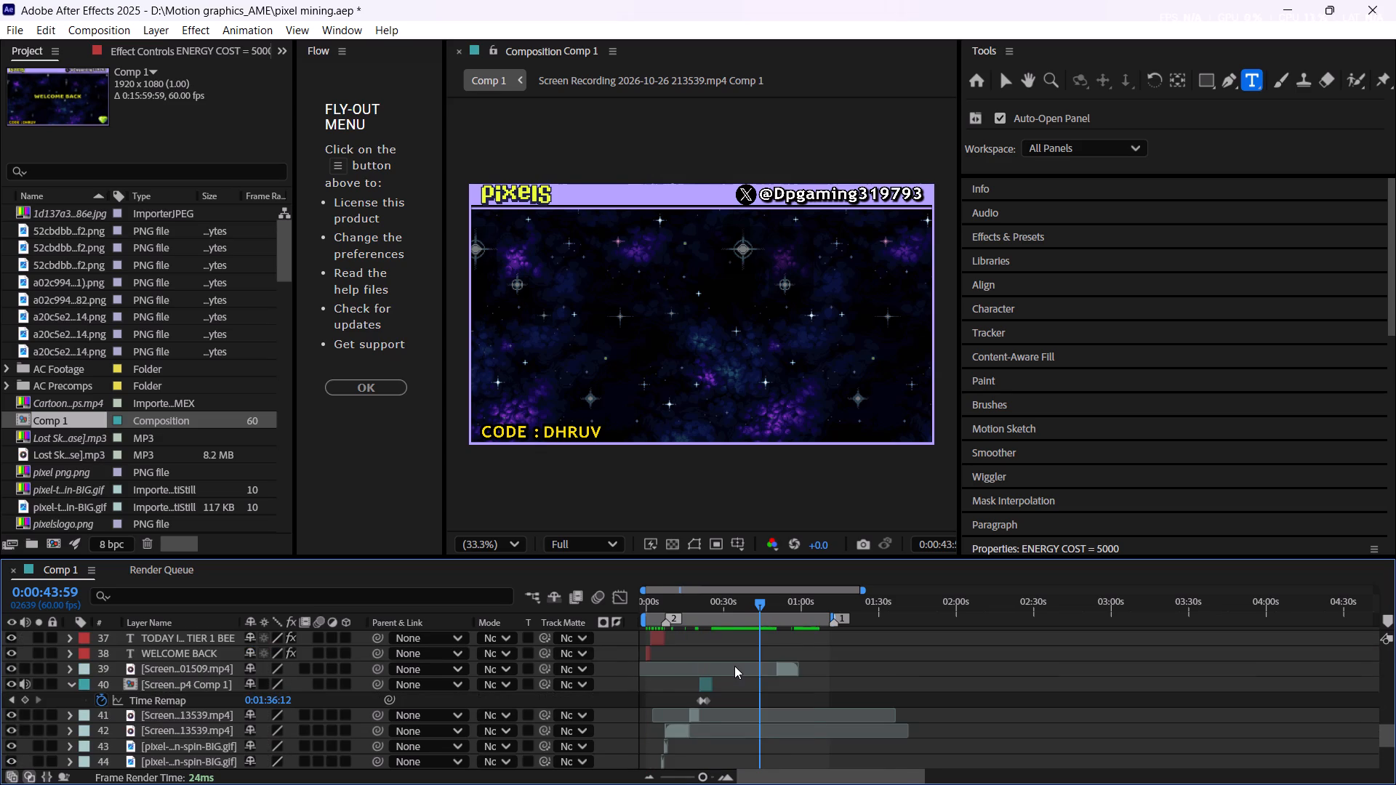
scroll(734, 666, "up", 3, "alt")
left_click_drag(757, 605, 1035, 697)
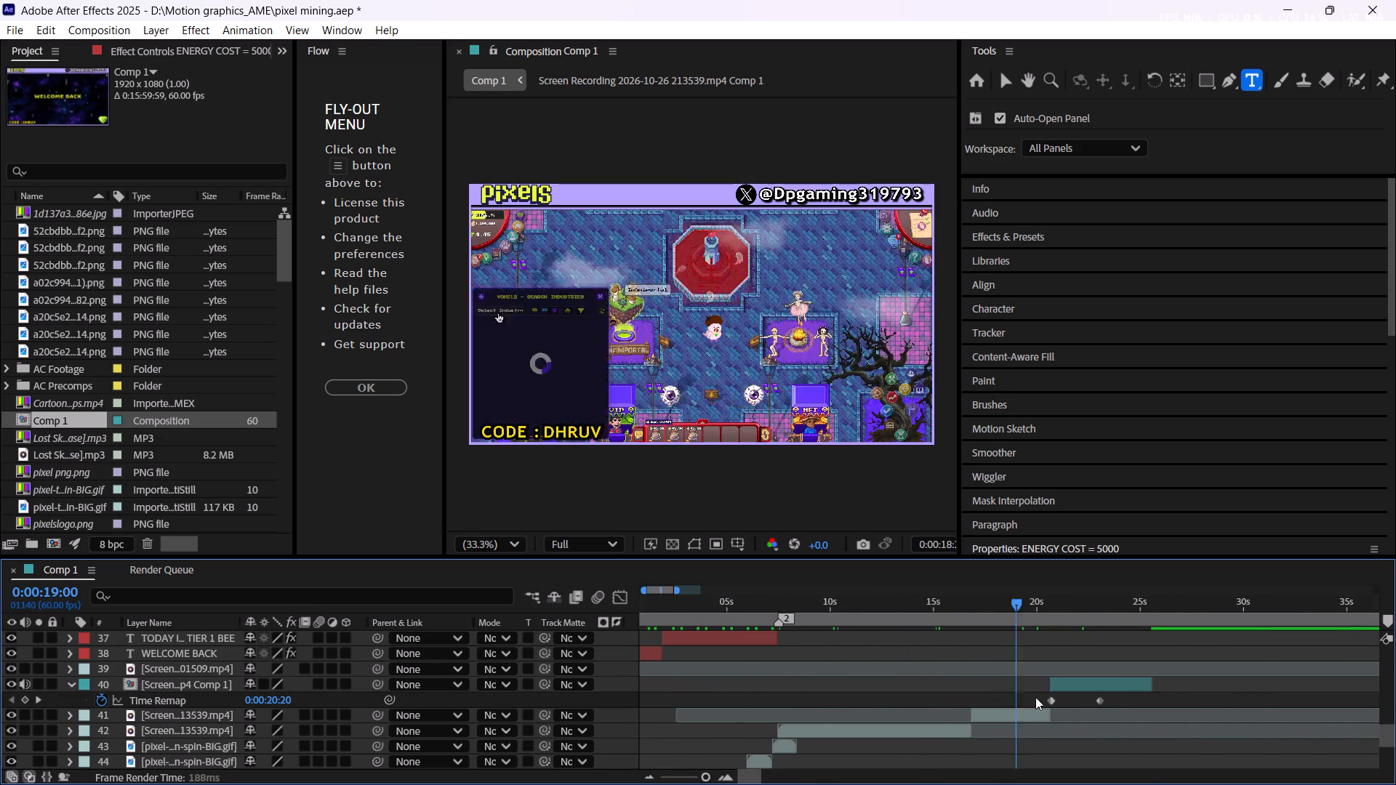
left_click_drag(1035, 697, 1110, 705)
left_click_drag(1126, 600, 1184, 624)
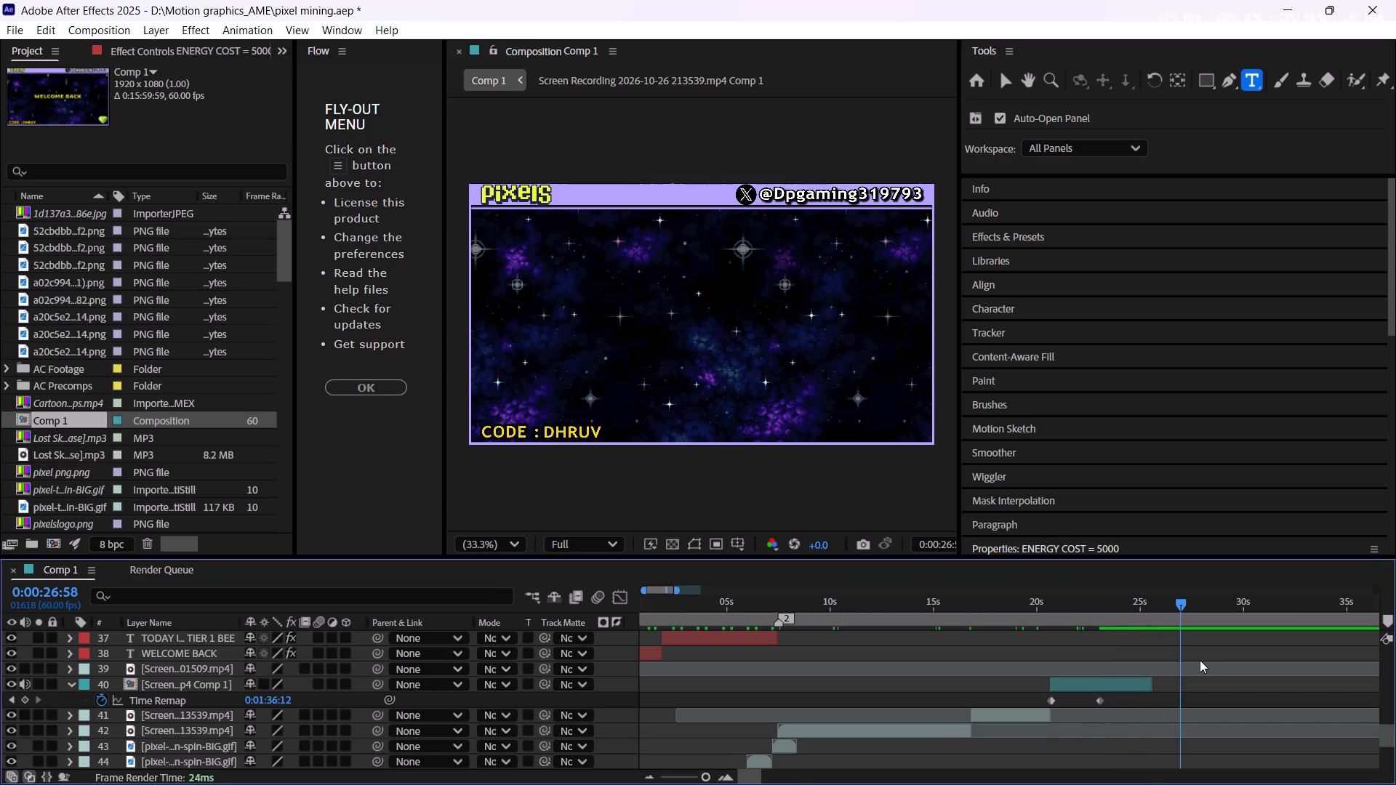
scroll(1201, 669, "up", 4)
left_click_drag(1160, 608, 1151, 634)
scroll(1147, 696, "up", 5, "alt")
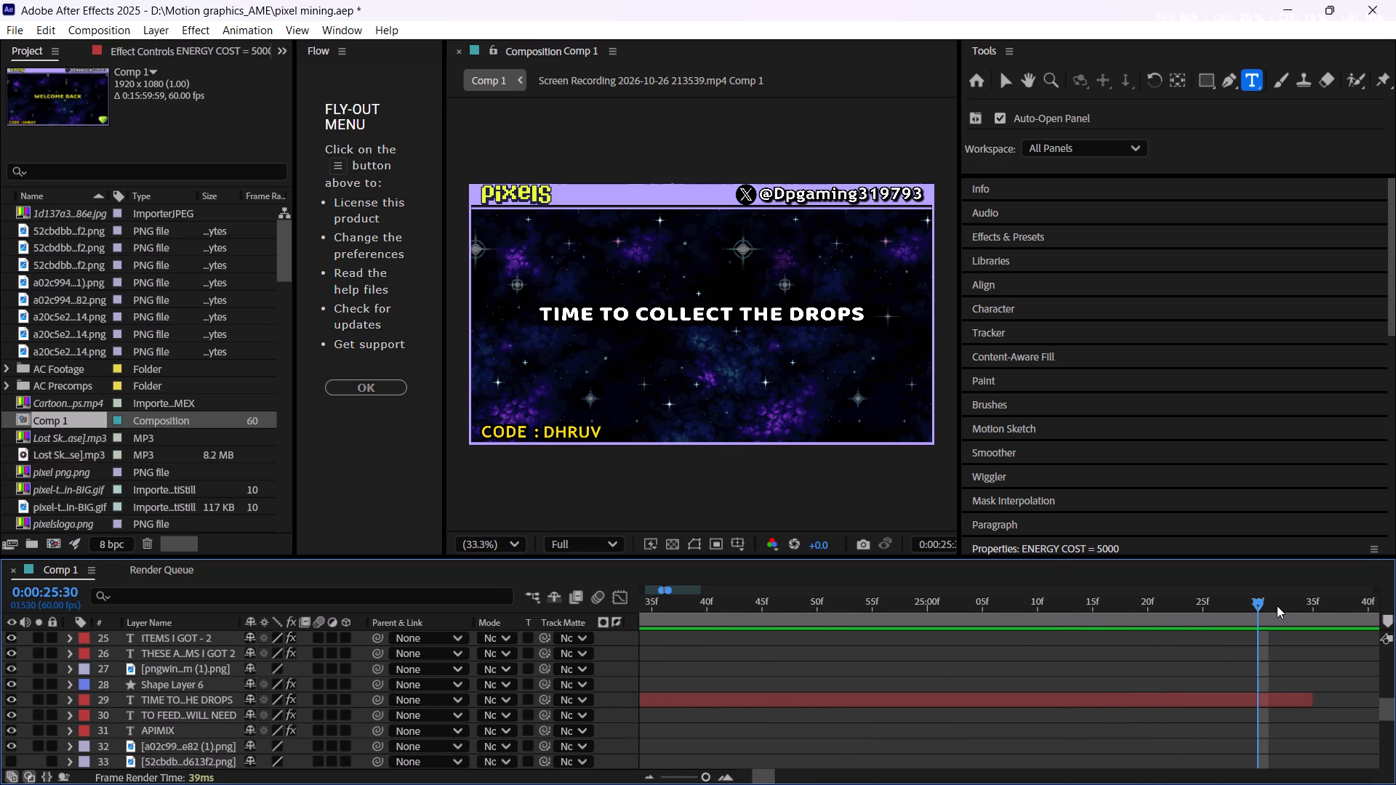
left_click_drag(1277, 605, 1312, 639)
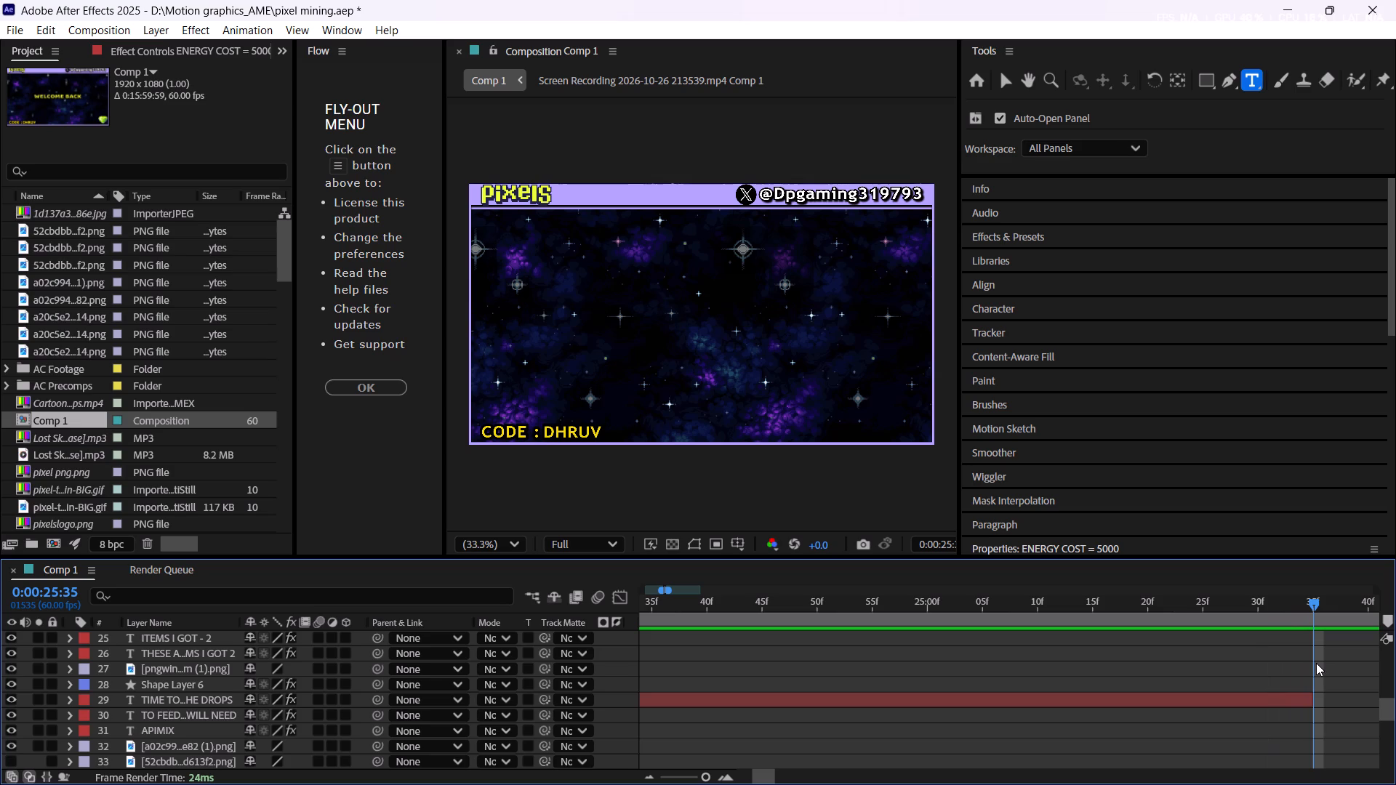
key("ctrl+Left")
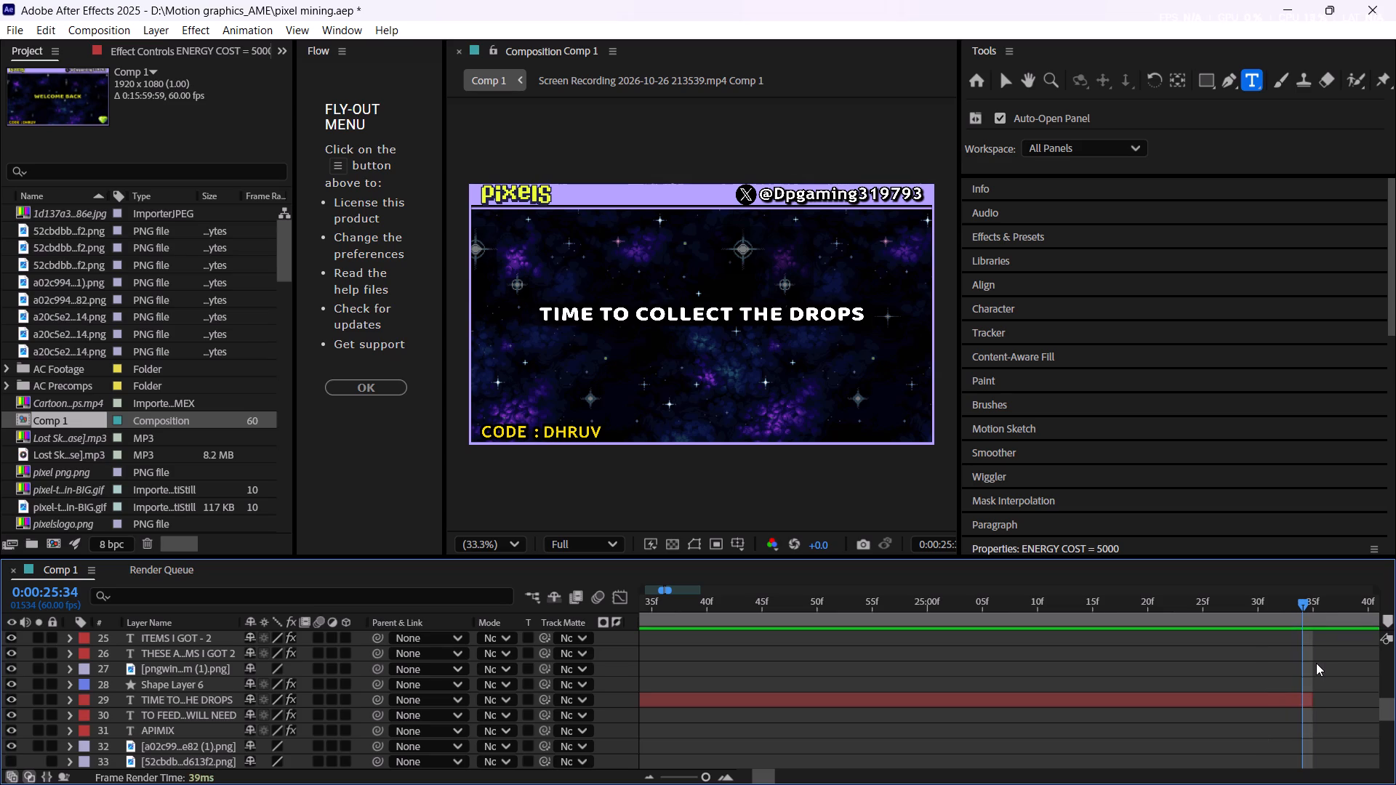
scroll(1307, 655, "down", 4, "alt")
scroll(1373, 667, "down", 1, "alt")
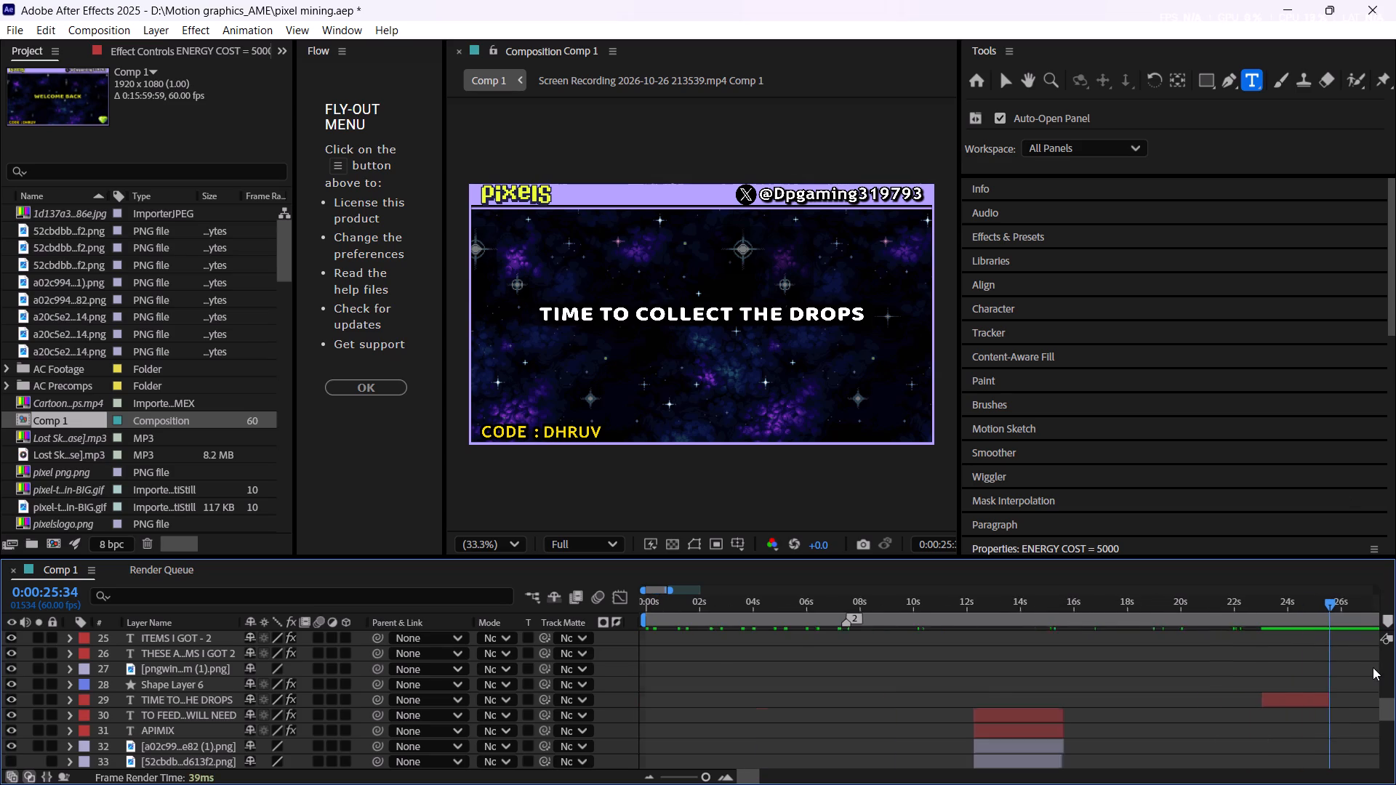
scroll(1373, 667, "down", 5, "alt")
scroll(1365, 664, "up", 4, "alt")
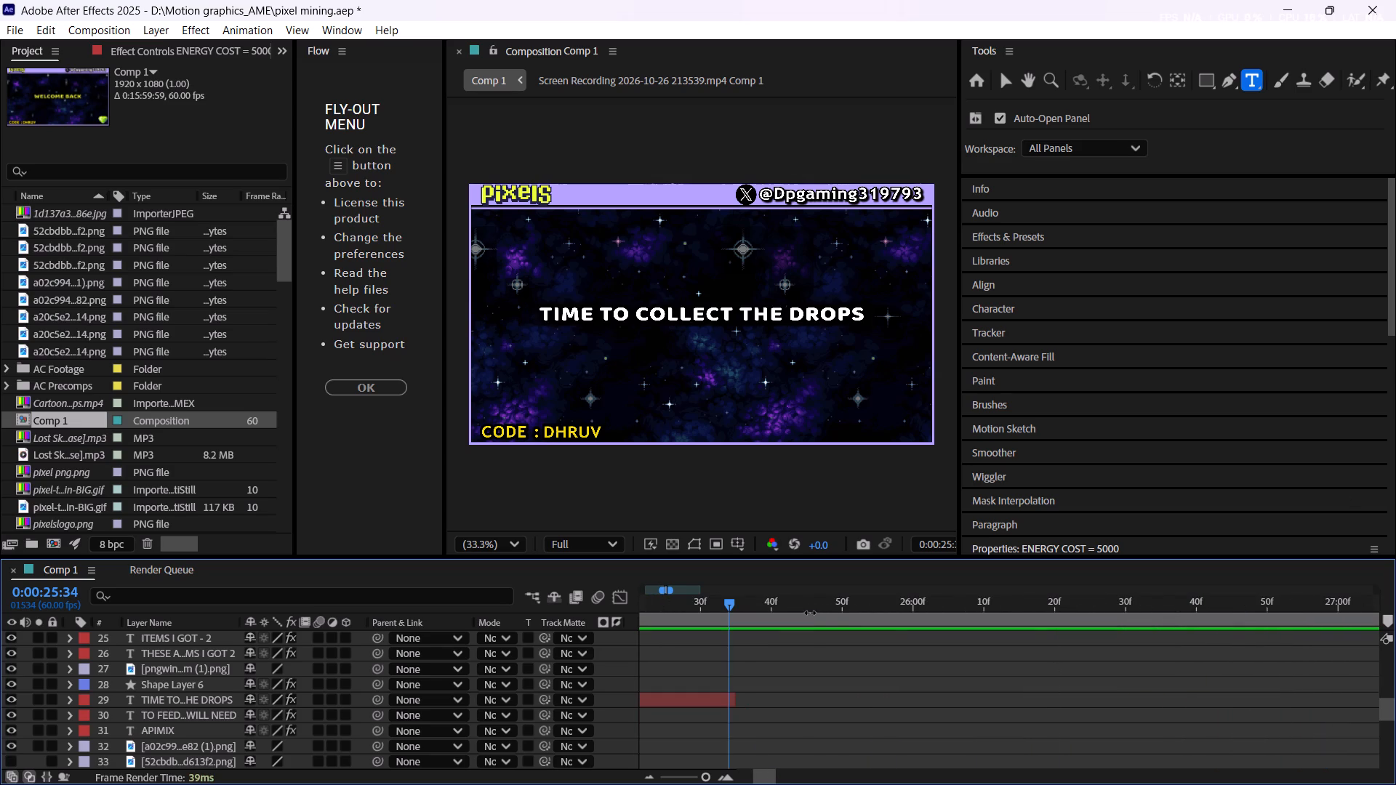
scroll(791, 635, "down", 2, "alt")
scroll(1335, 680, "down", 3, "alt")
scroll(1335, 680, "up", 3, "alt")
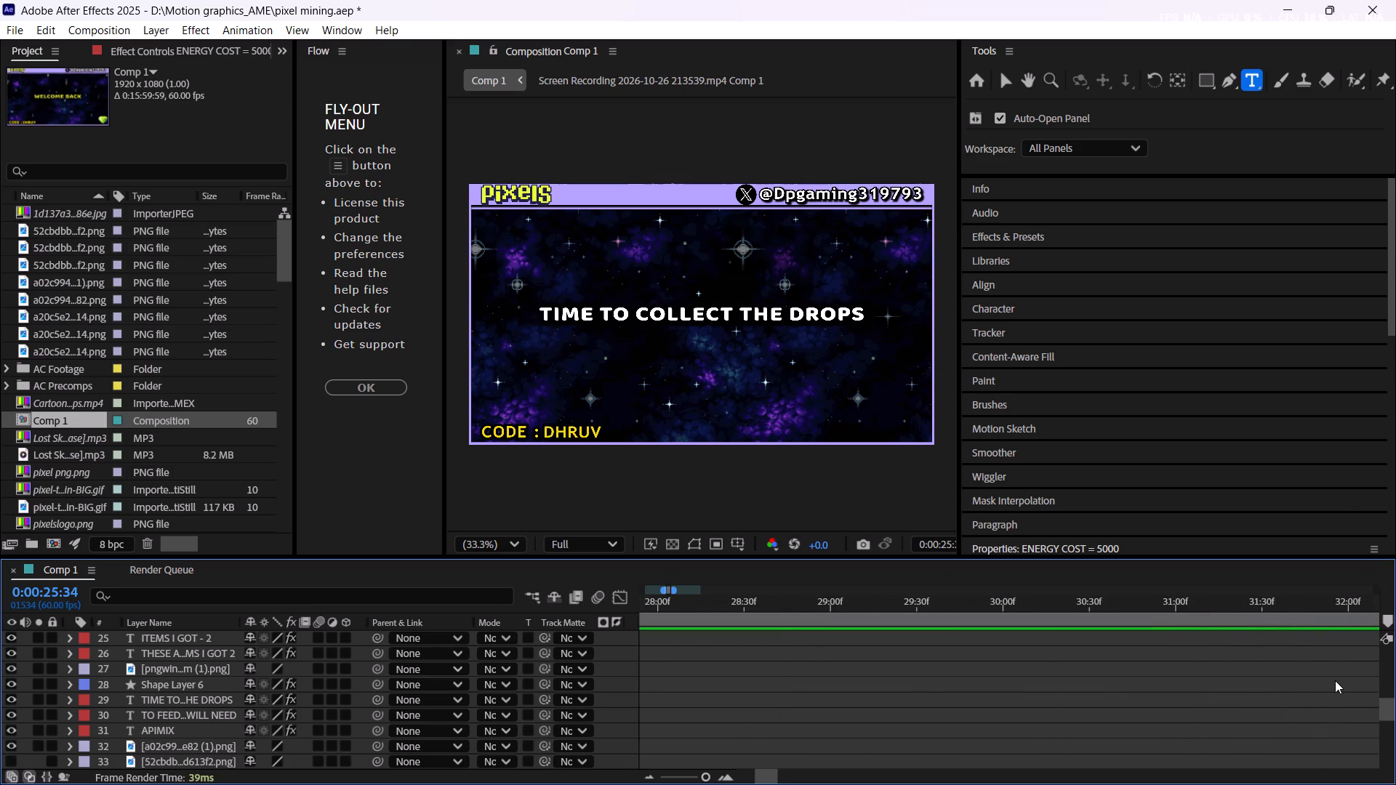
scroll(1097, 676, "down", 6, "alt")
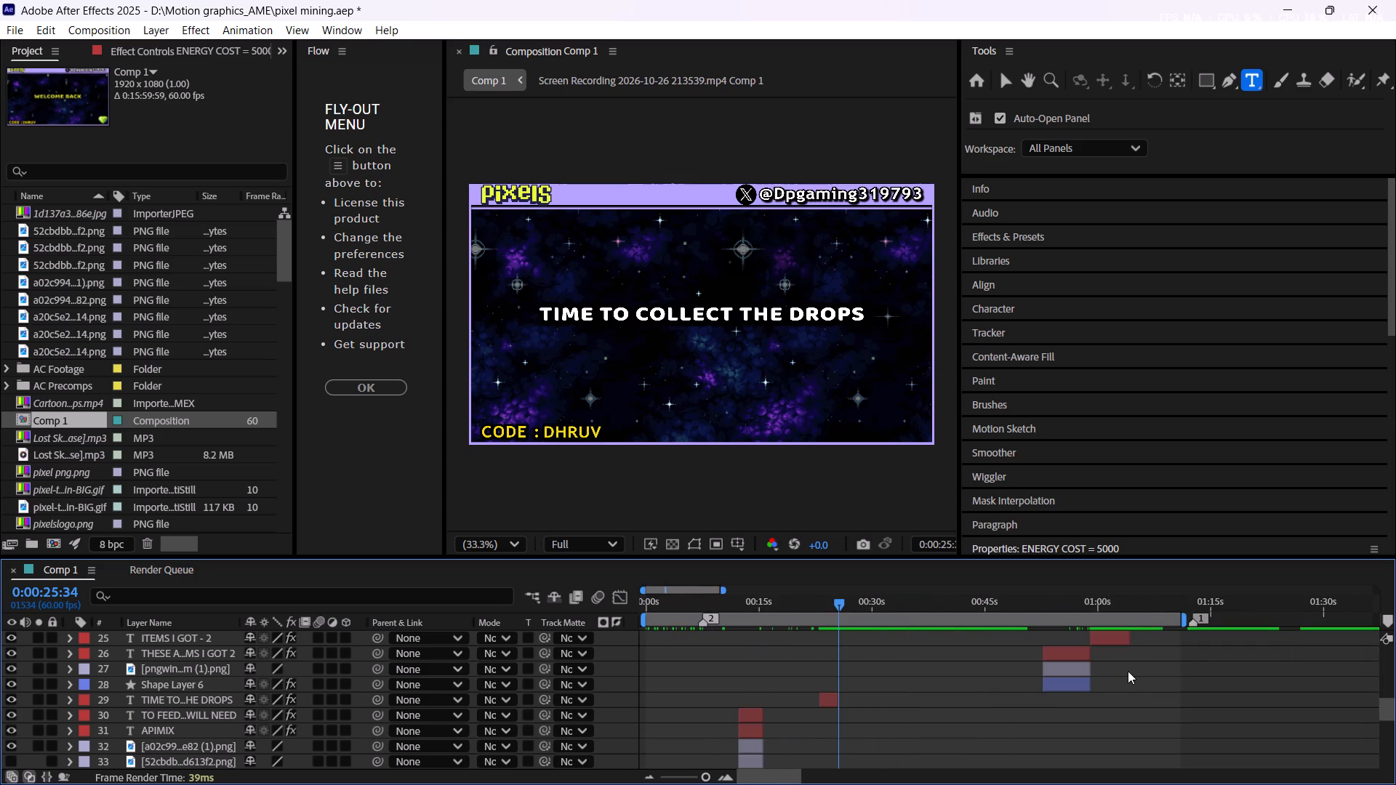
left_click(739, 764)
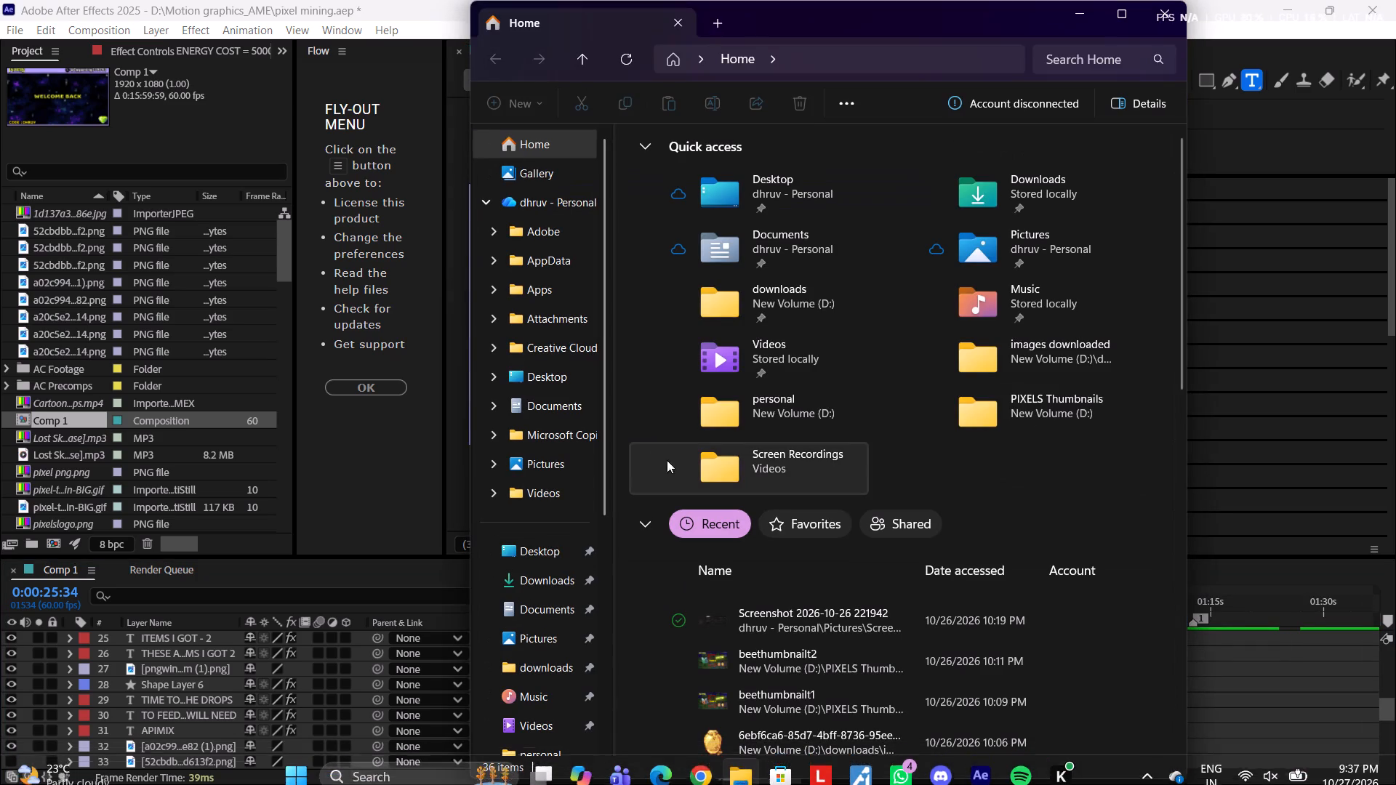
scroll(558, 599, "down", 2)
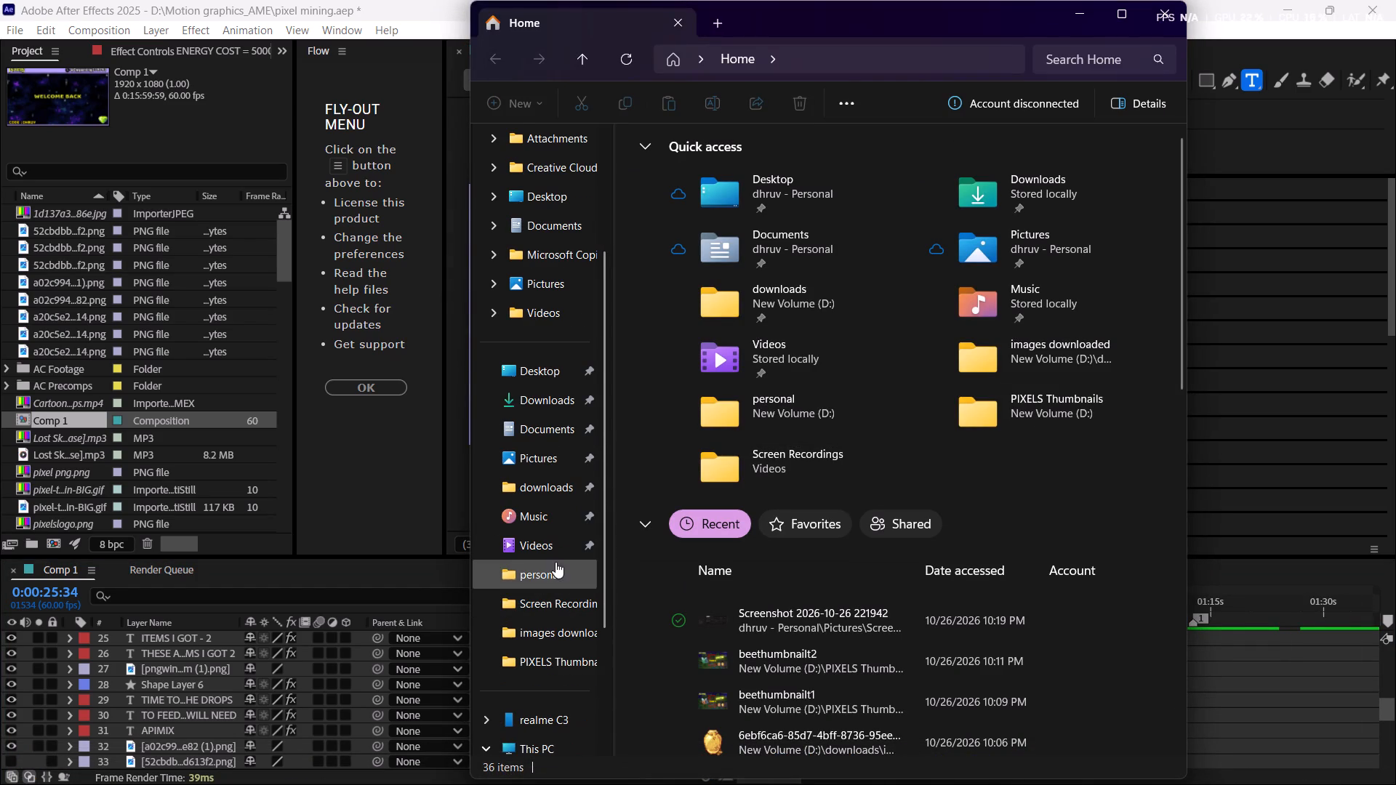
left_click(554, 543)
double_click(1105, 199)
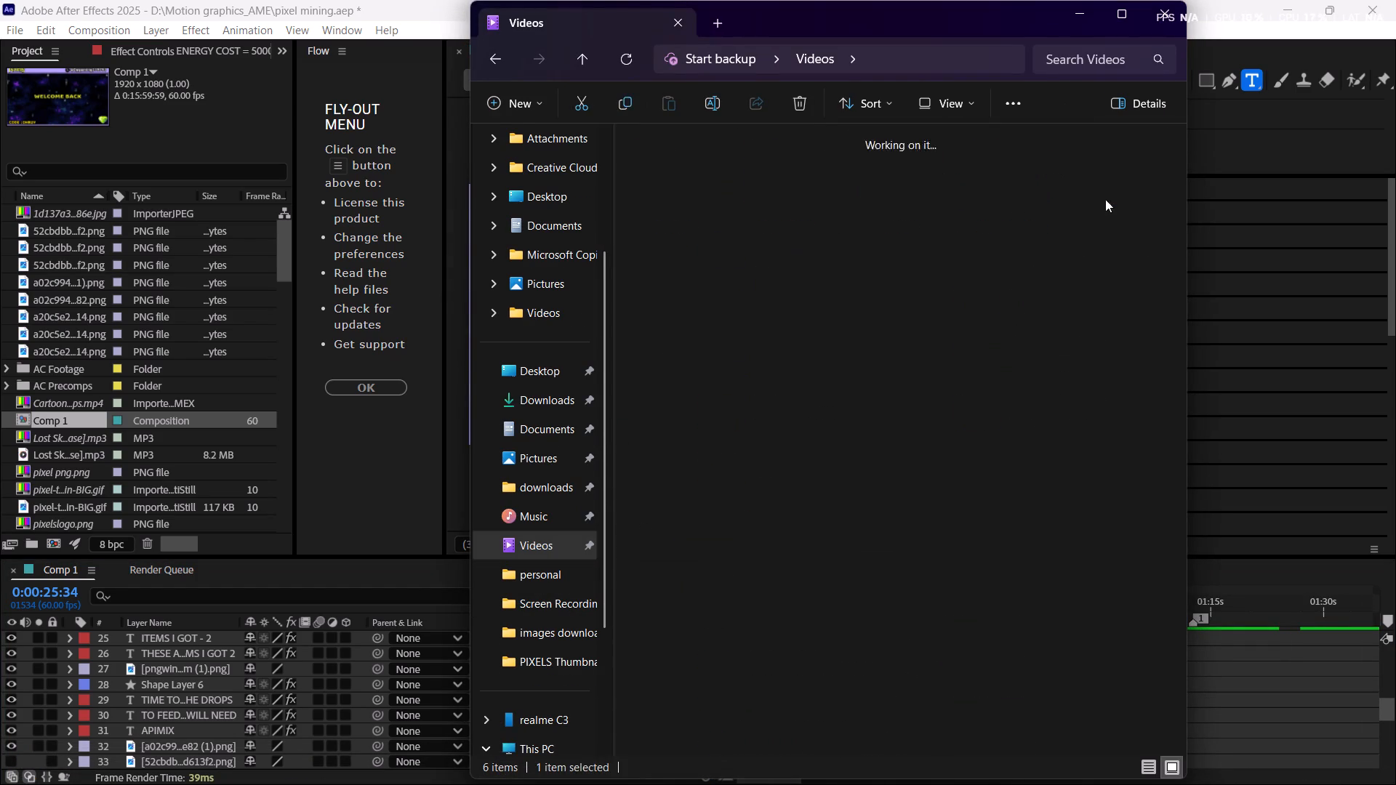
scroll(862, 453, "down", 8)
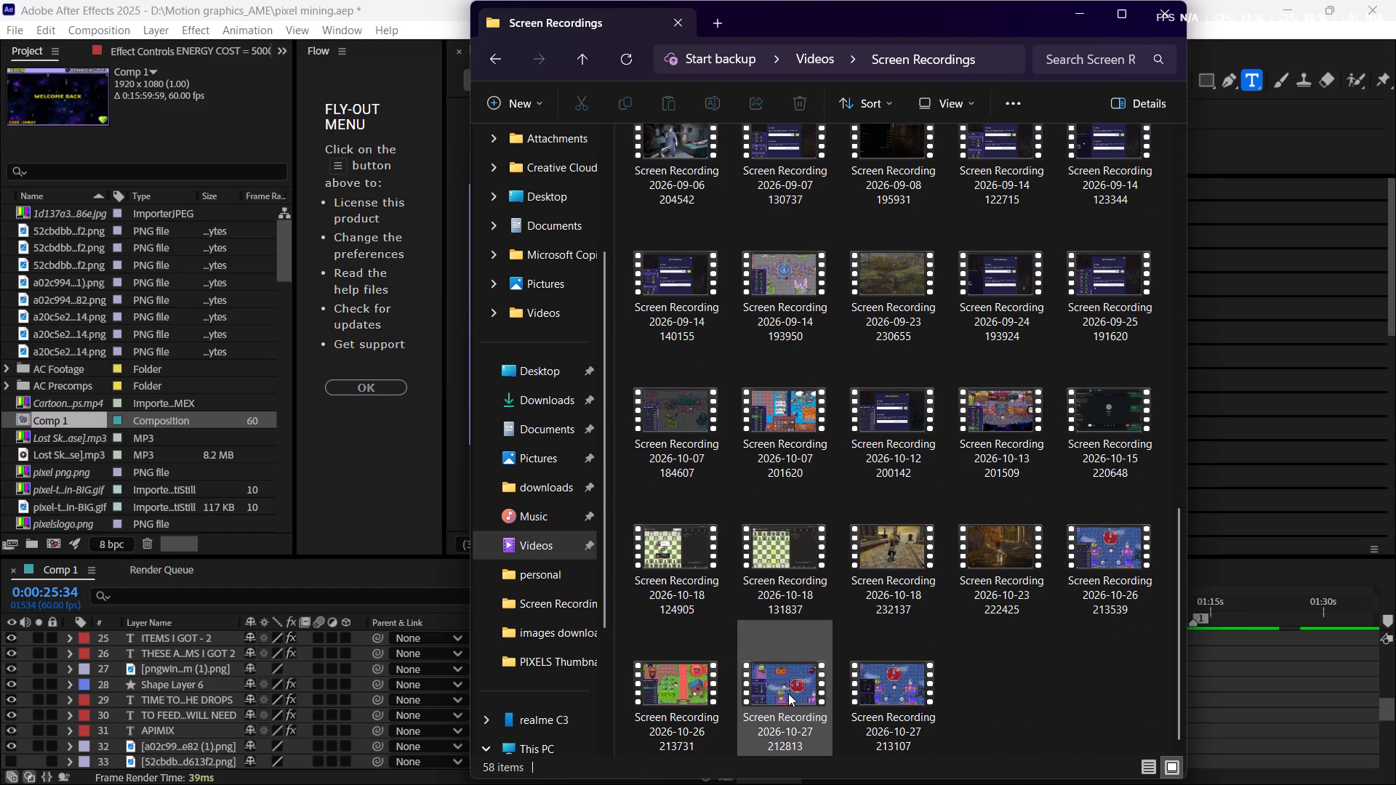
left_click_drag(785, 690, 1262, 707)
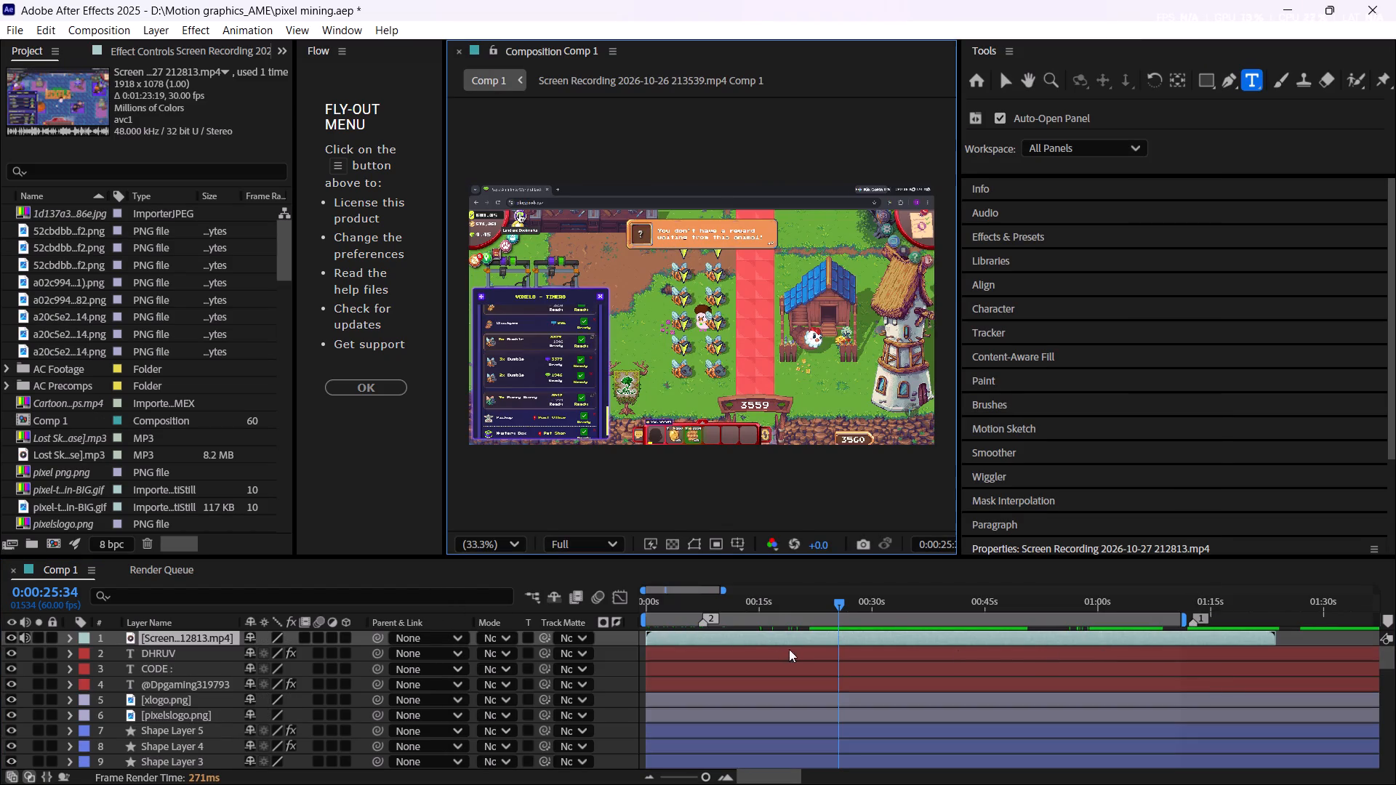
Shift the new screen recording layer in time so it starts at the playhead, 0:00:25:34.
left_click_drag(761, 640, 865, 635)
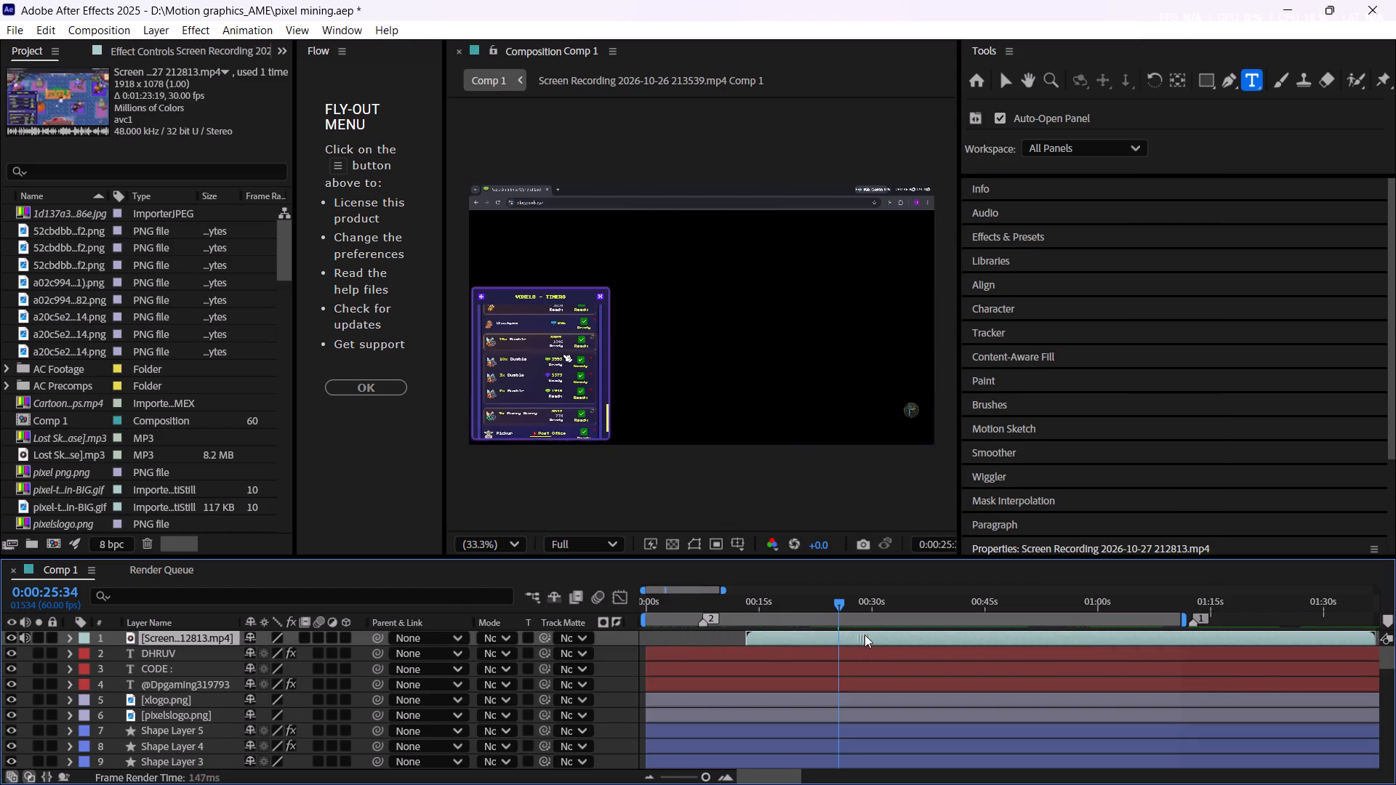
left_click_drag(865, 635, 958, 621)
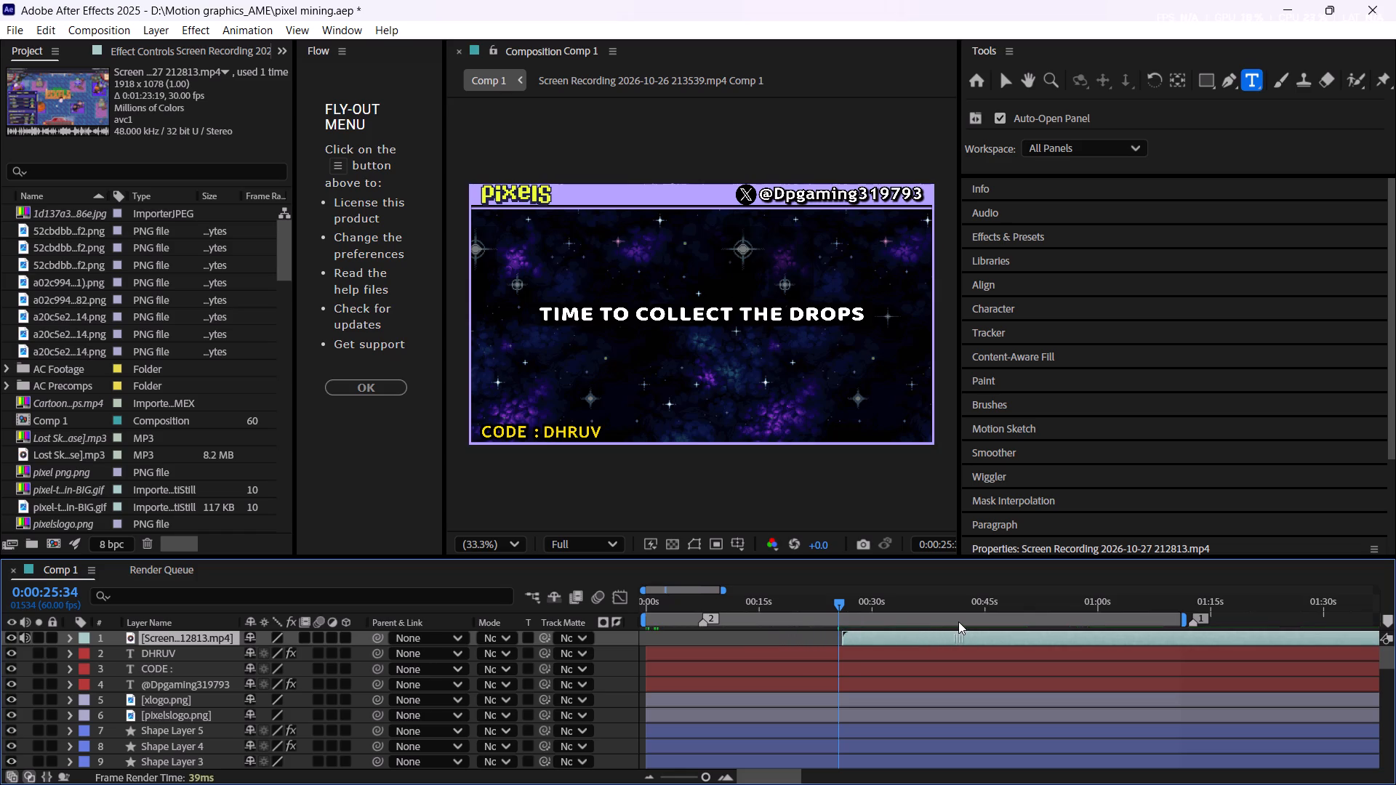
left_click_drag(958, 621, 951, 624)
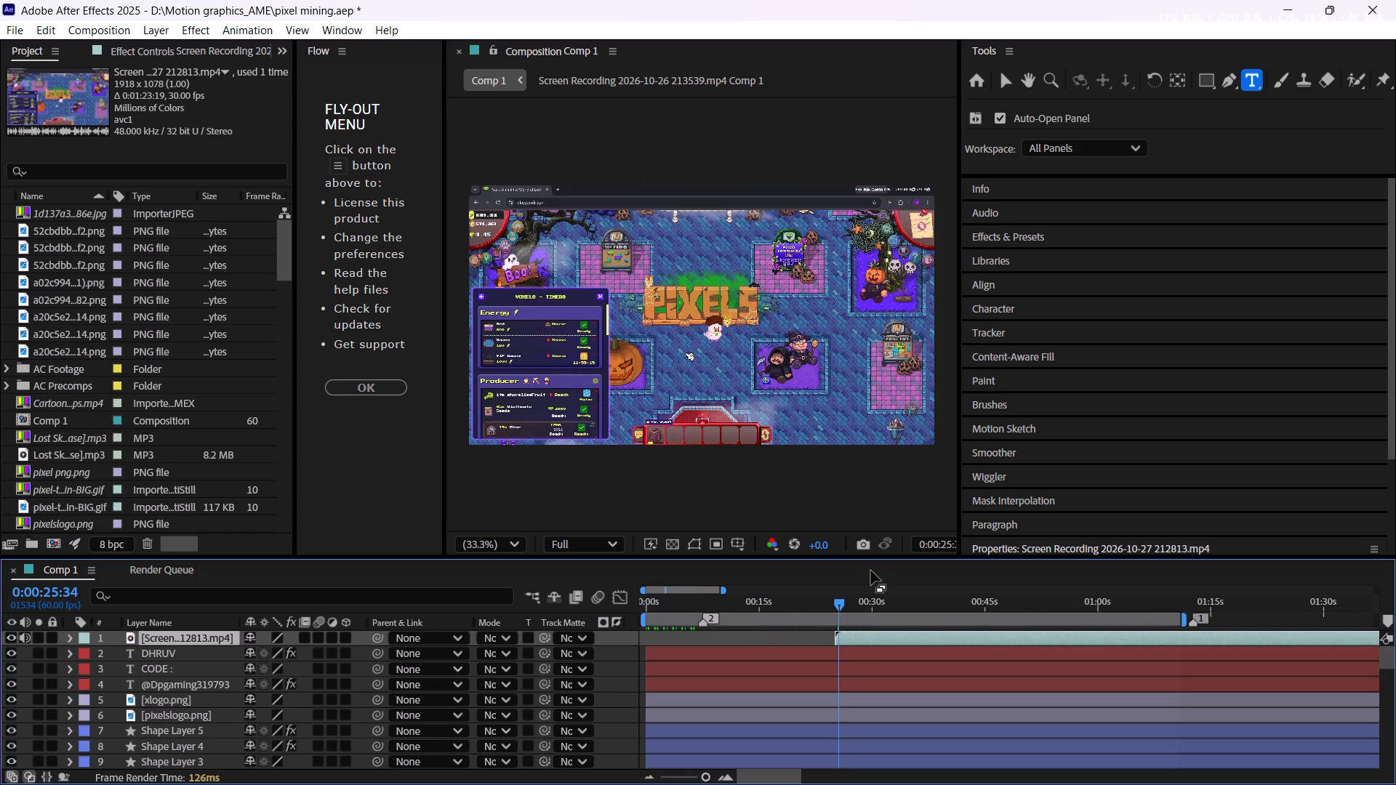
scroll(827, 653, "up", 2, "alt")
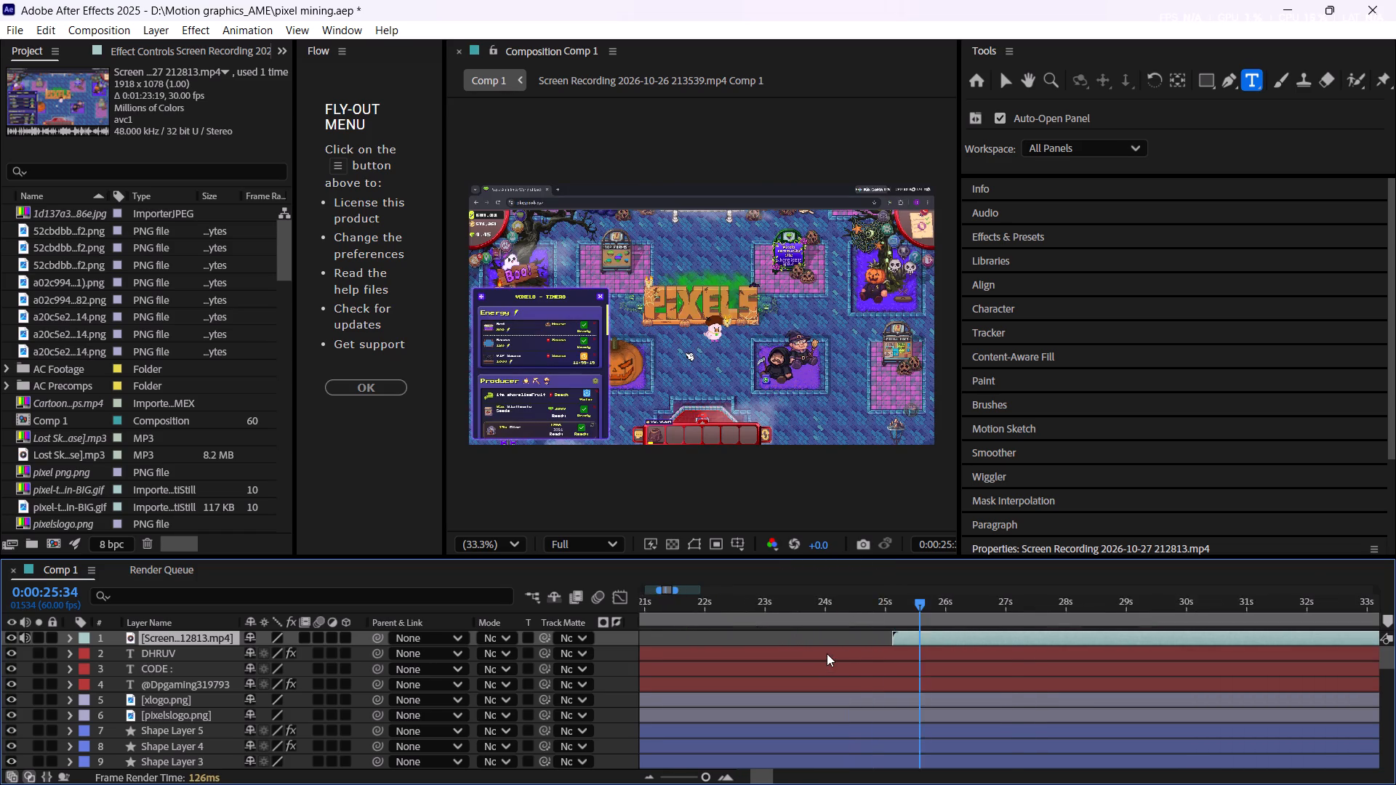
scroll(827, 653, "up", 2, "alt")
left_click_drag(1014, 640, 1070, 634)
scroll(1007, 653, "up", 4, "alt")
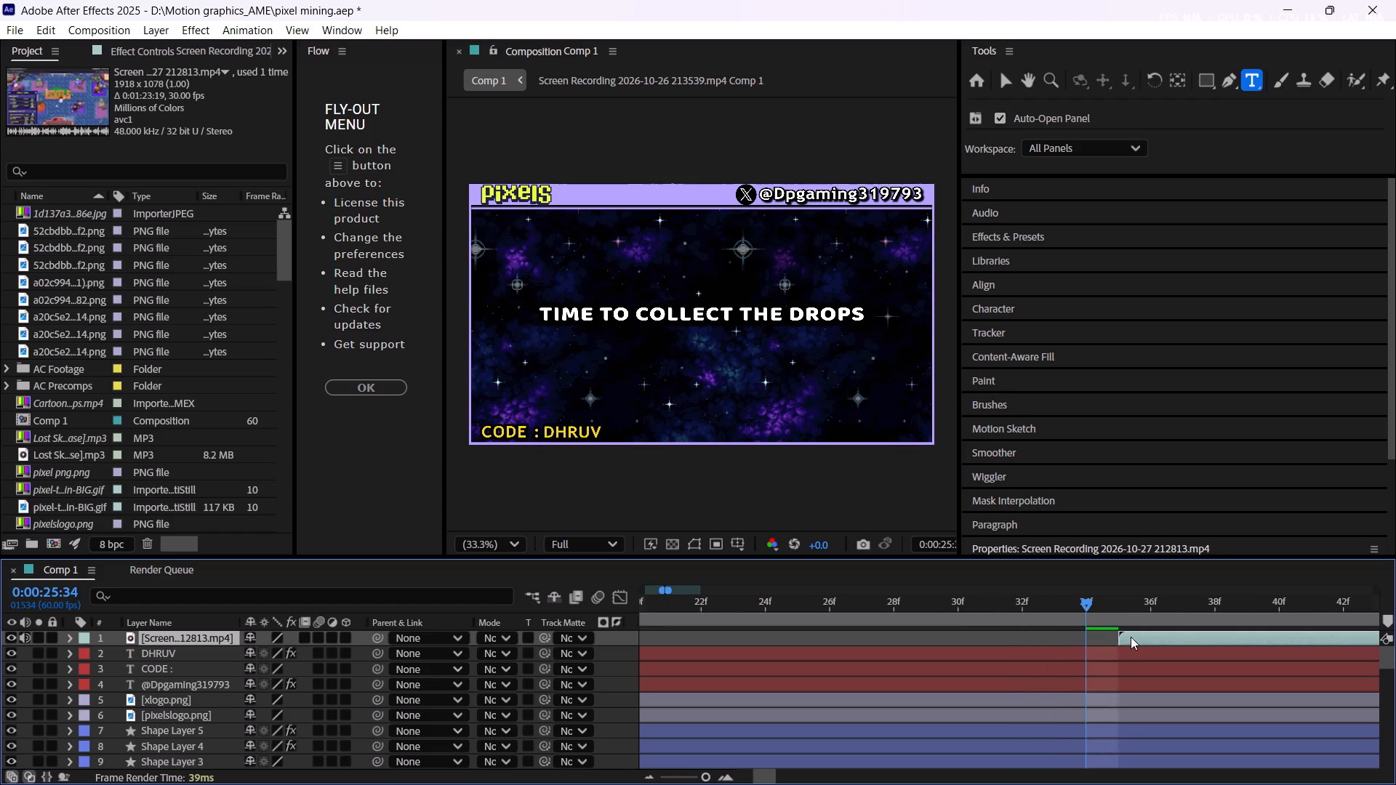
left_click_drag(1131, 638, 1110, 651)
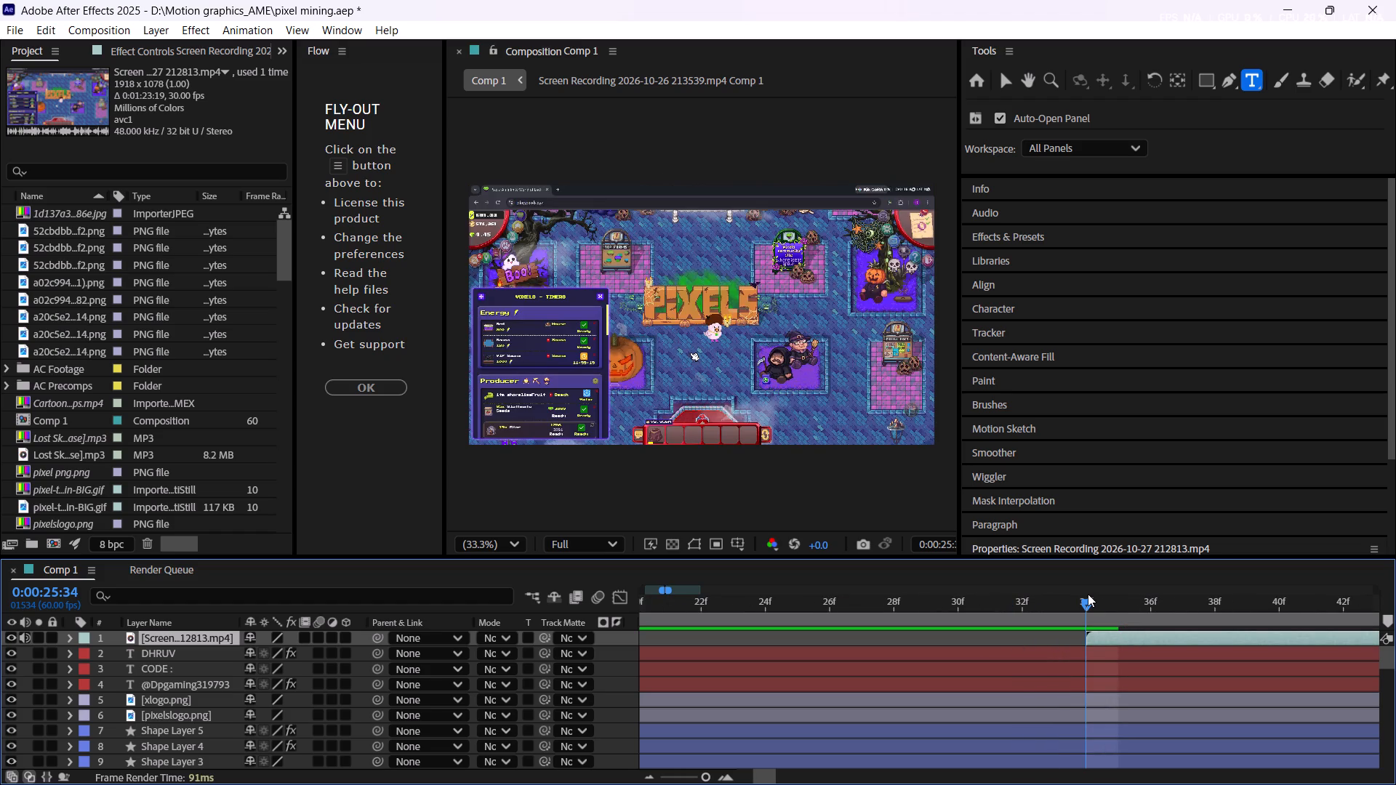
Mute the audio of the new screen recording layer.
left_click(27, 639)
left_click_drag(168, 638, 171, 744)
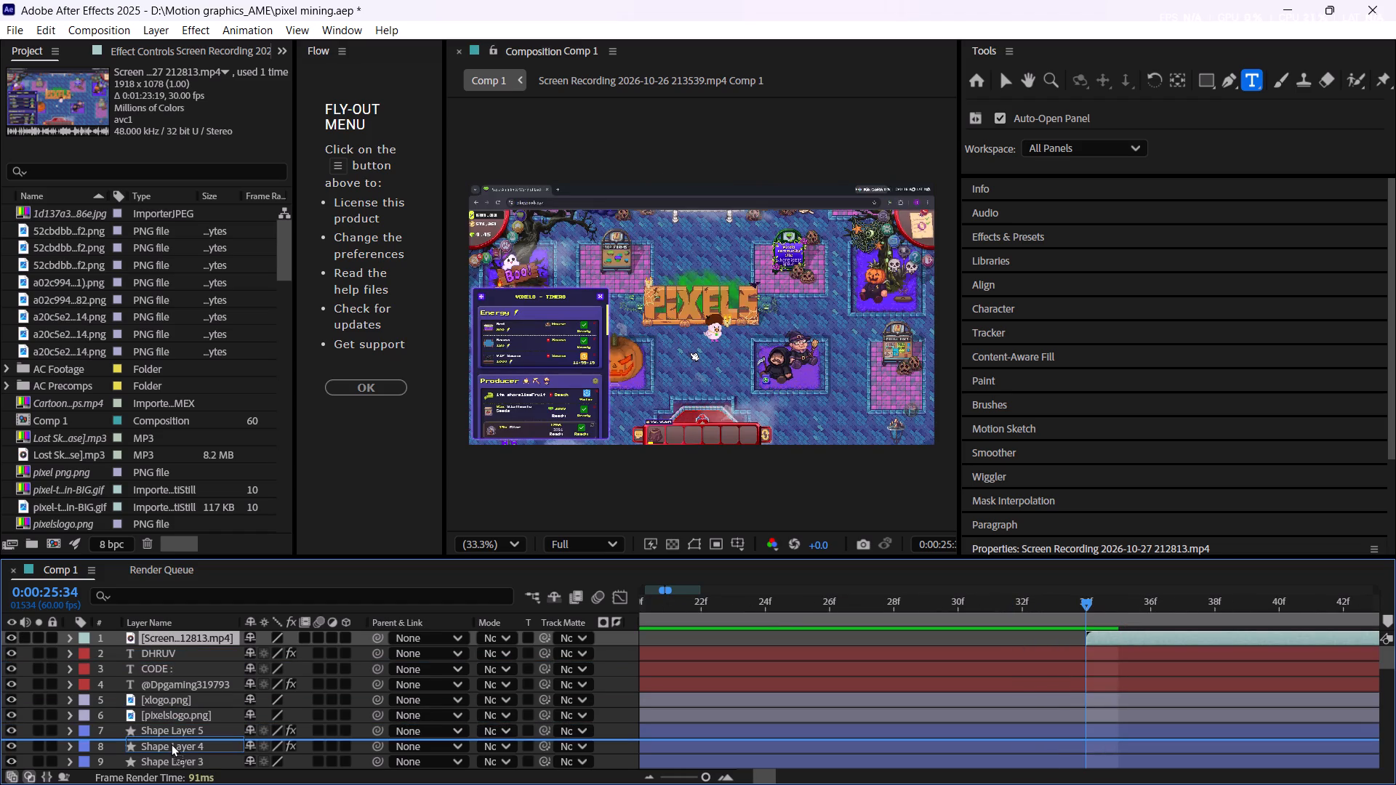
left_click_drag(171, 744, 200, 771)
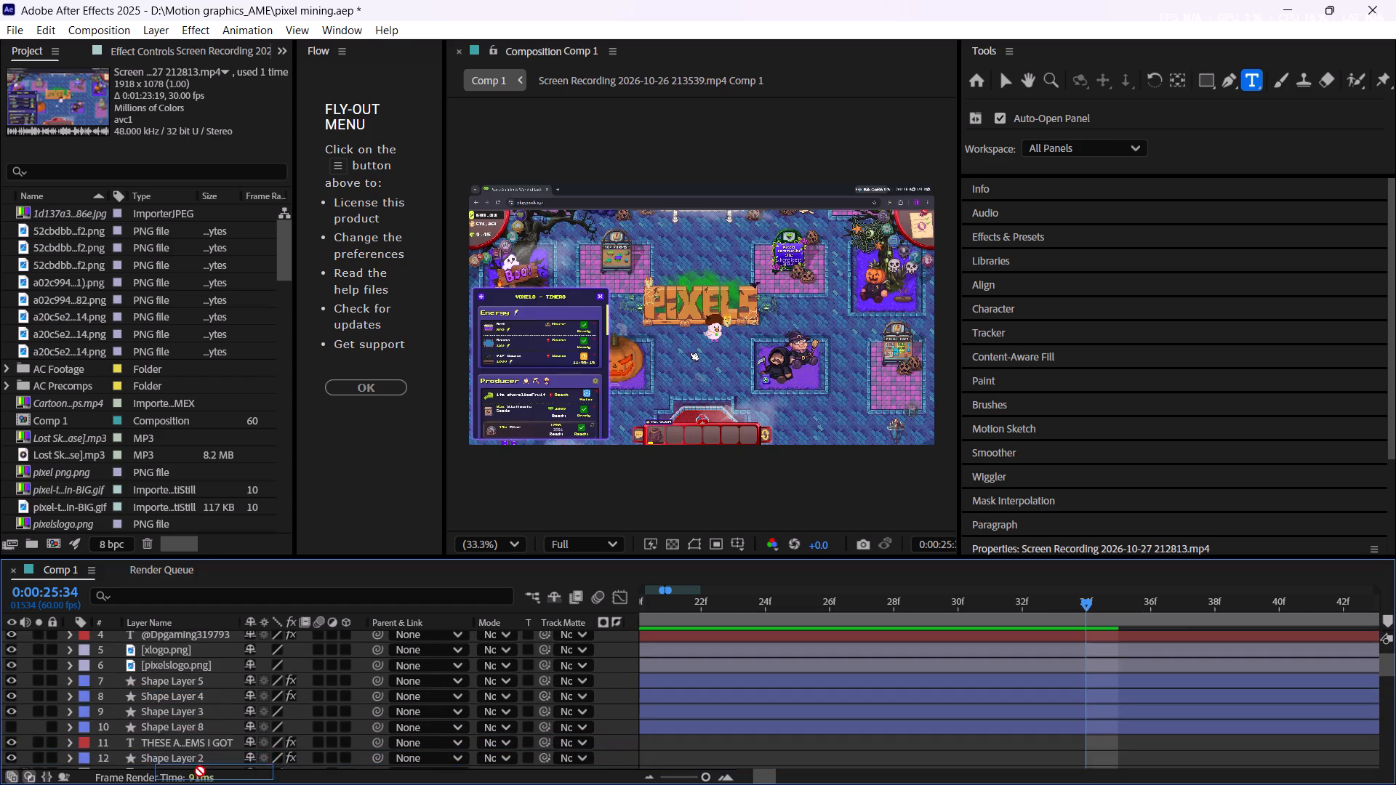
left_click_drag(200, 771, 204, 760)
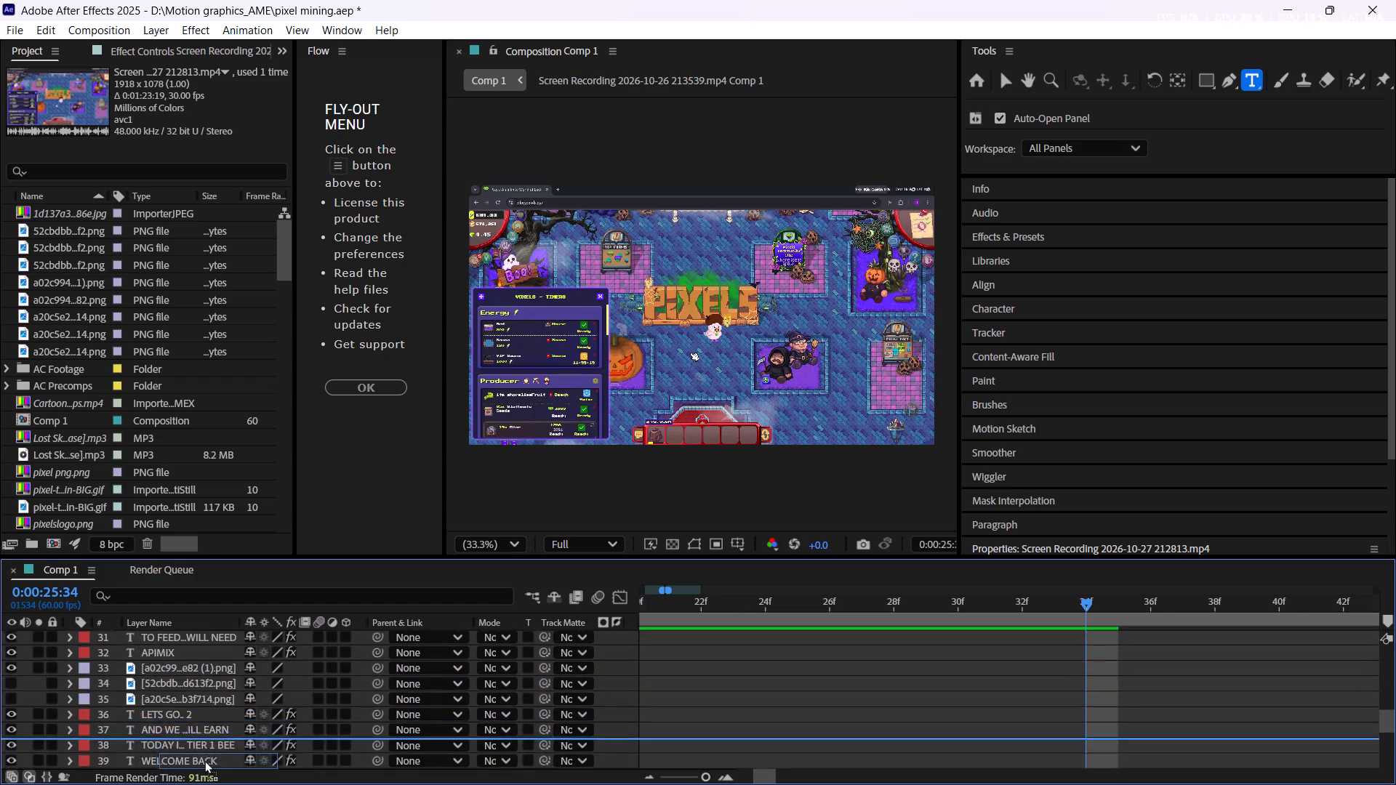
left_click_drag(204, 760, 242, 654)
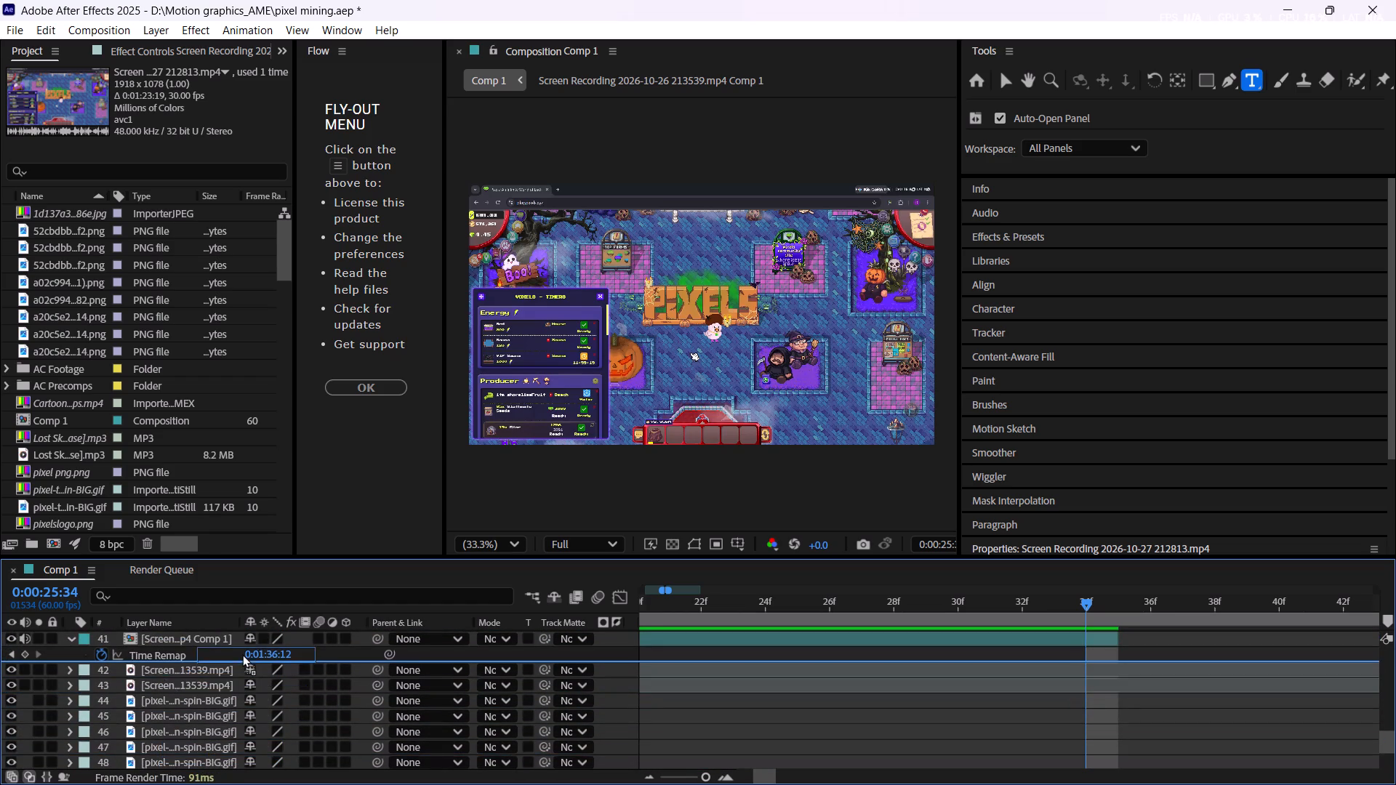
left_click_drag(242, 654, 246, 709)
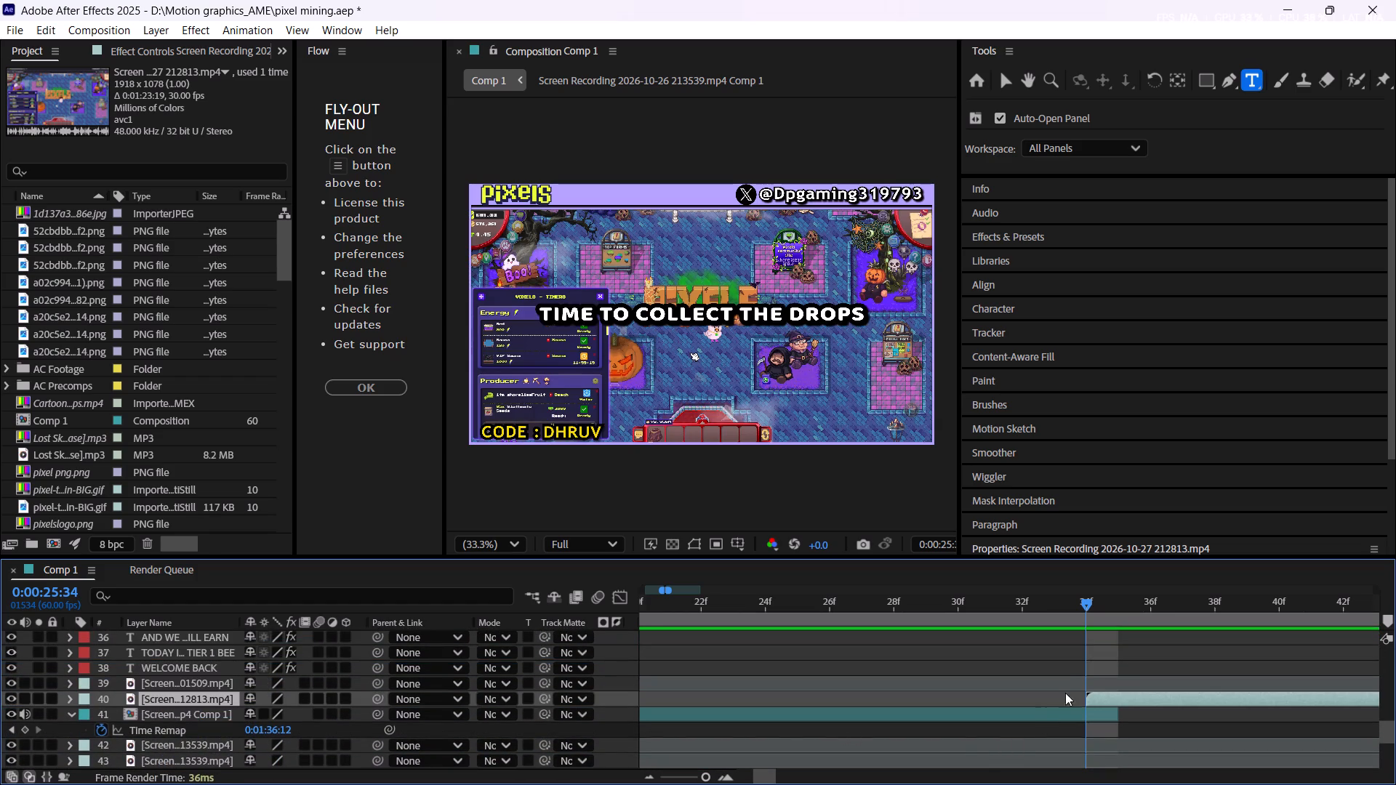
Shift the 212813 recording layer one frame later so it starts at 0:00:25:35, exactly where the precomp layer ends.
scroll(1086, 680, "down", 10, "alt")
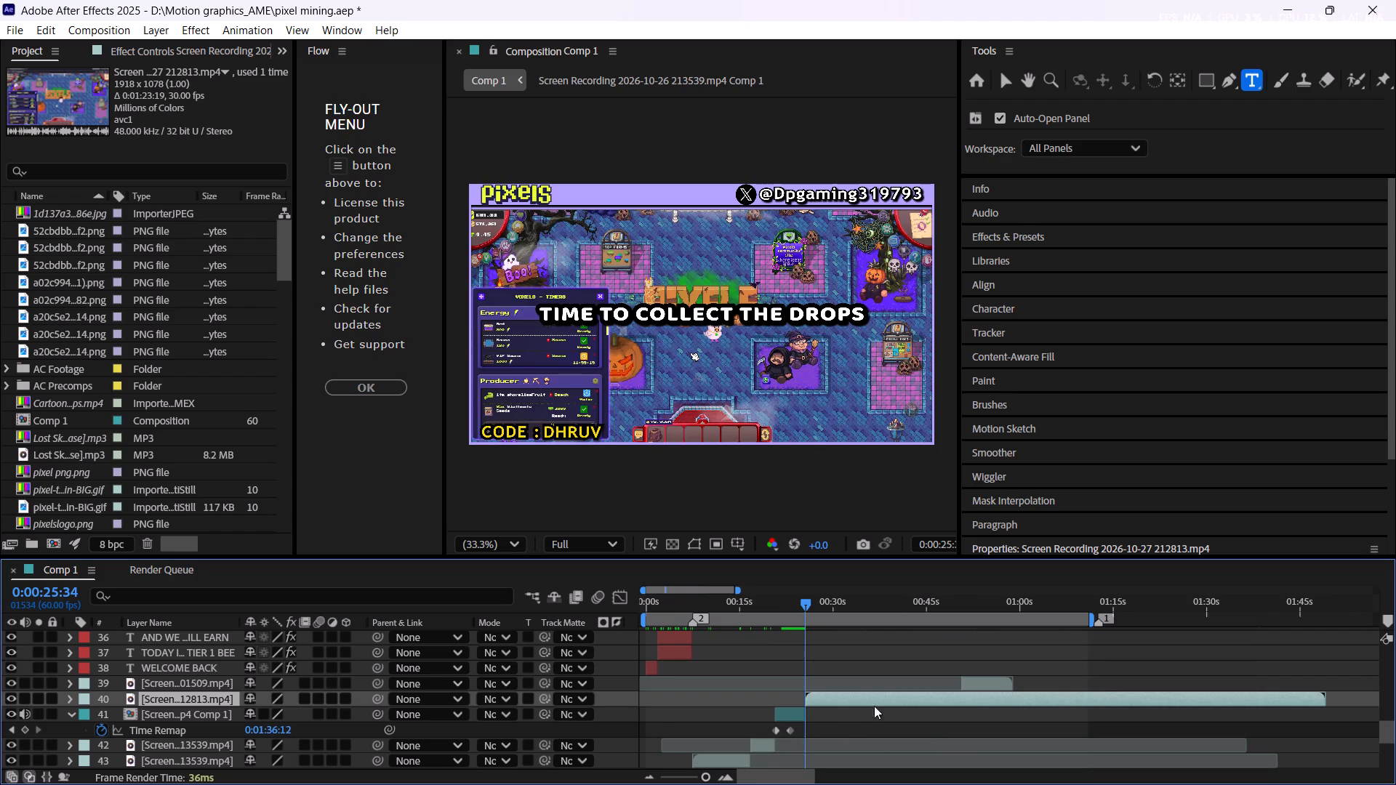
scroll(814, 698, "up", 2, "alt")
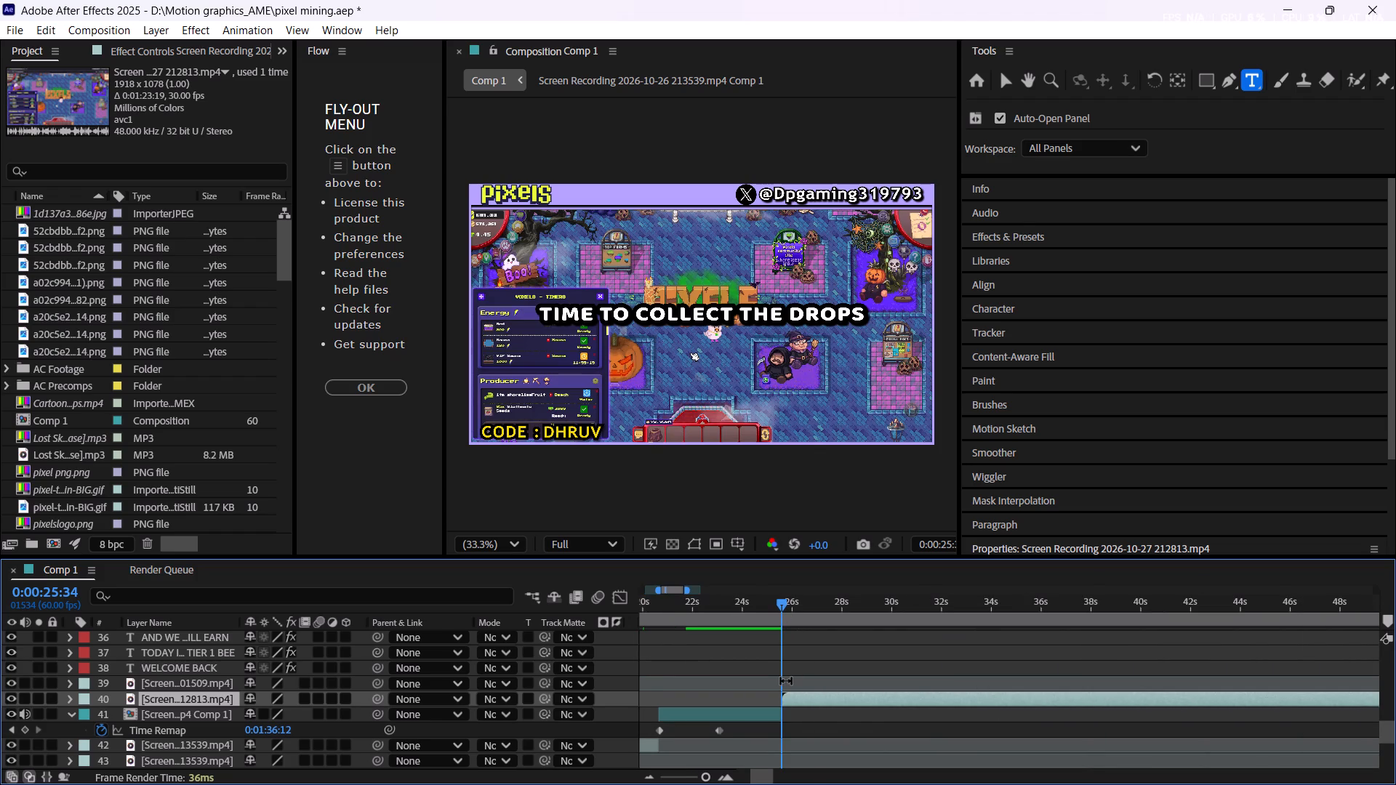
scroll(783, 708, "up", 5, "alt")
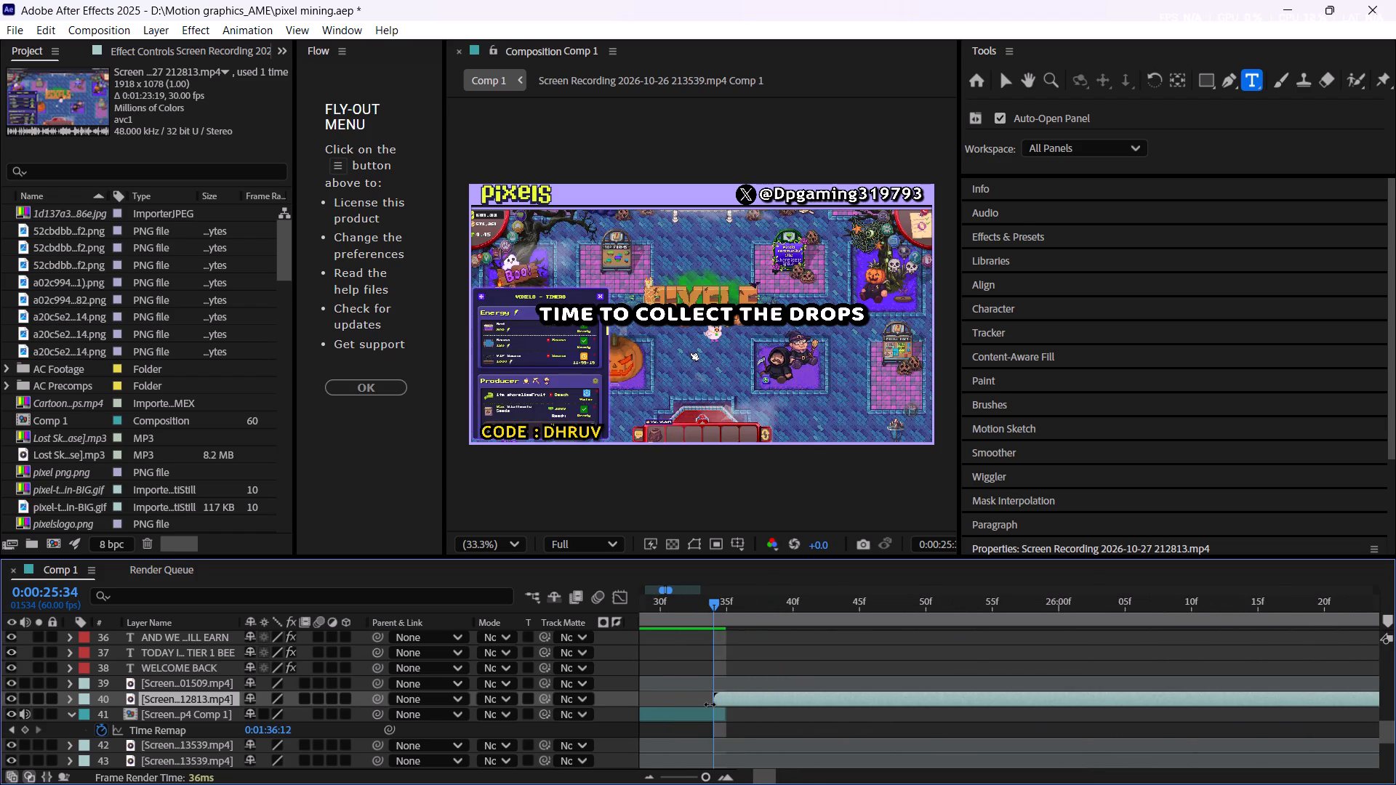
scroll(710, 704, "up", 5, "alt")
left_click_drag(739, 696, 758, 701)
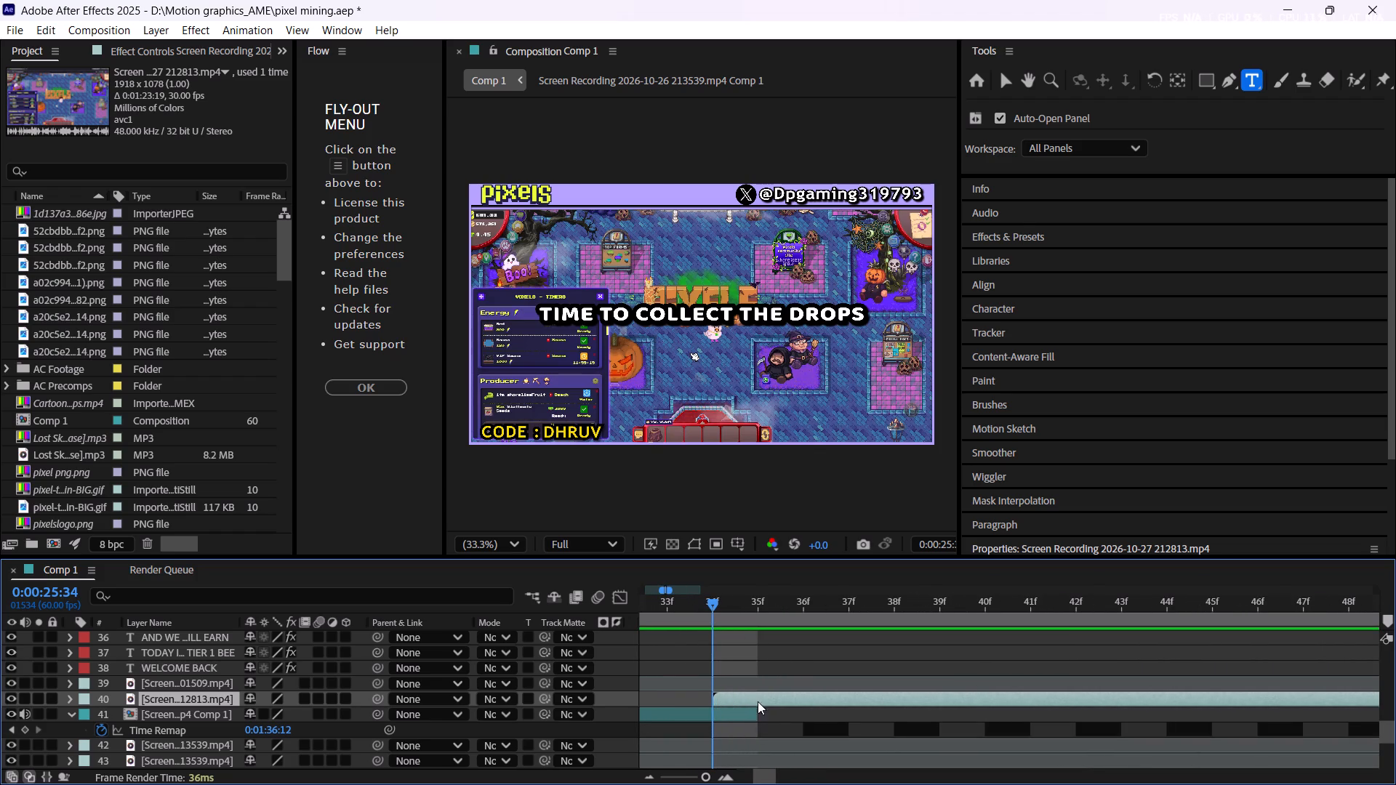
left_click_drag(758, 701, 774, 706)
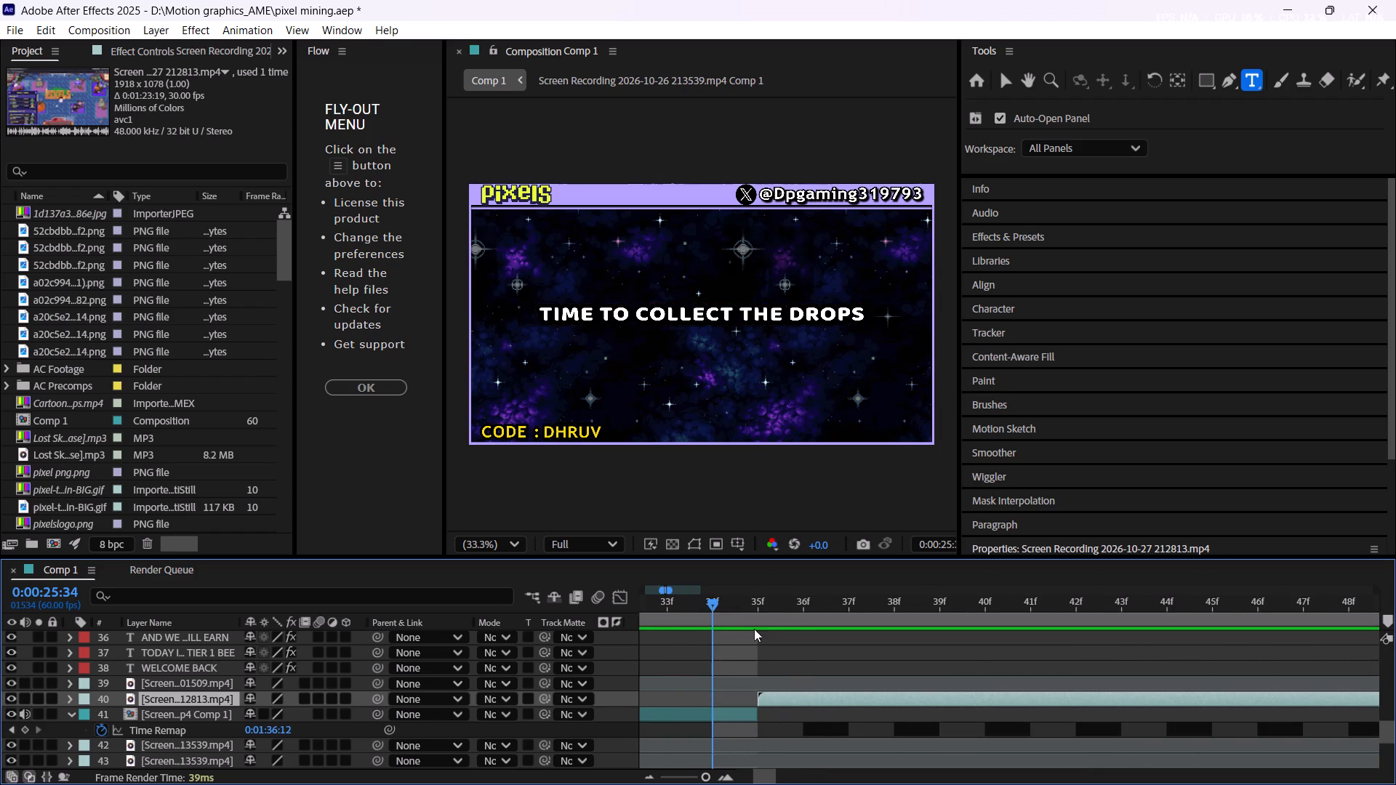
Split the 212813 recording layer at 0:00:37:07, where the screen is black after the Infiniportal teleport.
left_click_drag(711, 604, 720, 628)
left_click_drag(720, 628, 832, 635)
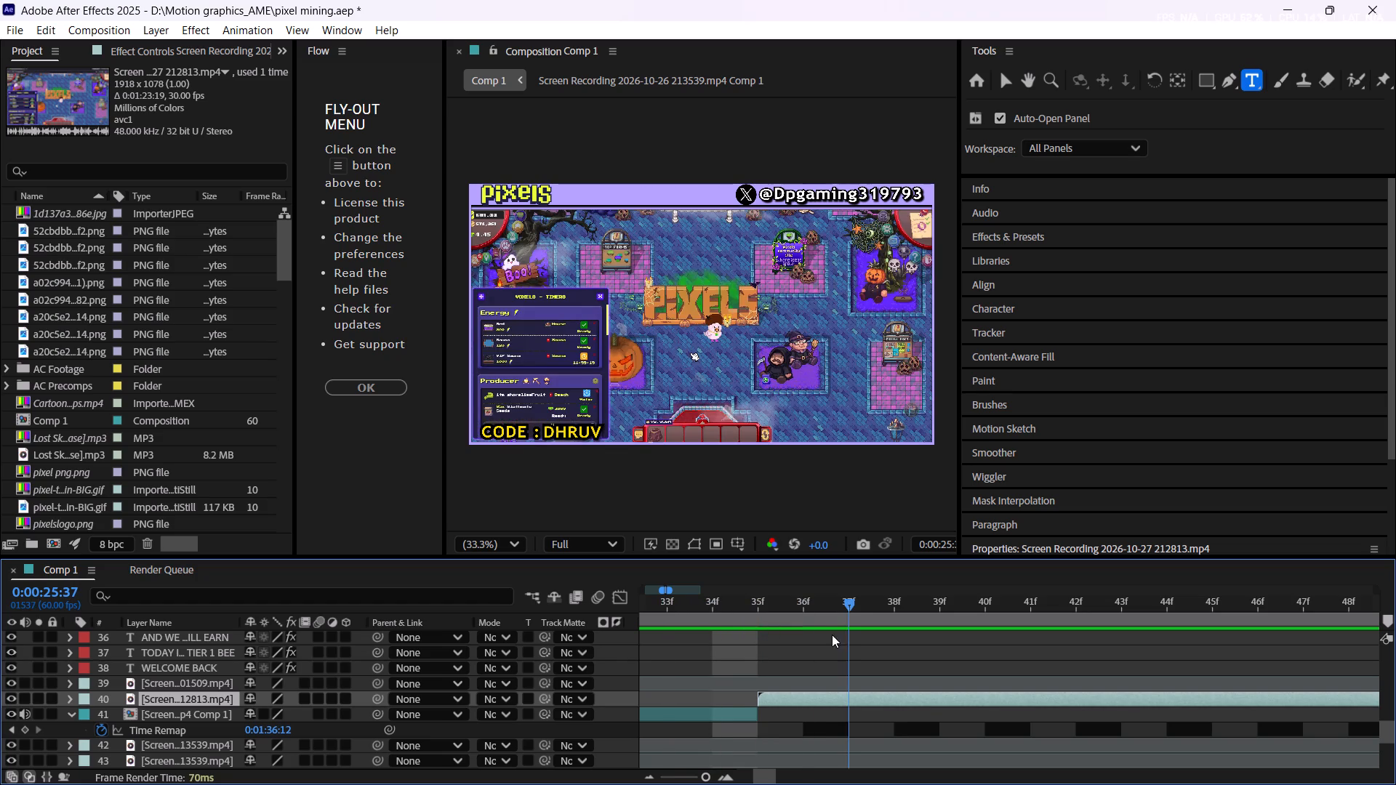
left_click_drag(832, 635, 1081, 640)
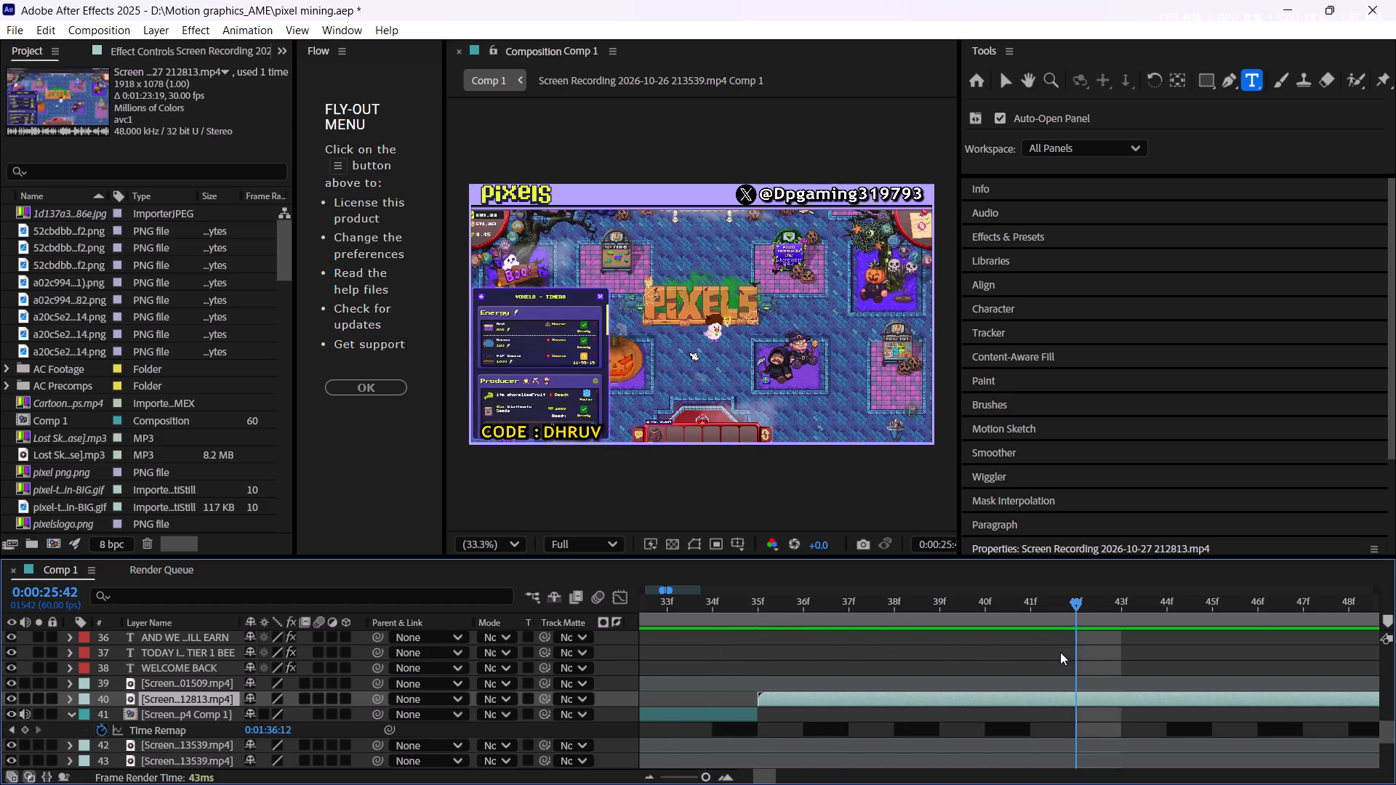
scroll(1060, 652, "down", 4, "alt")
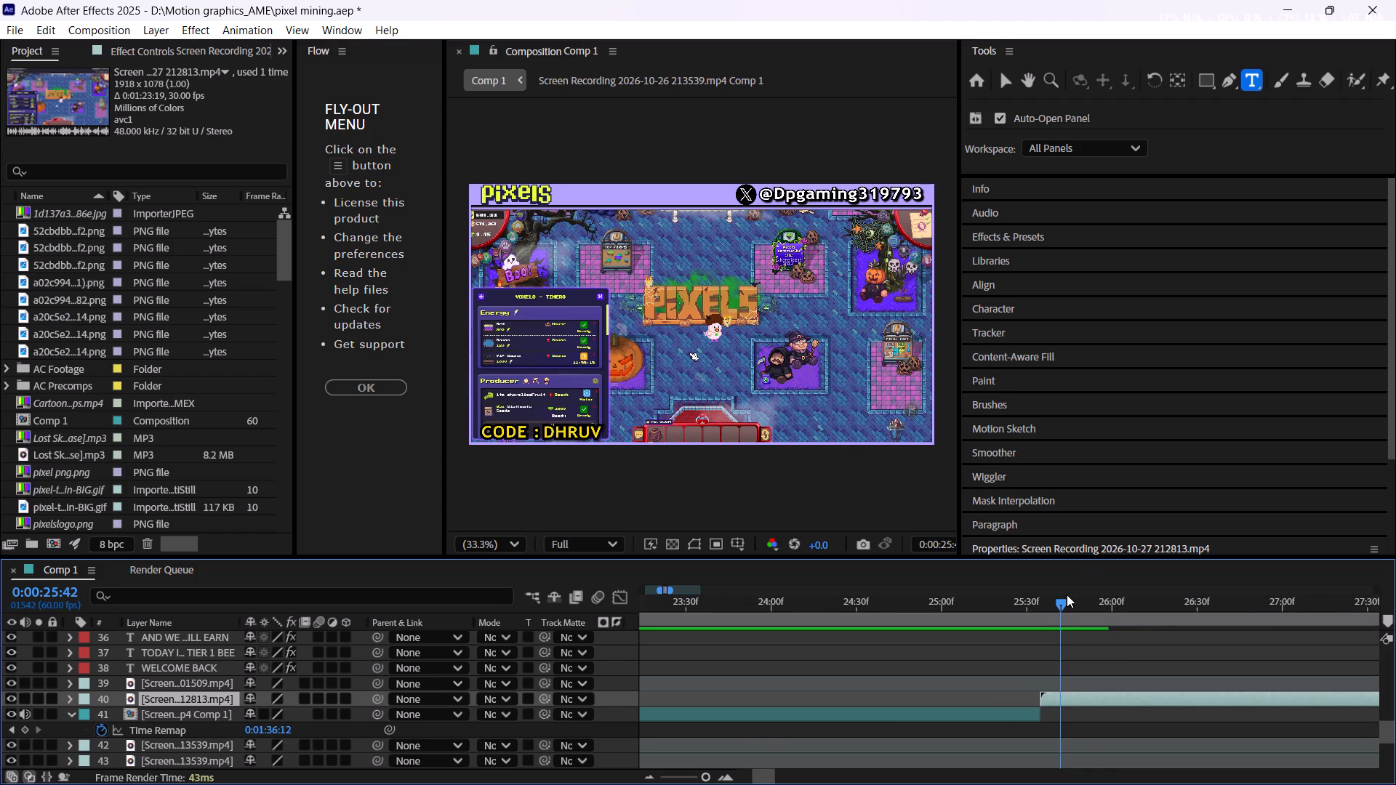
left_click_drag(1064, 602, 1264, 630)
scroll(1320, 704, "down", 1, "alt")
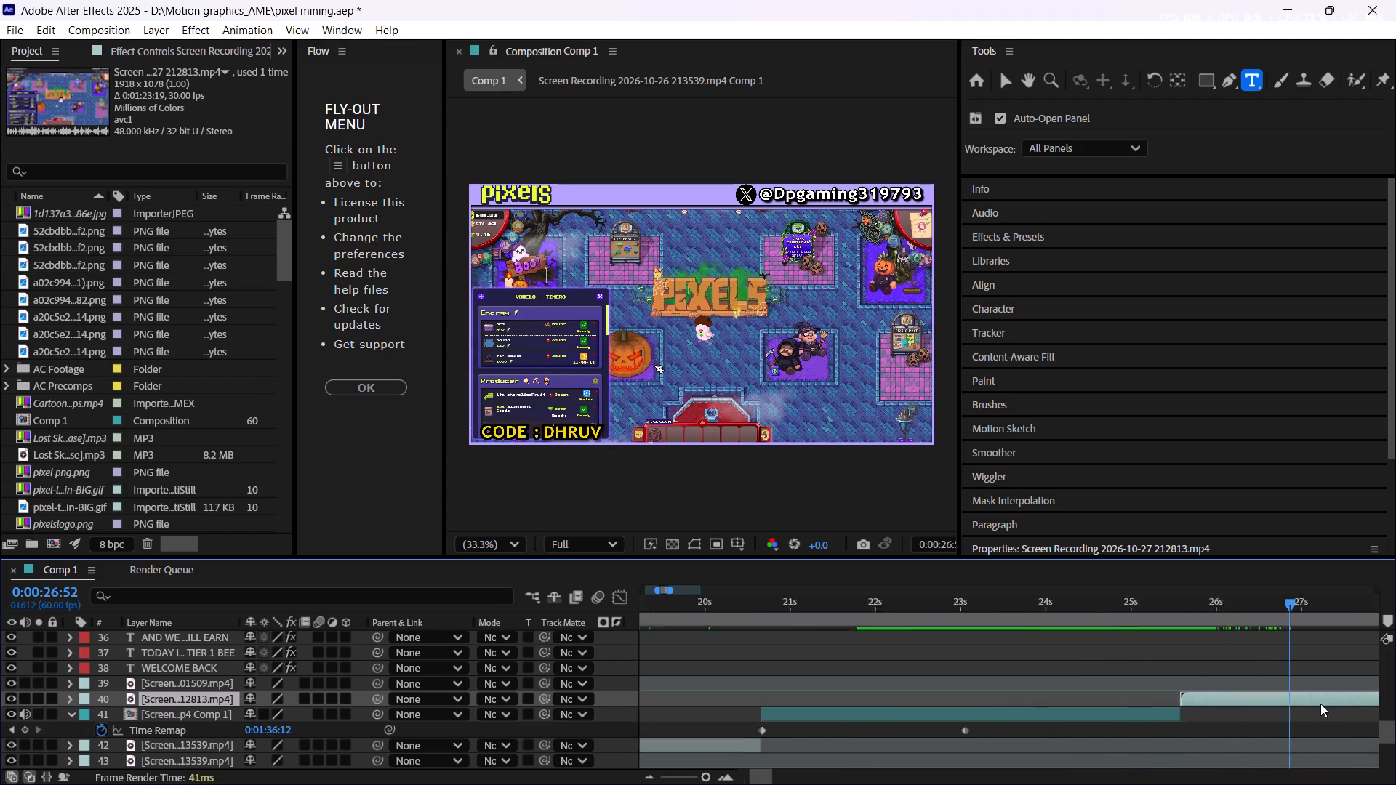
scroll(1320, 704, "down", 6, "alt")
left_click_drag(1096, 601, 1135, 602)
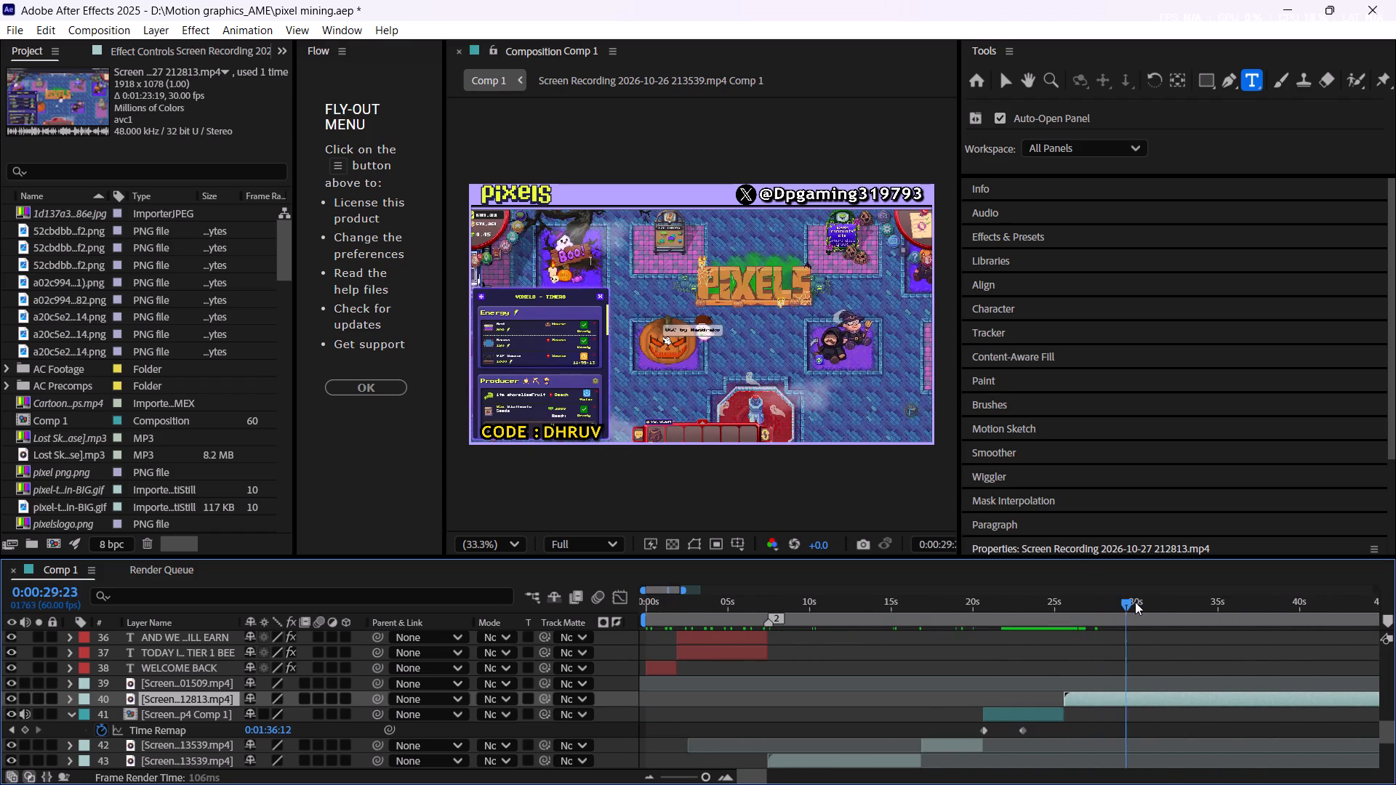
left_click_drag(1135, 602, 1243, 614)
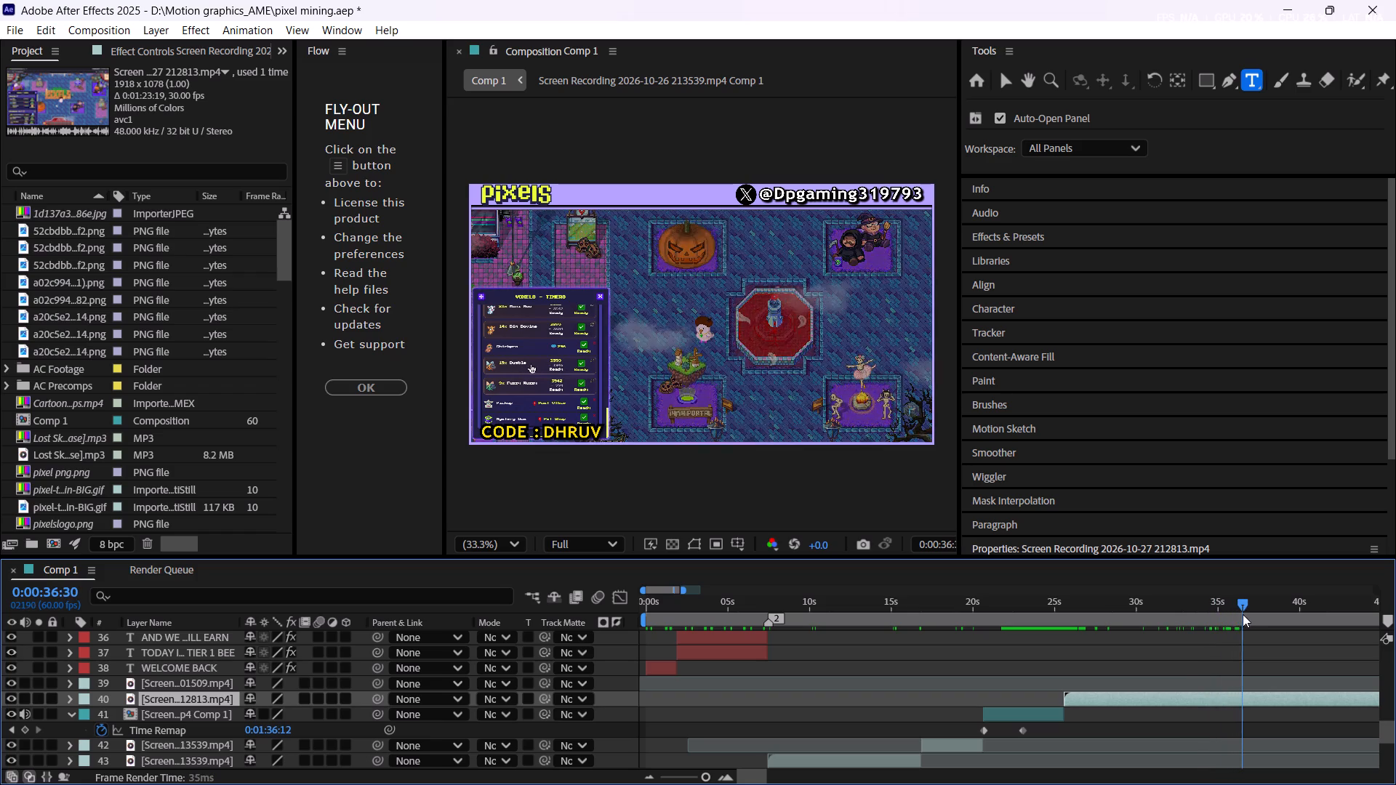
left_click_drag(1243, 614, 1288, 616)
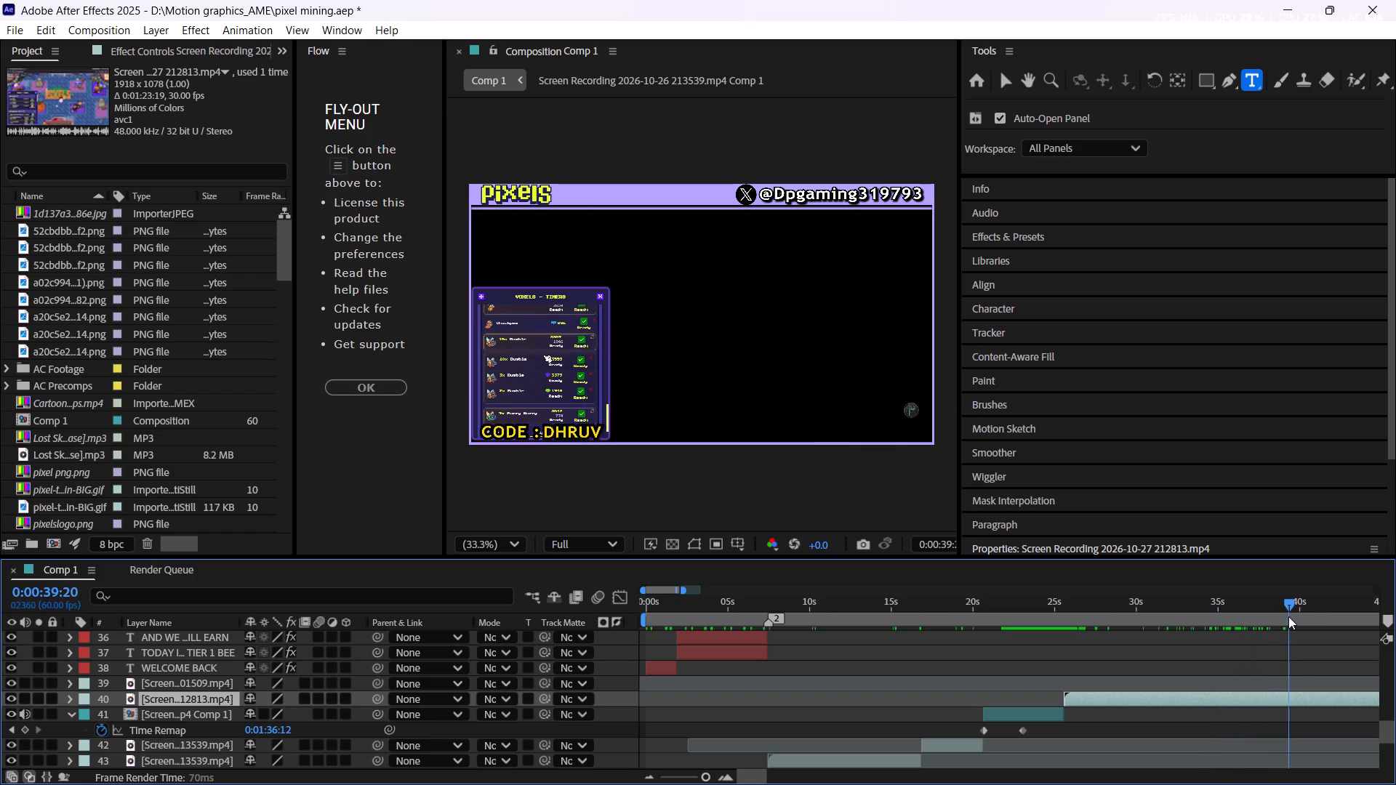
left_click_drag(1288, 616, 1221, 632)
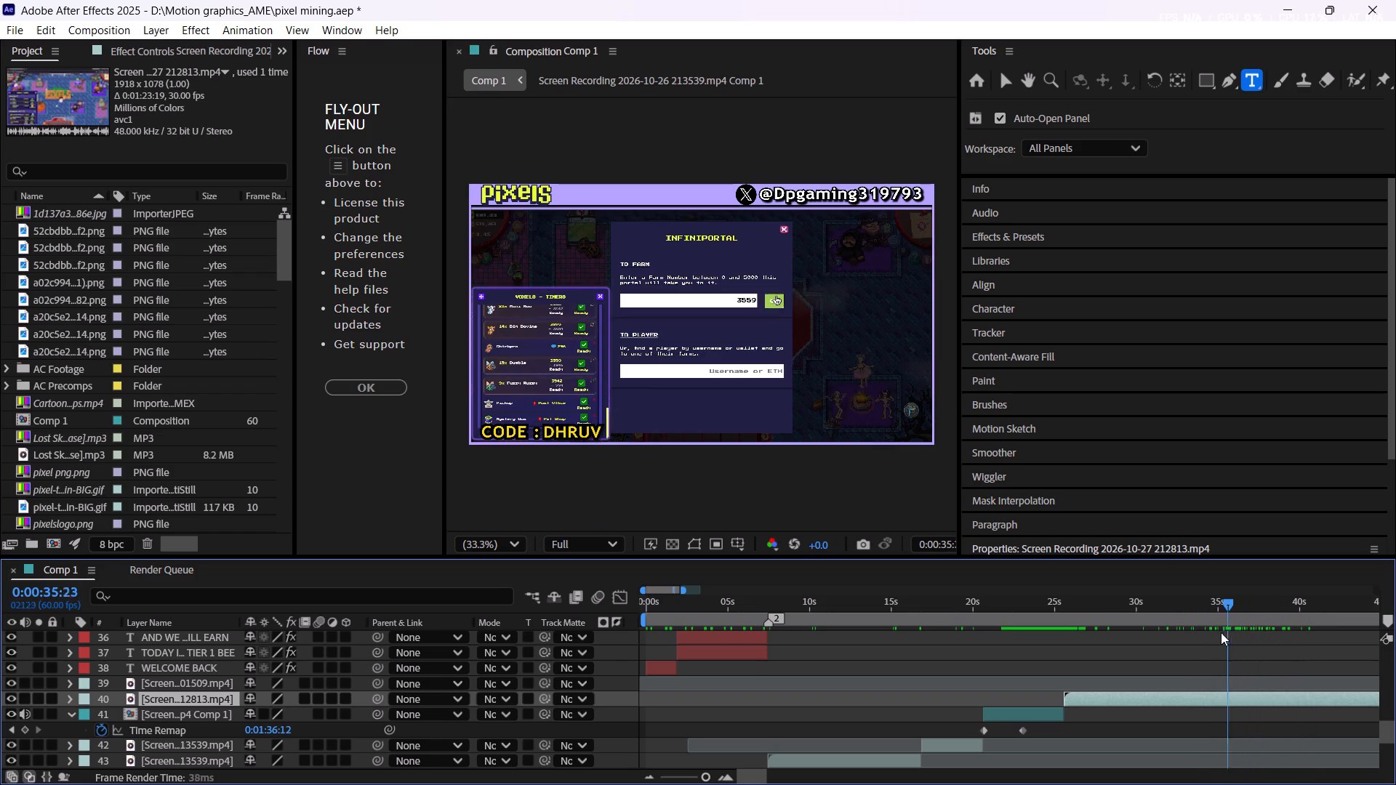
left_click_drag(1221, 632, 1248, 629)
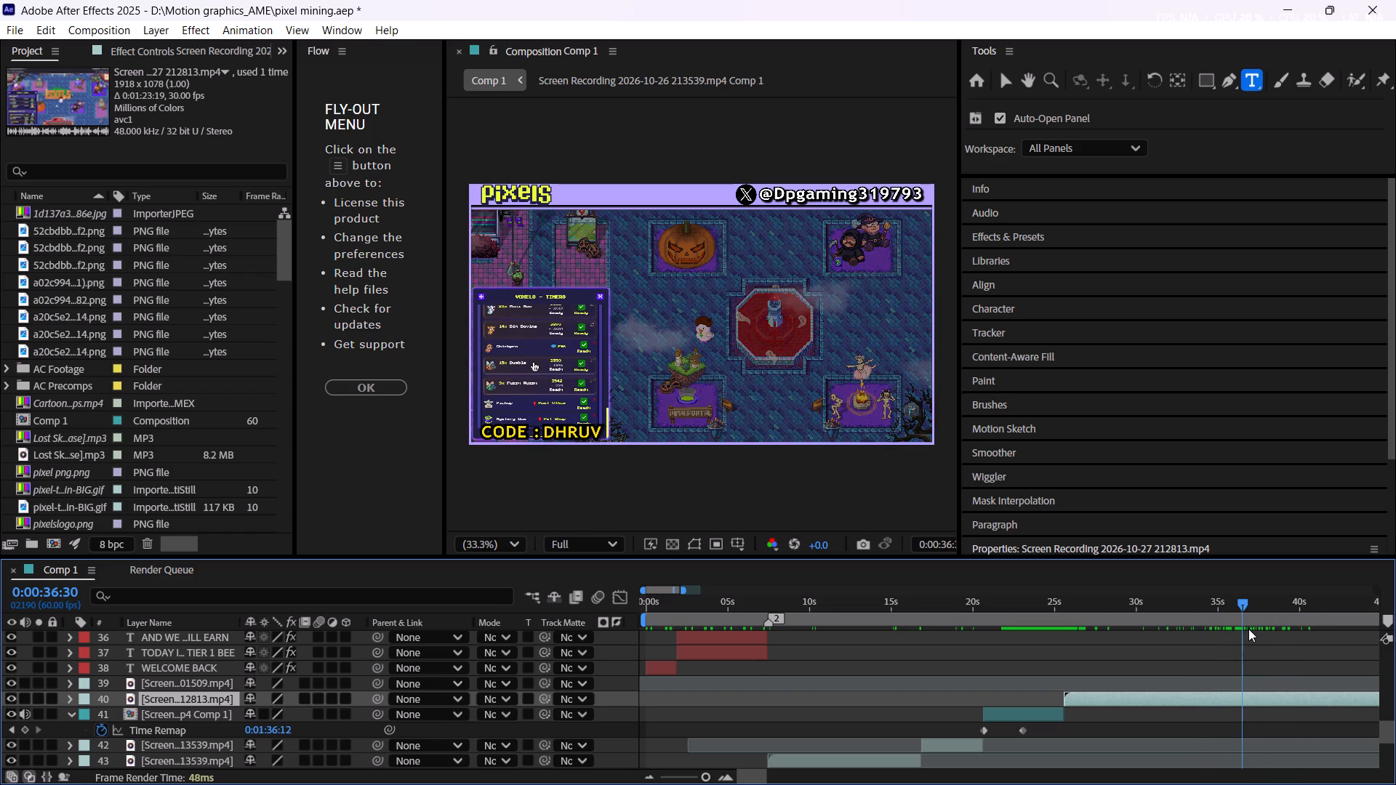
left_click_drag(1248, 629, 1252, 626)
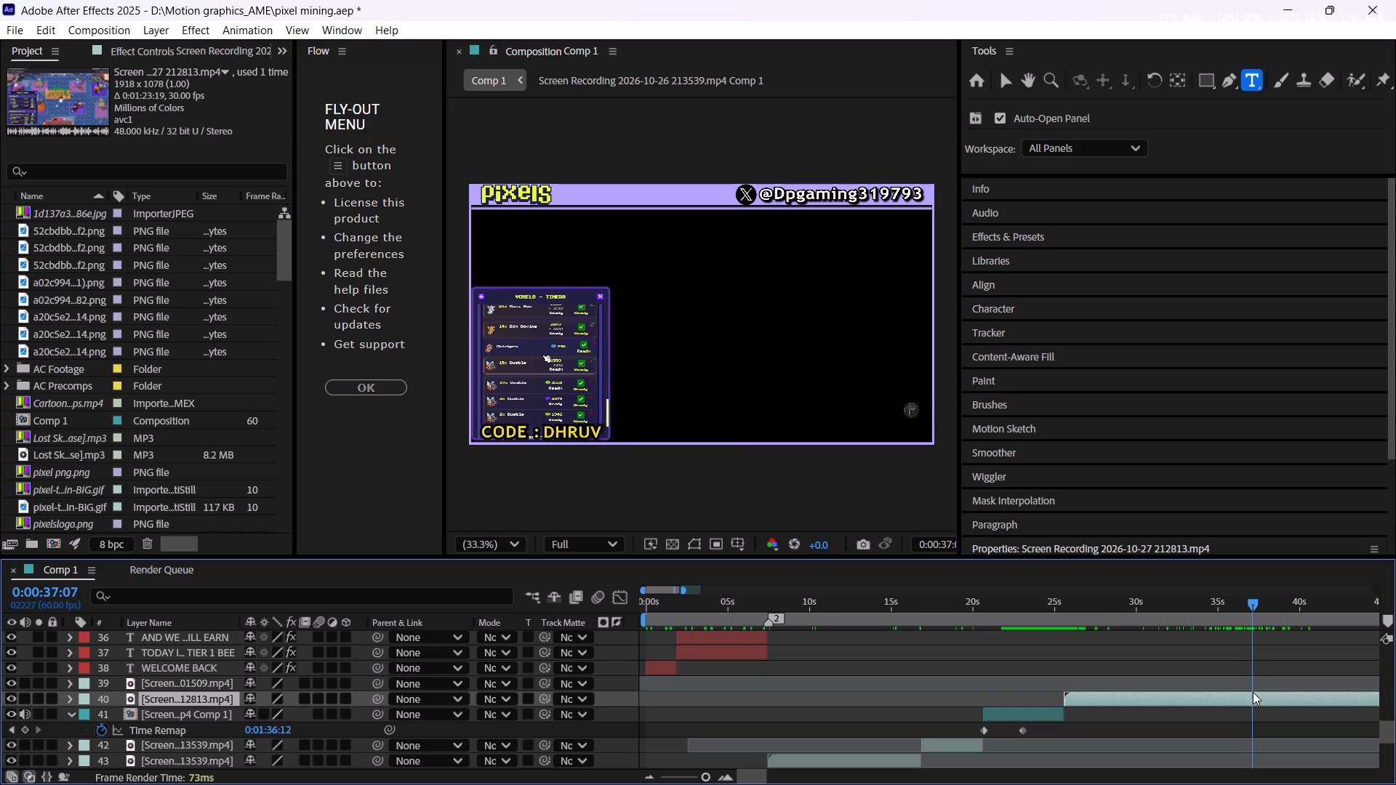
left_click(1256, 692)
key("ctrl+shift+d")
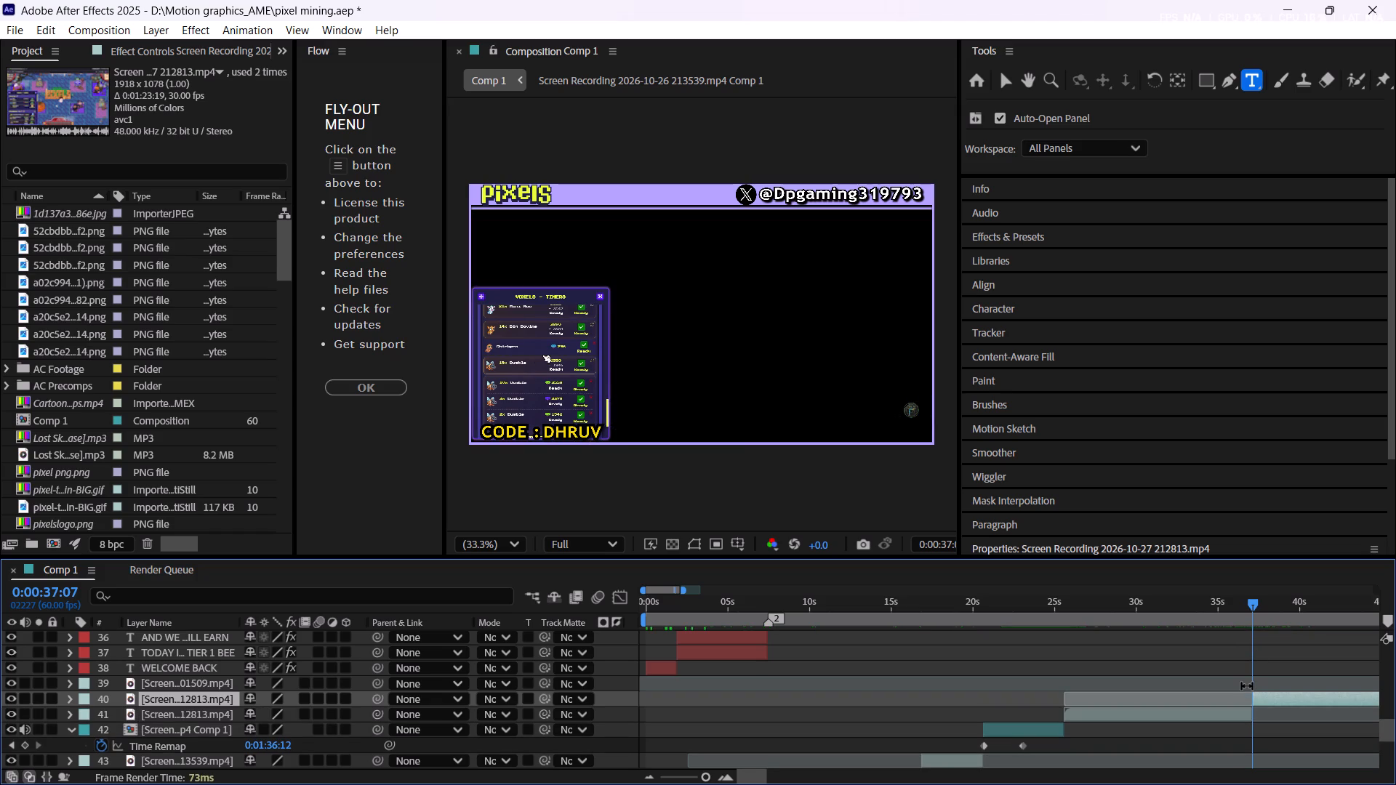
Slide the later section of the split recording about 4.5 seconds earlier, so the last black loading frames sit at the playhead.
key("space")
key("space")
key("space")
key("space")
key("space")
key("space")
key("space")
key("space")
key("space")
key("space")
key("space")
key("space")
key("space")
key("space")
key("space")
key("space")
key("space")
key("space")
key("space")
key("space")
scroll(1313, 663, "down", 5)
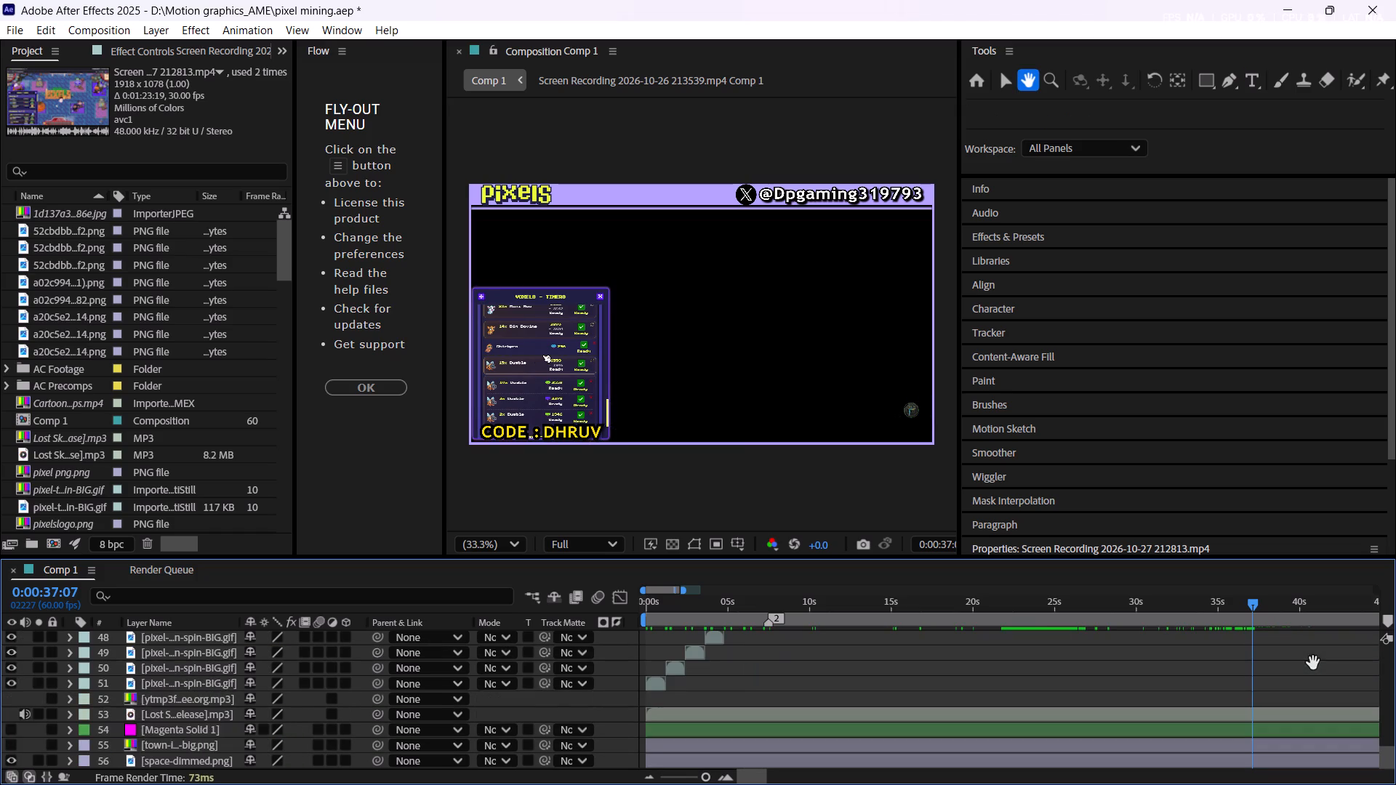
scroll(1313, 663, "up", 6)
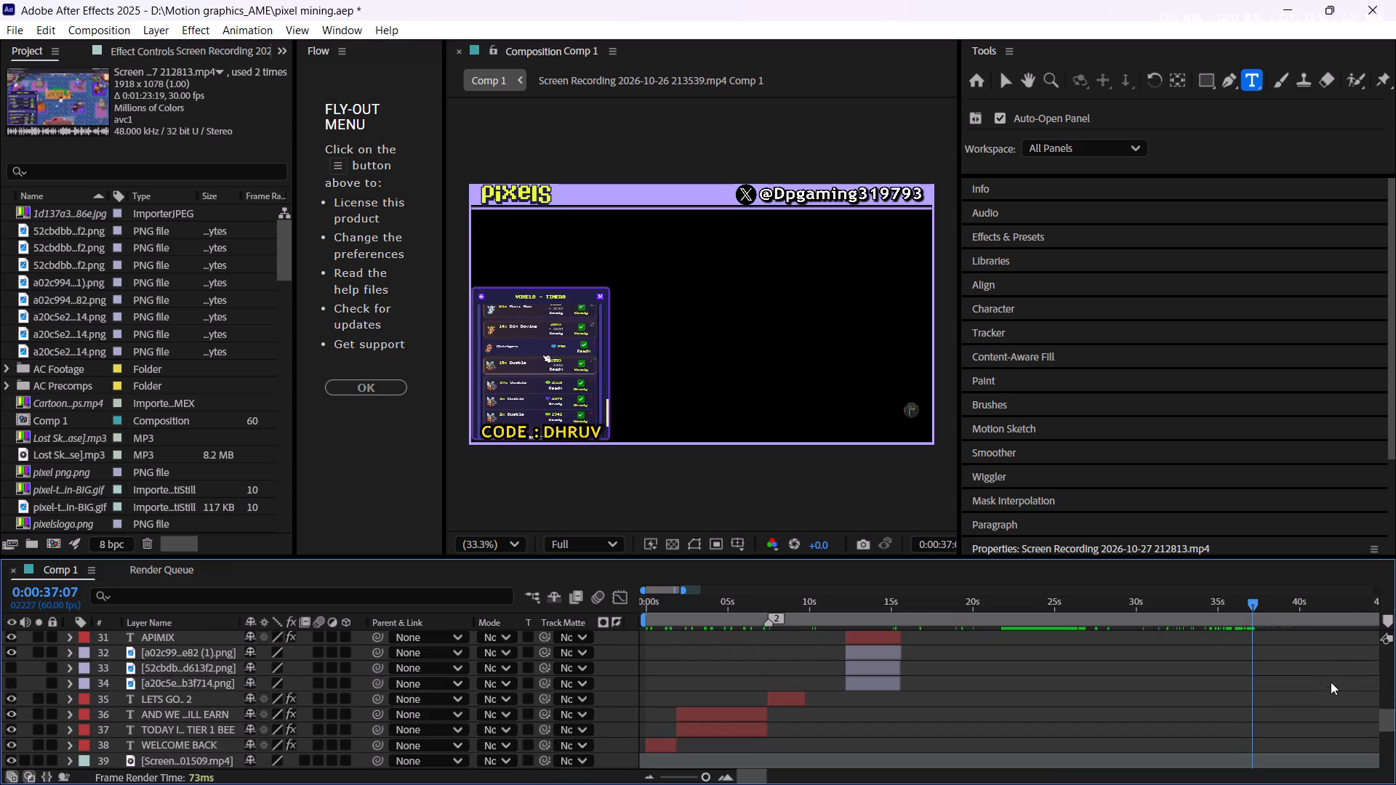
scroll(1336, 688, "down", 3, "alt")
scroll(1251, 699, "down", 1)
scroll(1296, 704, "down", 1, "alt")
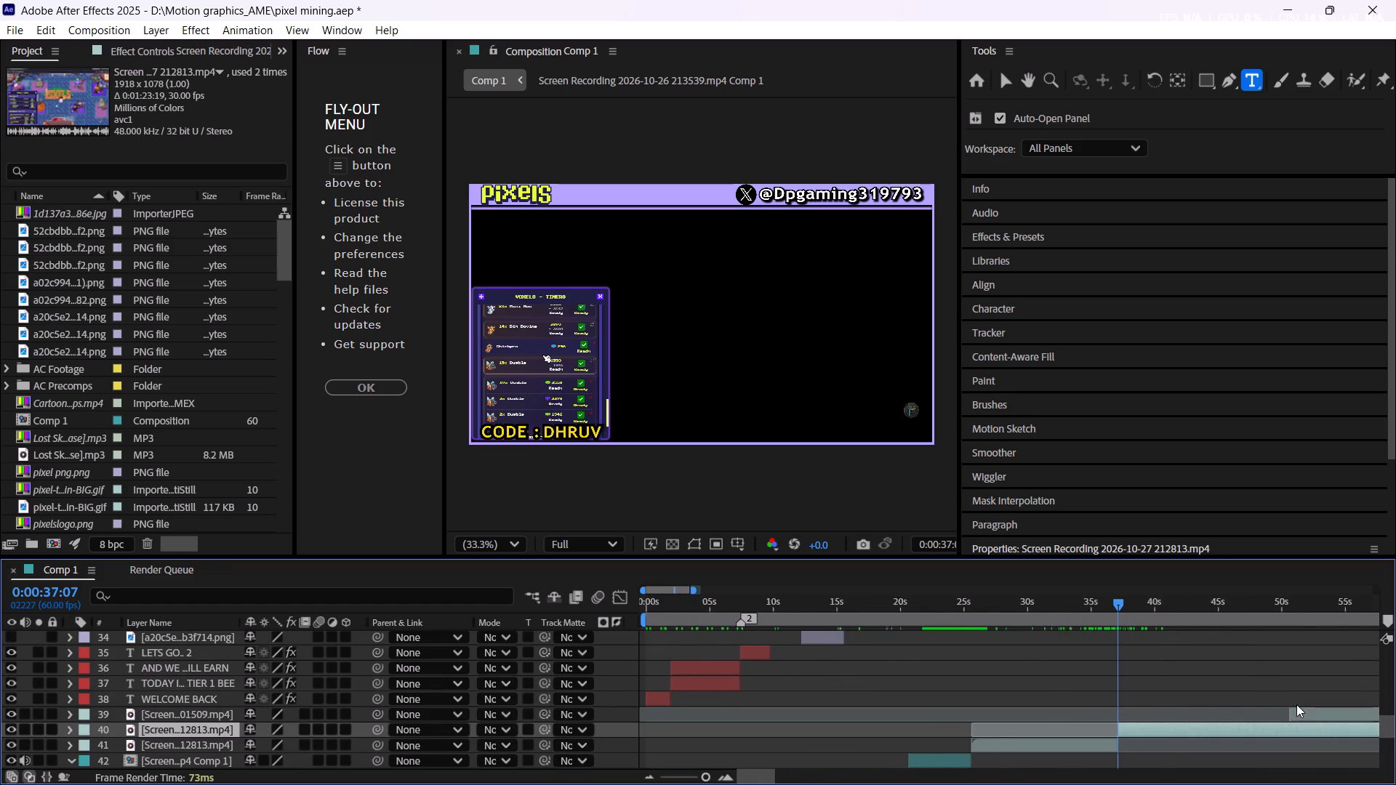
scroll(1296, 704, "down", 4, "alt")
scroll(1010, 712, "up", 2, "alt")
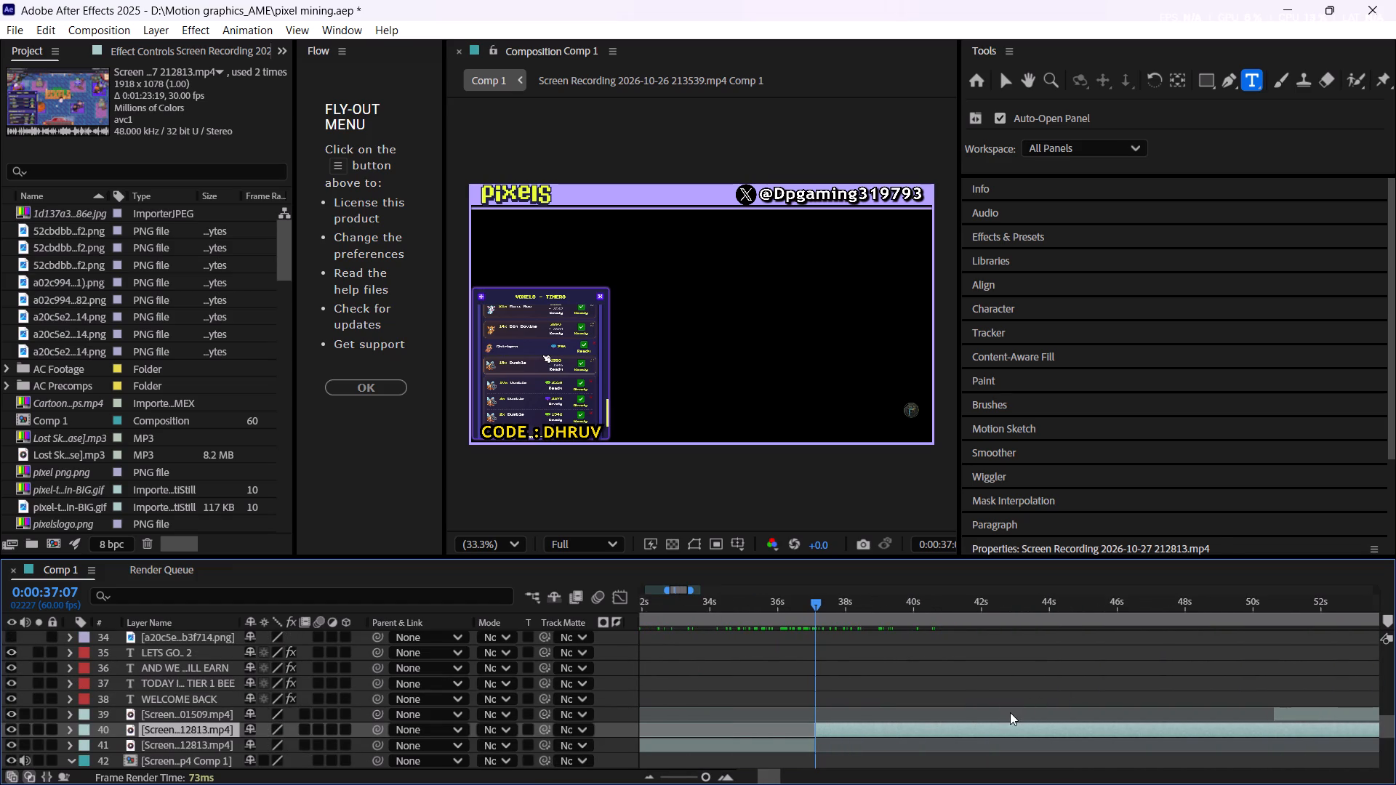
left_click_drag(879, 728, 850, 730)
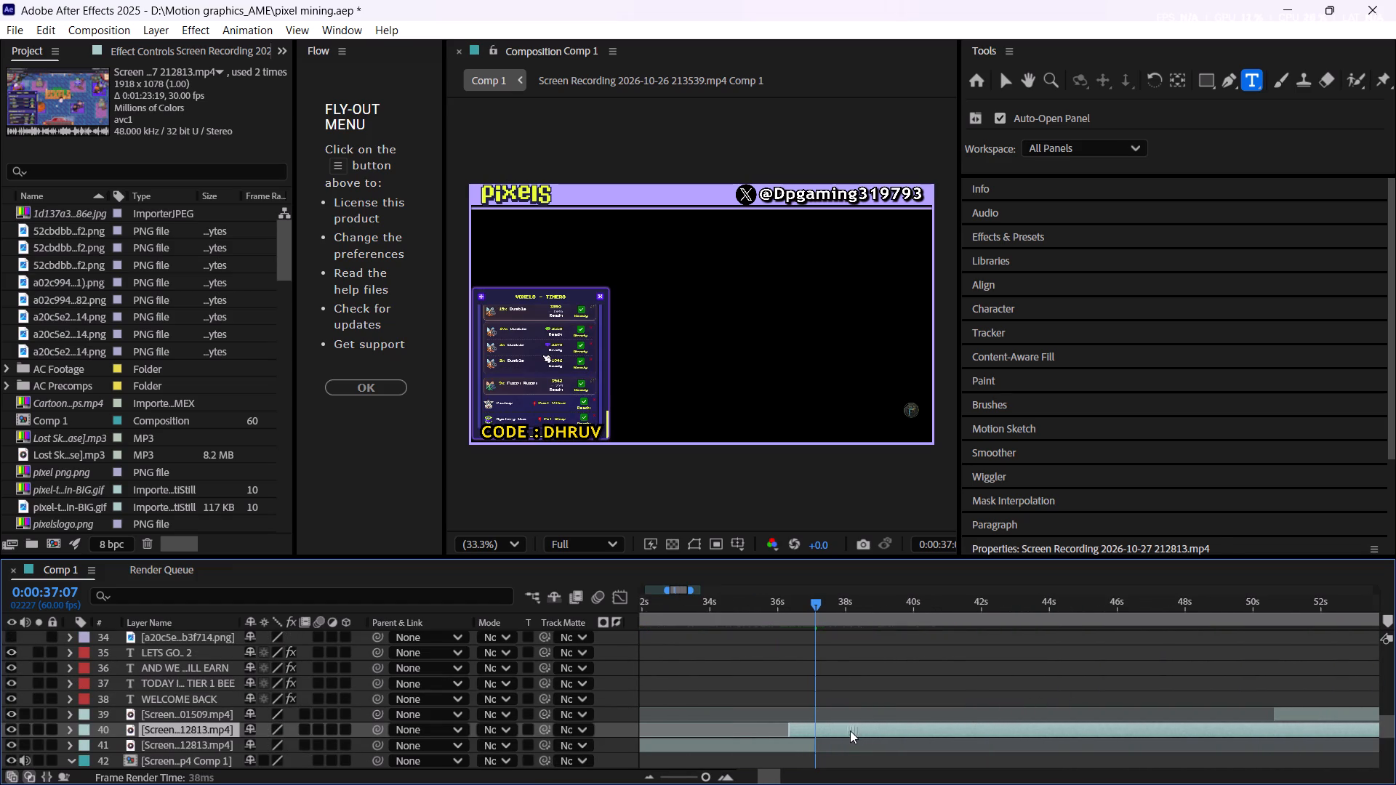
left_click_drag(850, 730, 781, 728)
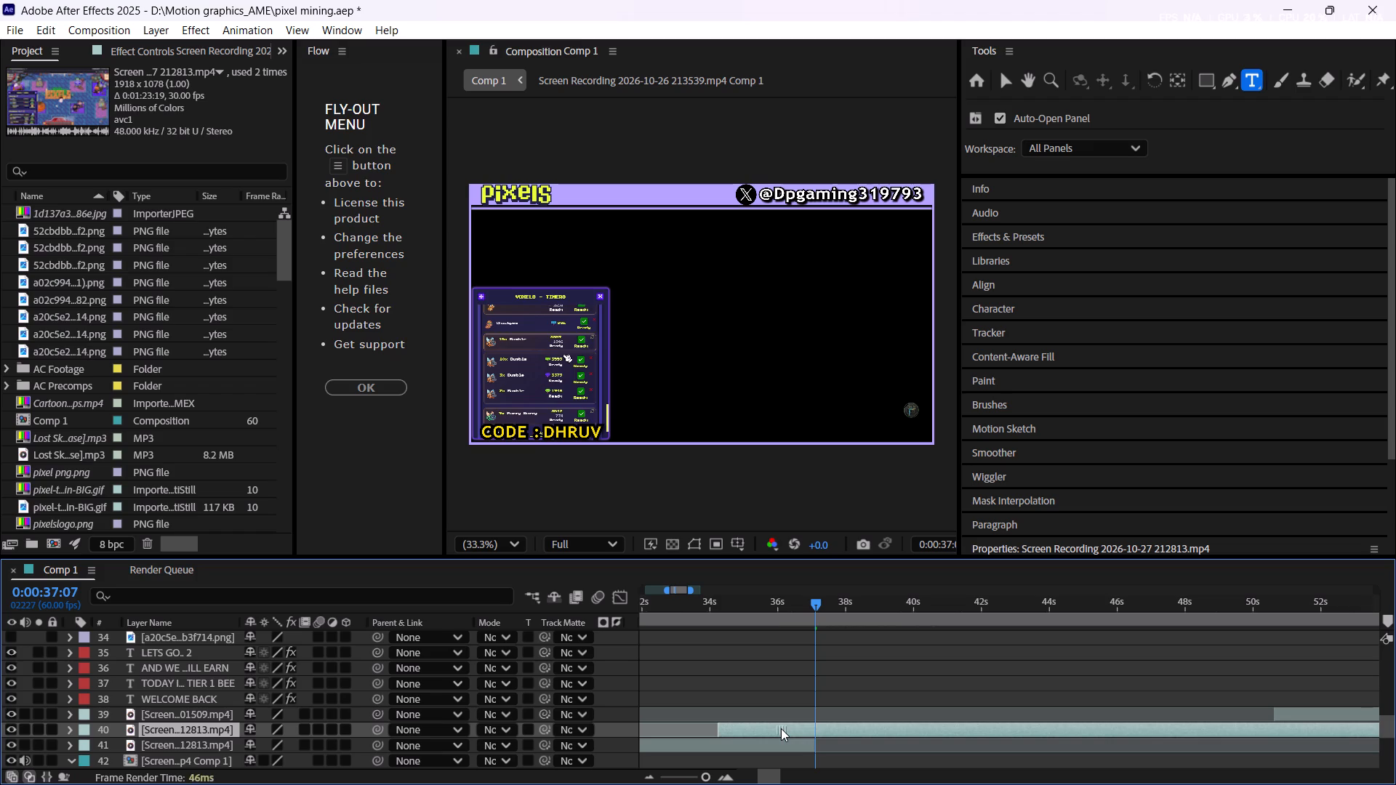
left_click_drag(781, 728, 714, 716)
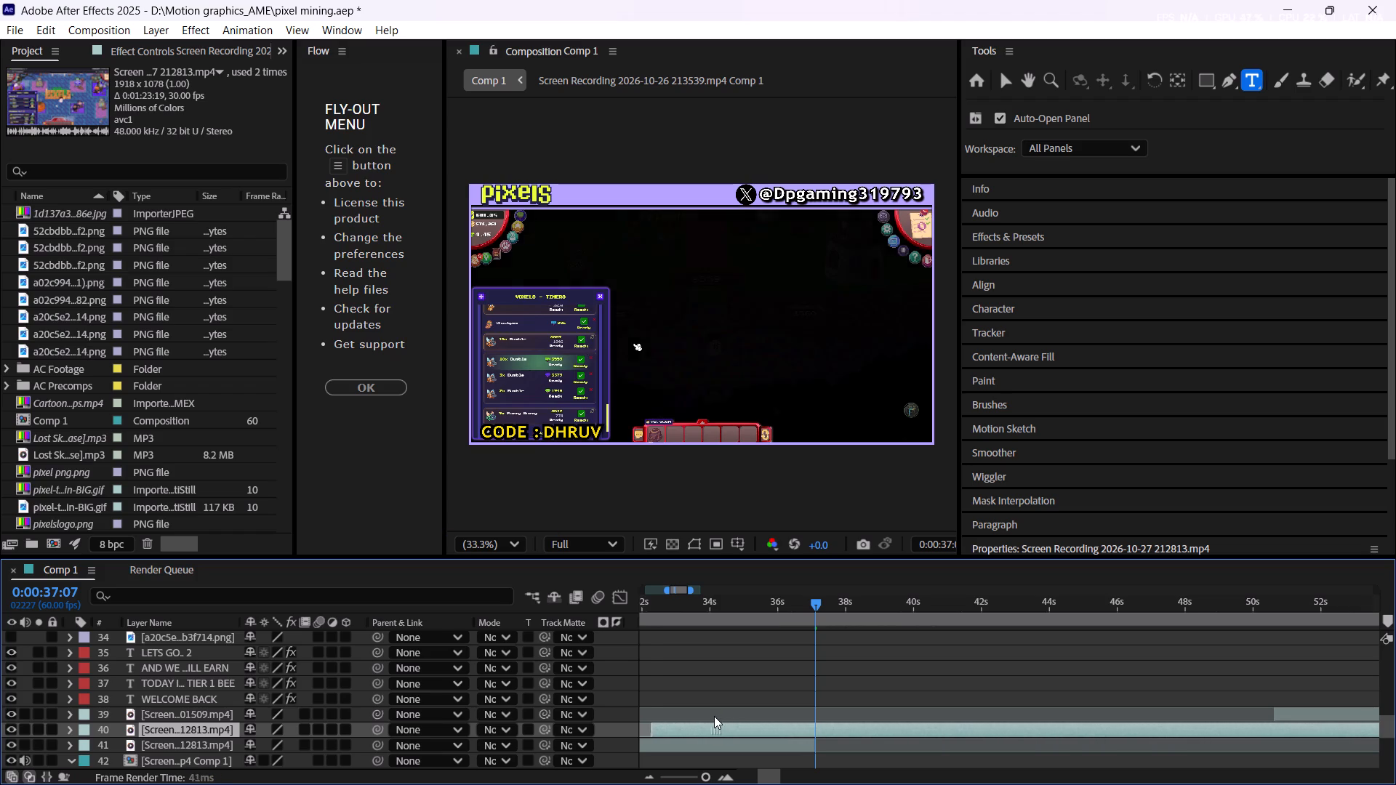
left_click_drag(714, 716, 726, 709)
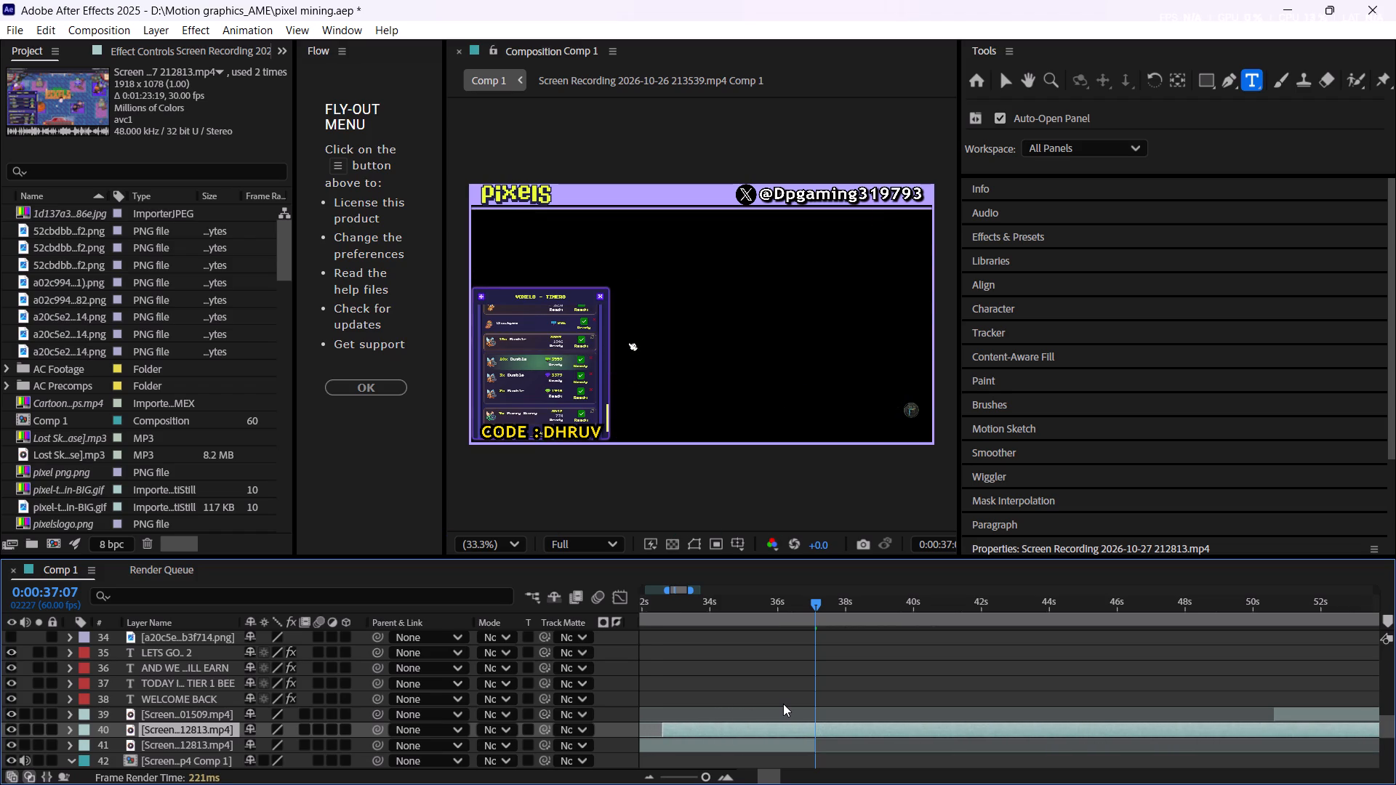
Split the shifted recording section at 0:00:37:07 and delete its portion before the playhead.
key("ctrl+shift+e")
key("ctrl+shift+d")
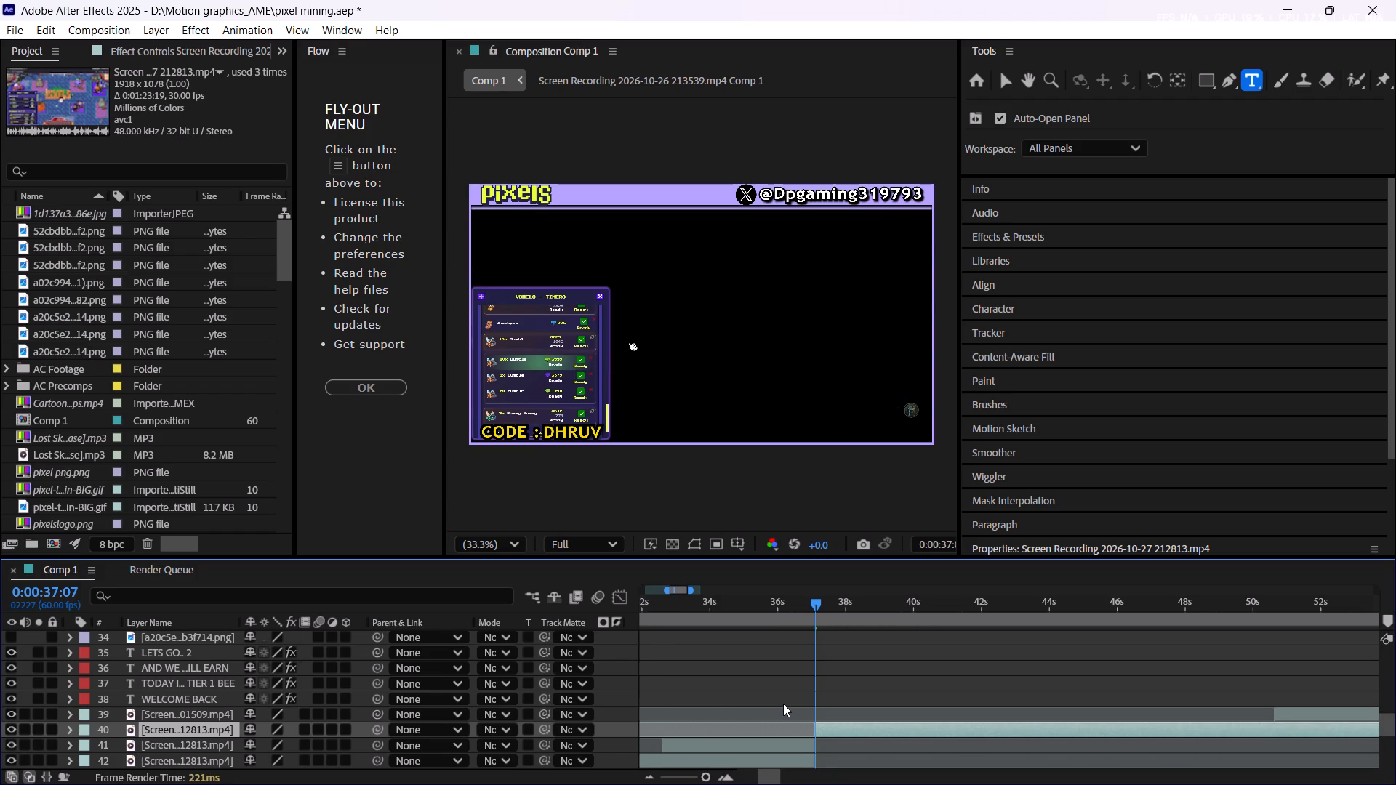
scroll(783, 704, "down", 1)
left_click(785, 691)
left_click(785, 696)
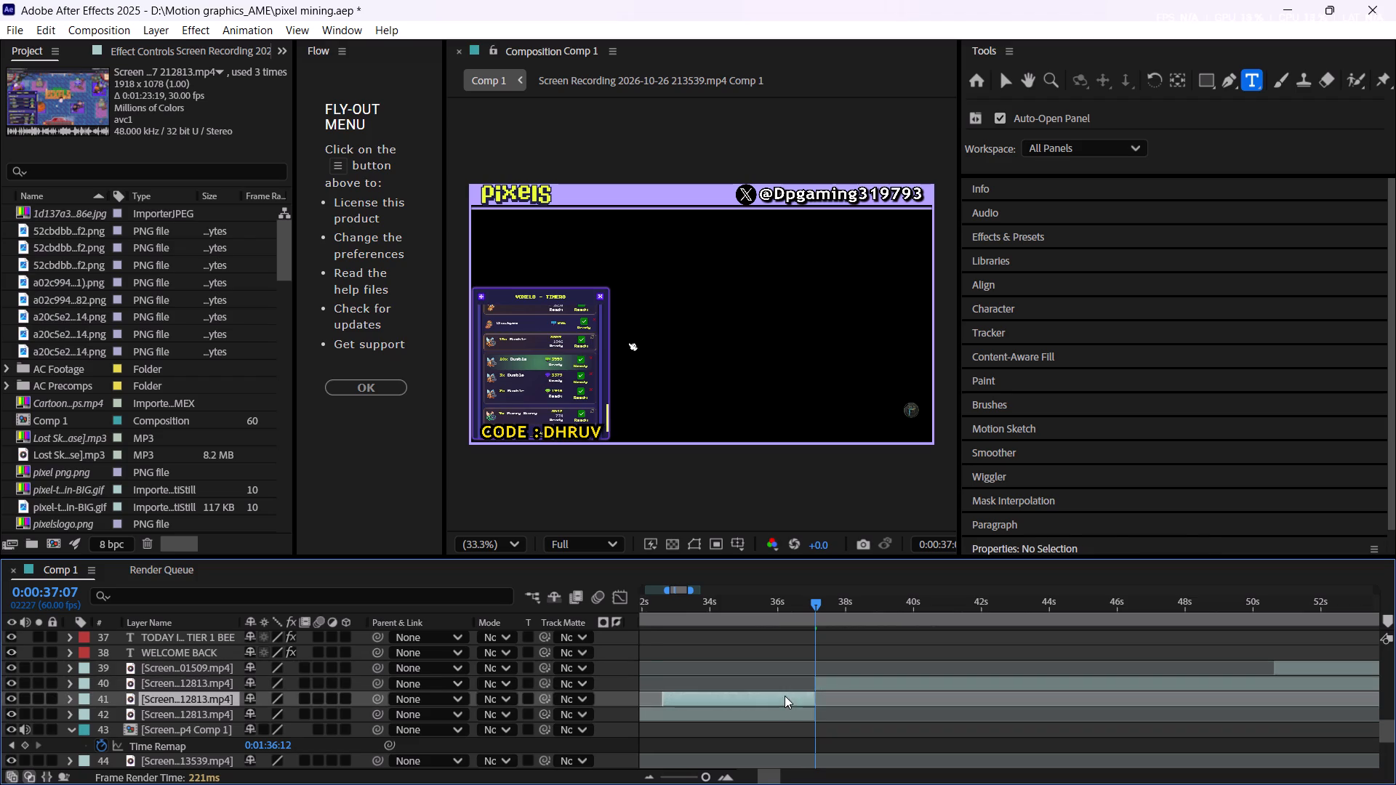
key("BackSpace")
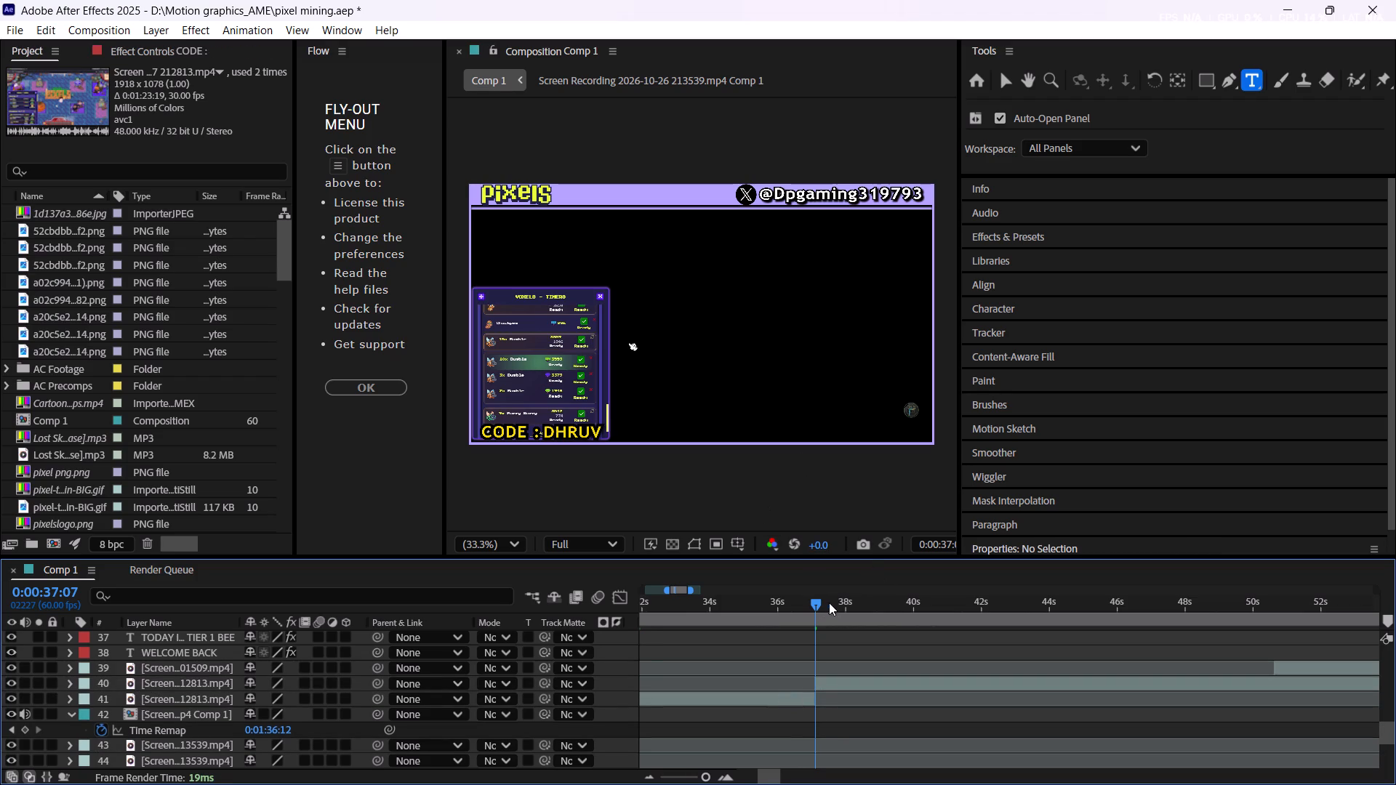
Preview the new cut between the two recording sections, playing from 0:00:36:47.
left_click_drag(820, 601, 809, 601)
key("space")
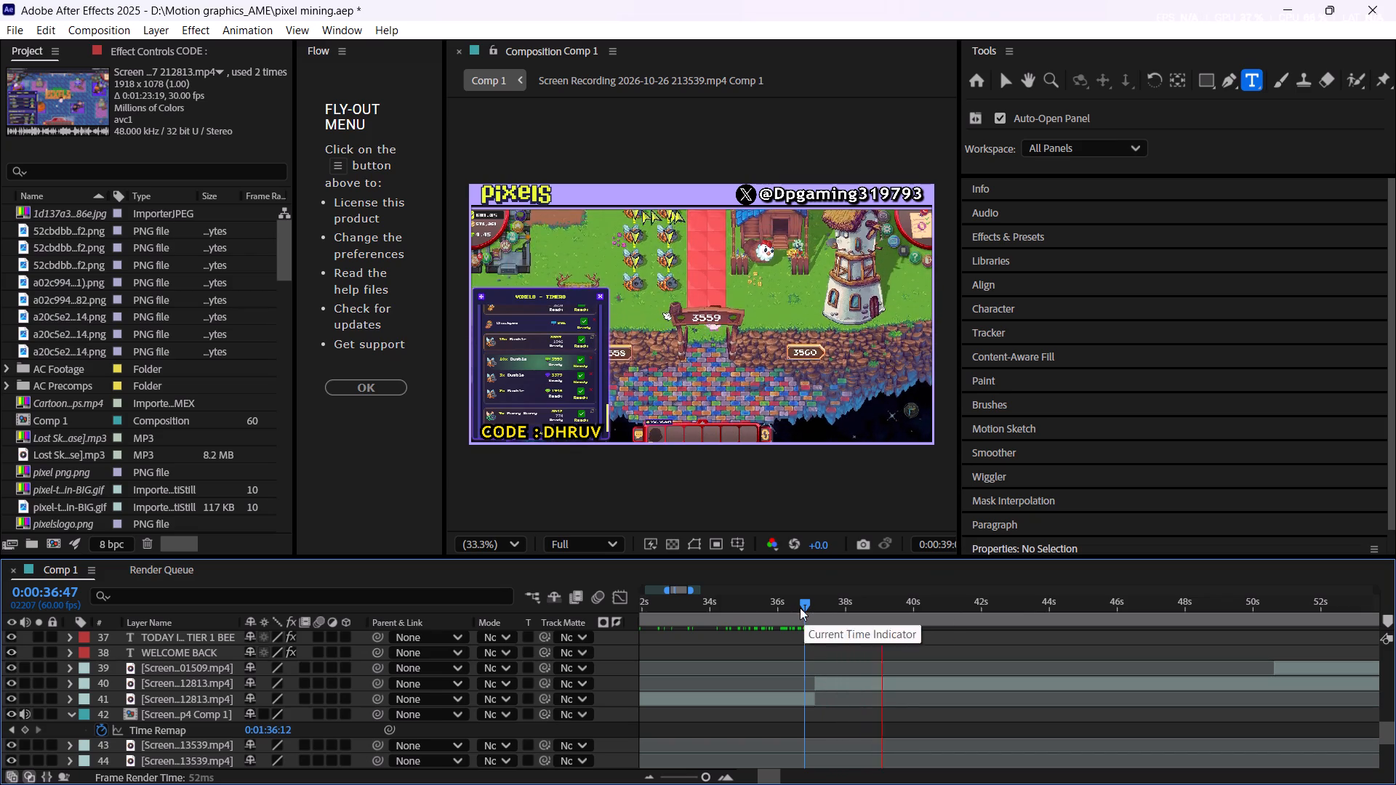
Stop the preview and split the later 212813 recording section at 0:00:40:33, during the honey collecting.
key("space")
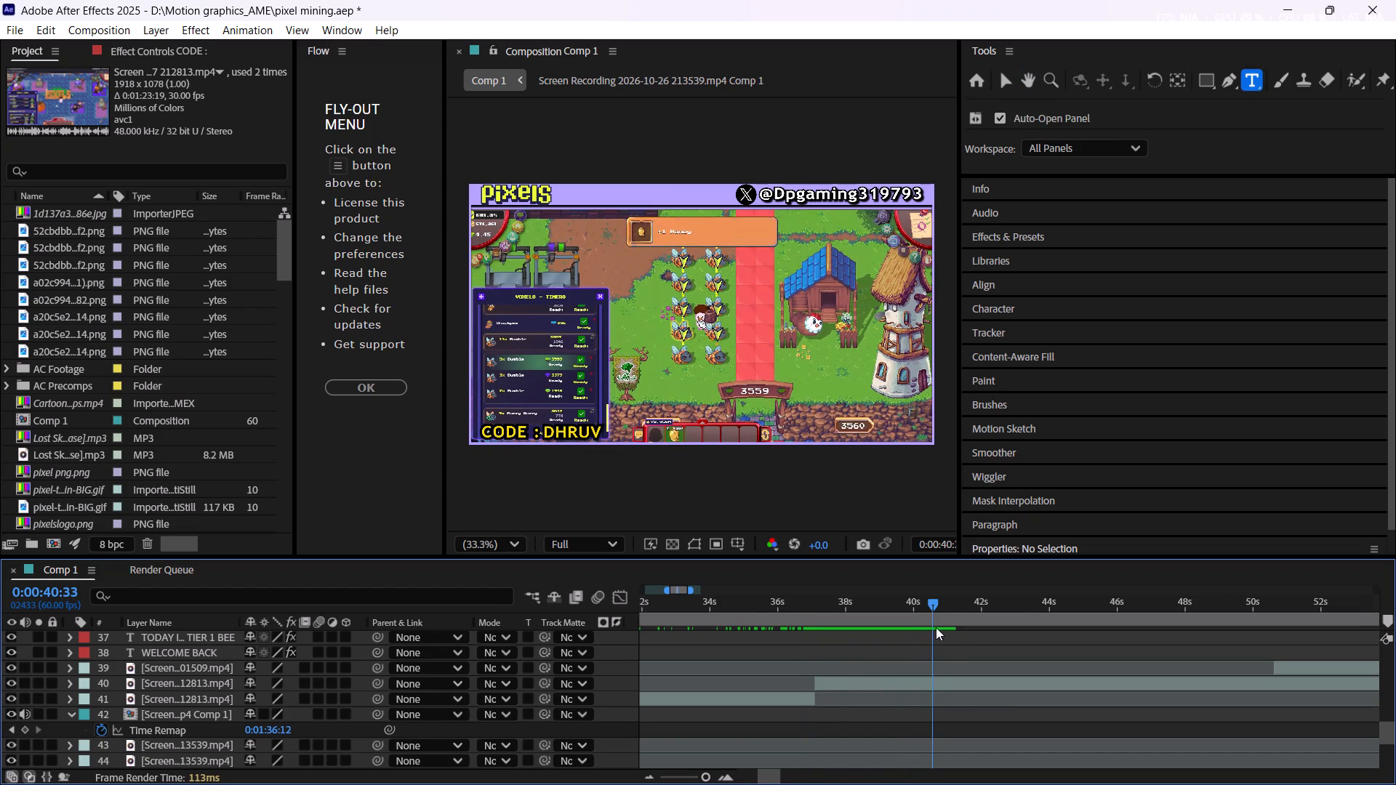
left_click(948, 686)
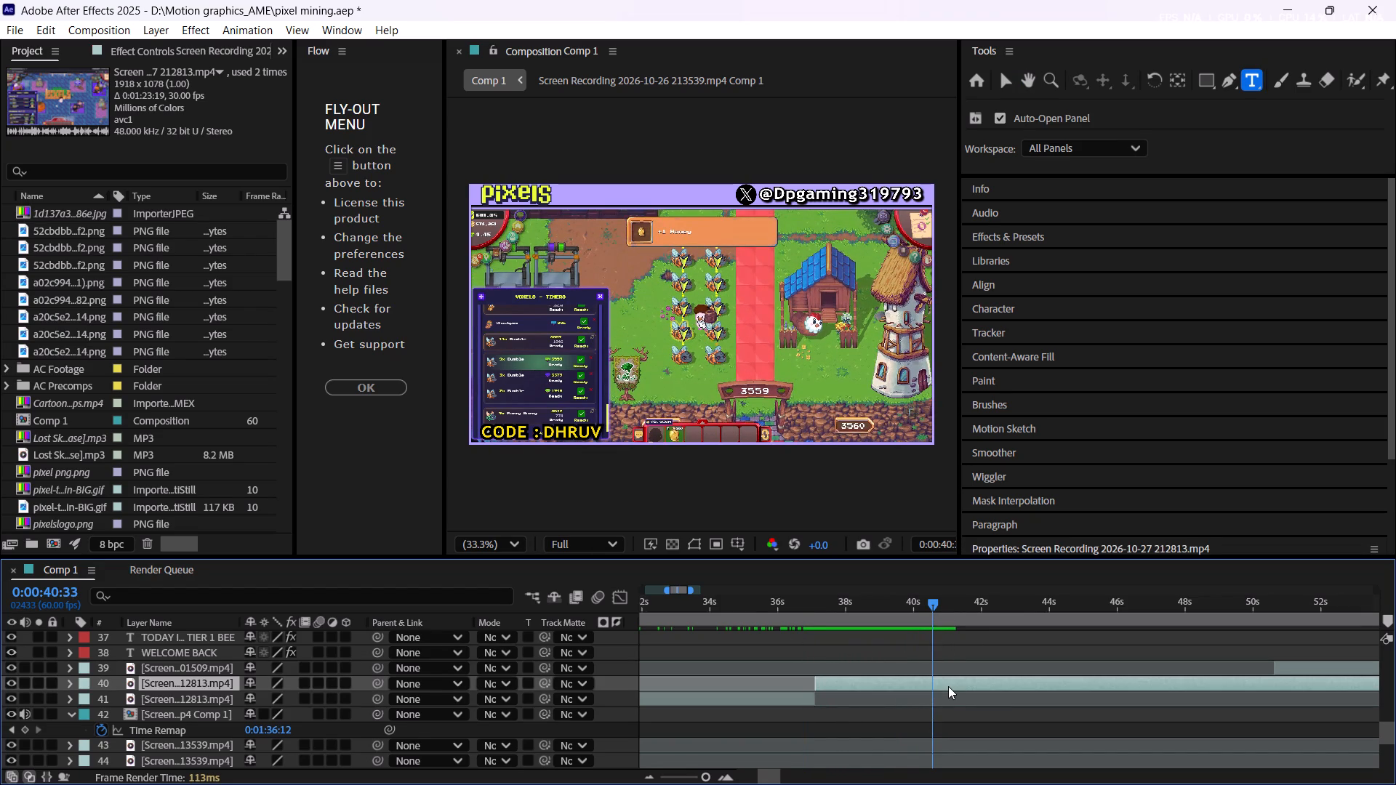
key("ctrl+shift+d")
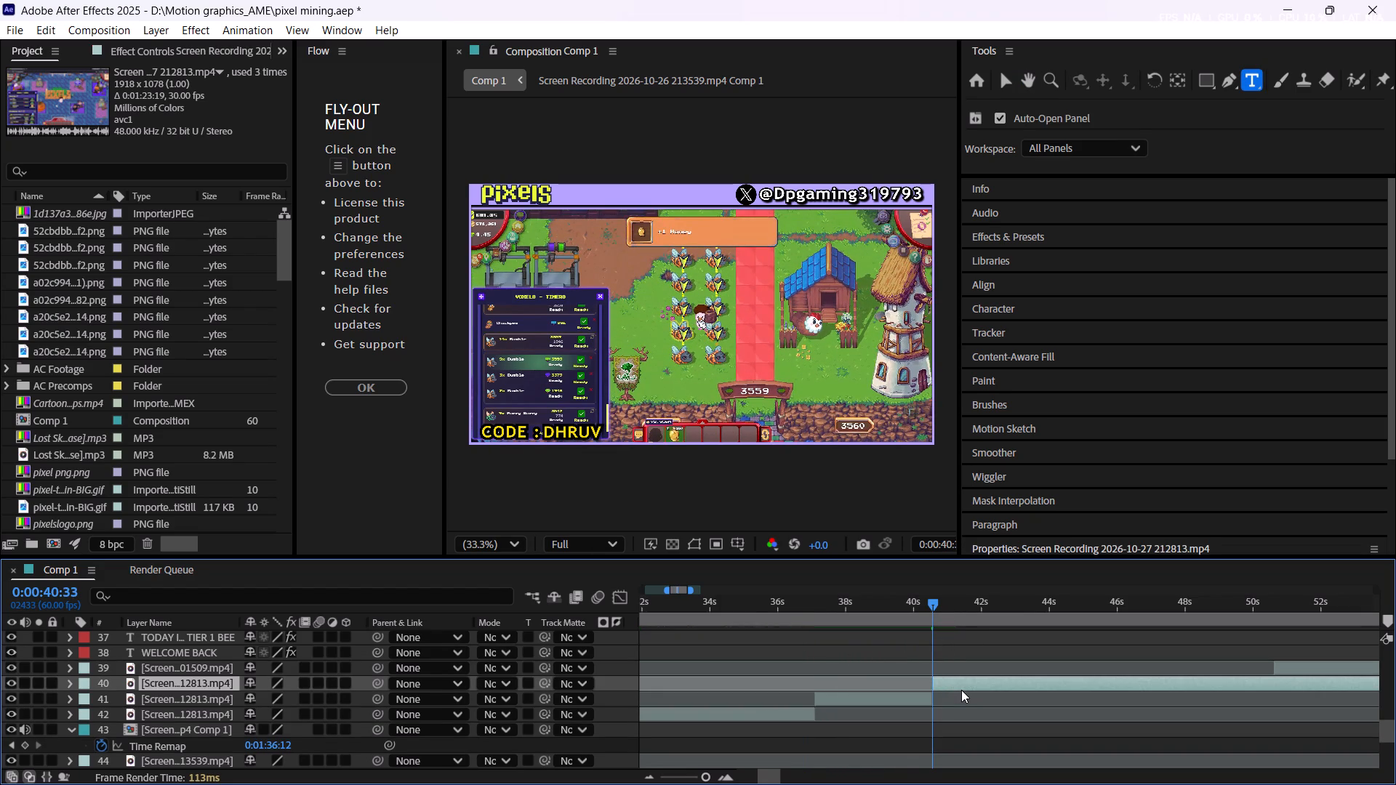
Split the 212813 recording's last section at 0:01:37:02, just as the inventory opens on the farm.
scroll(971, 735, "down", 2, "alt")
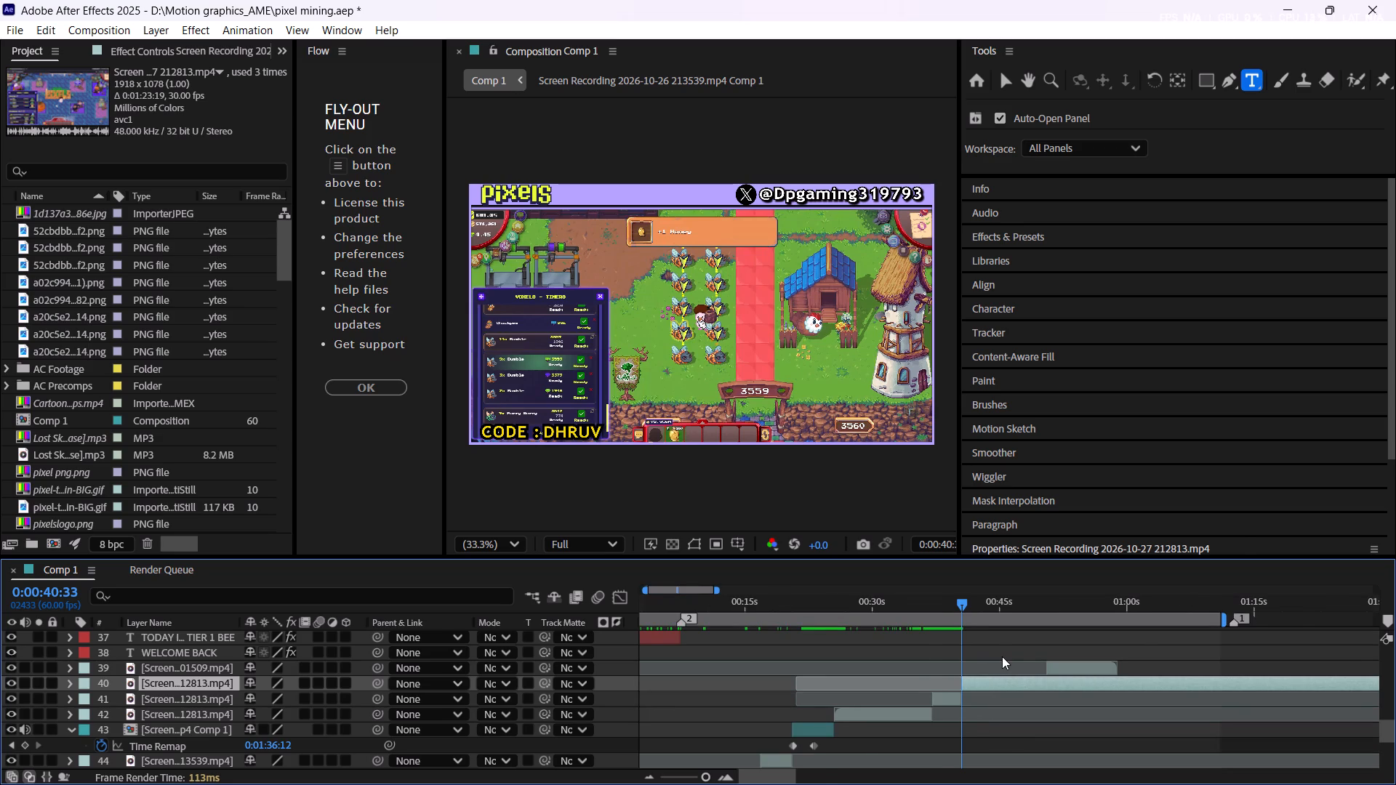
scroll(1000, 661, "down", 1, "alt")
scroll(878, 682, "up", 4)
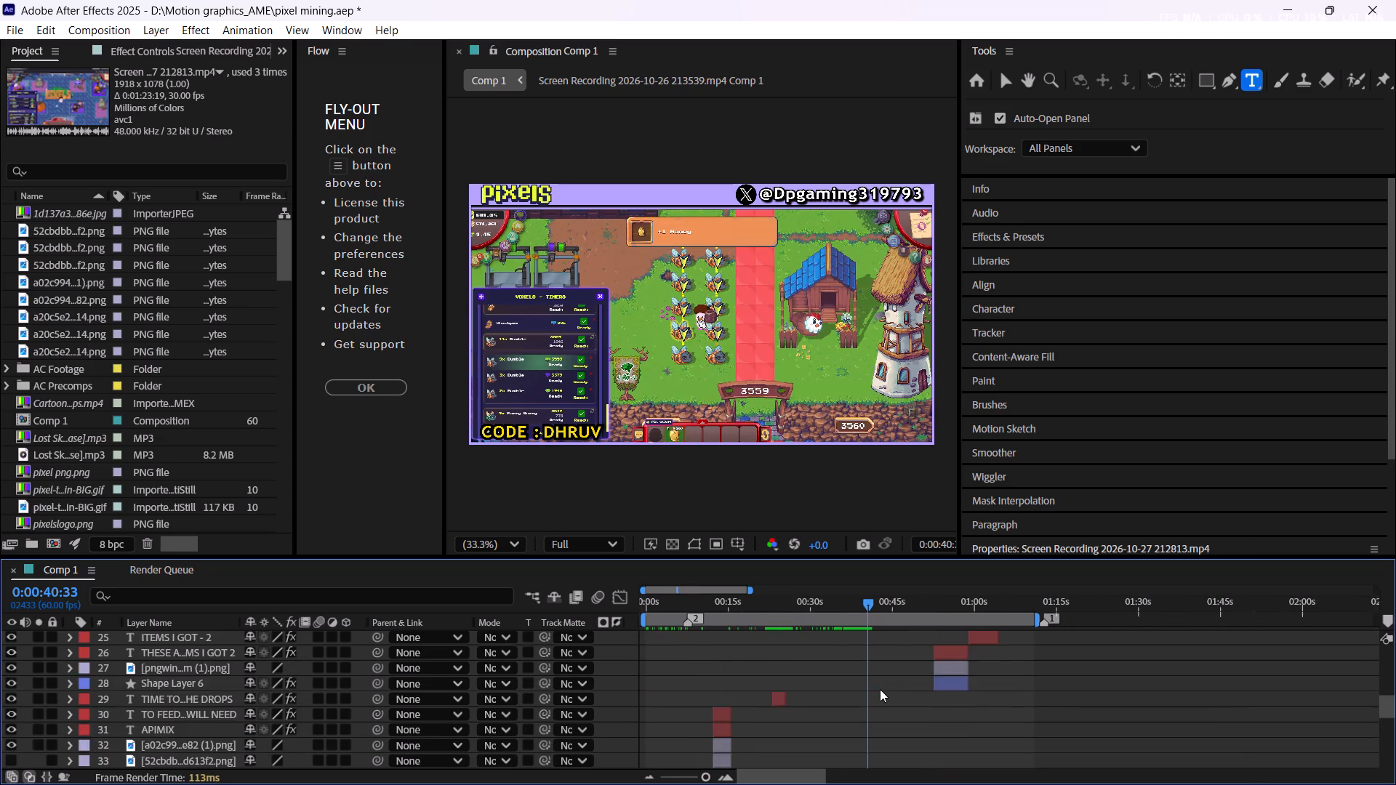
scroll(880, 689, "up", 2)
scroll(880, 689, "down", 4)
scroll(880, 689, "up", 2)
scroll(880, 689, "down", 4)
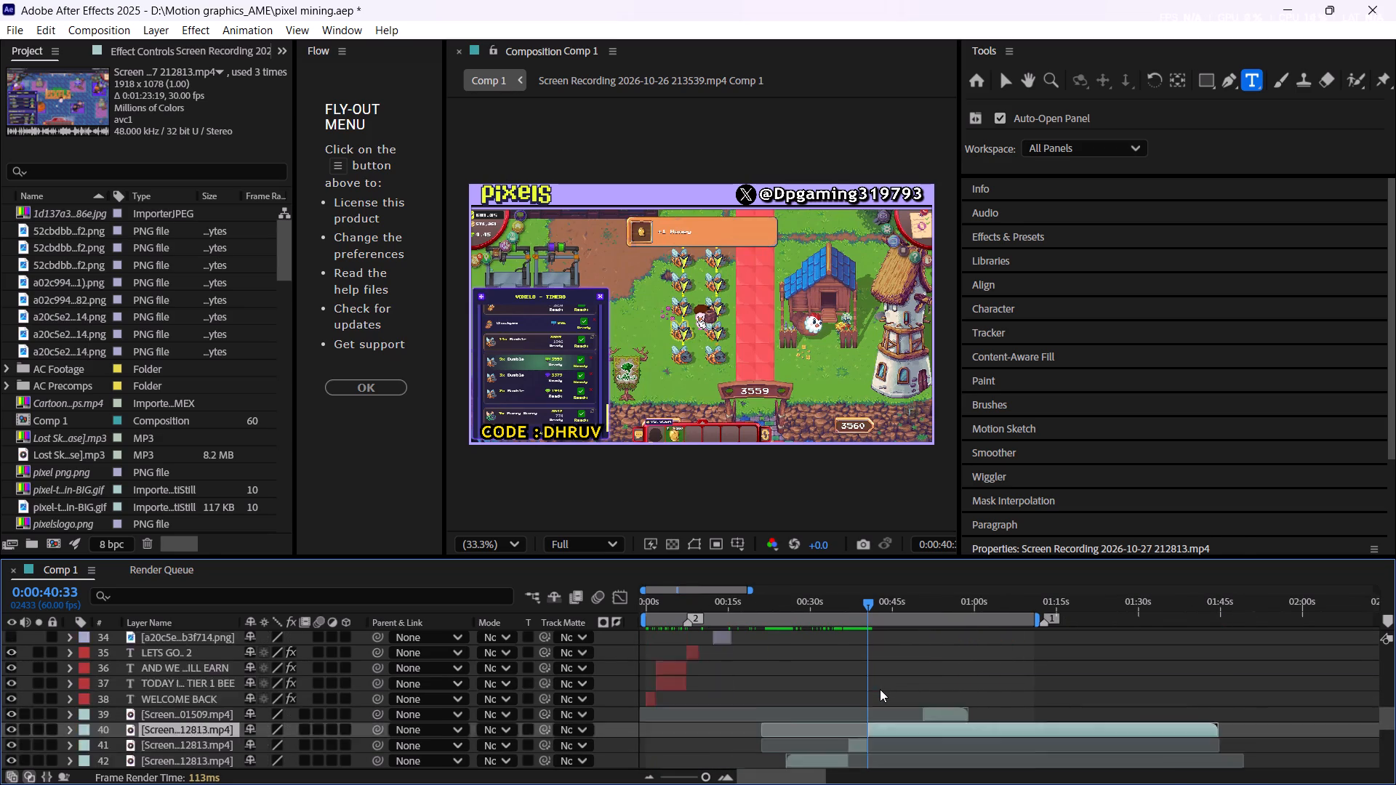
left_click_drag(1102, 602, 1126, 619)
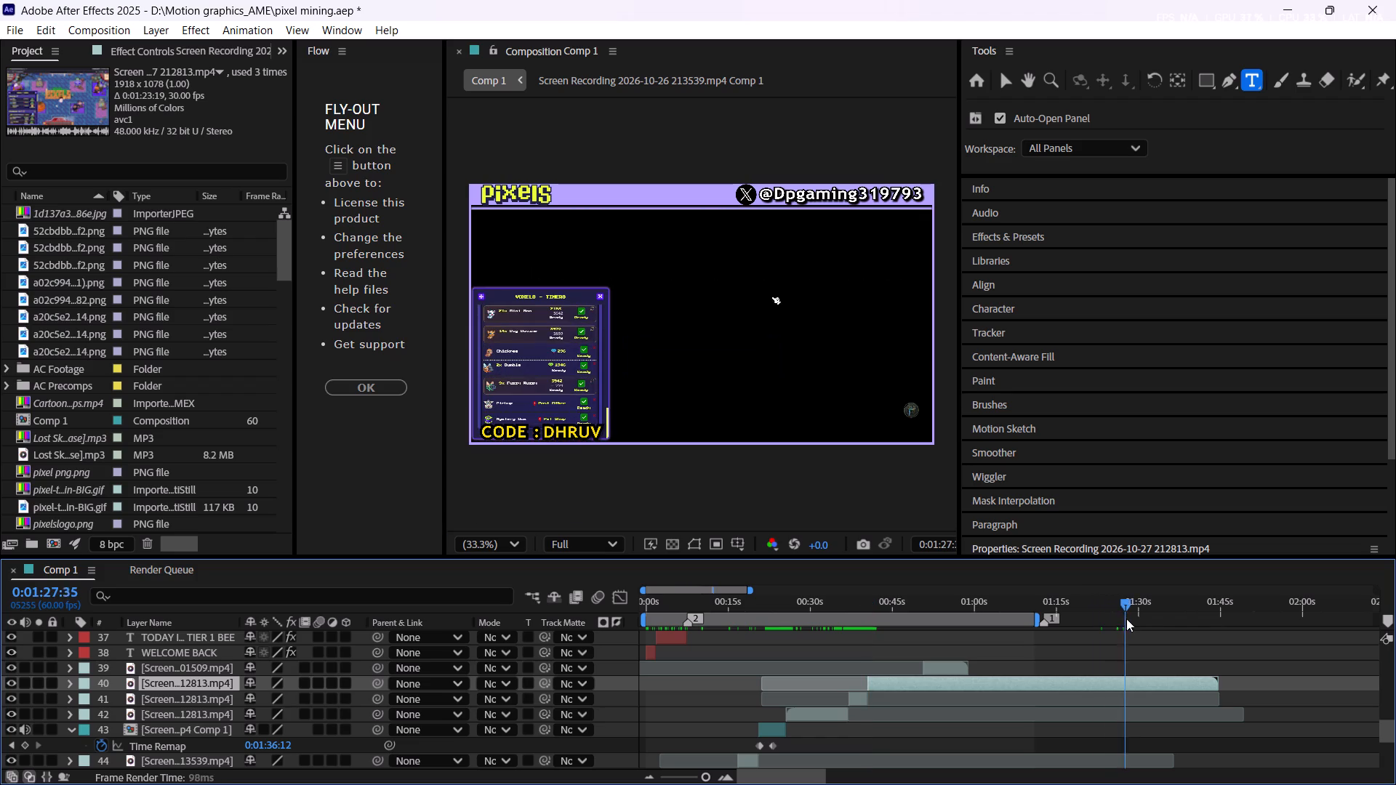
left_click_drag(1126, 619, 1138, 648)
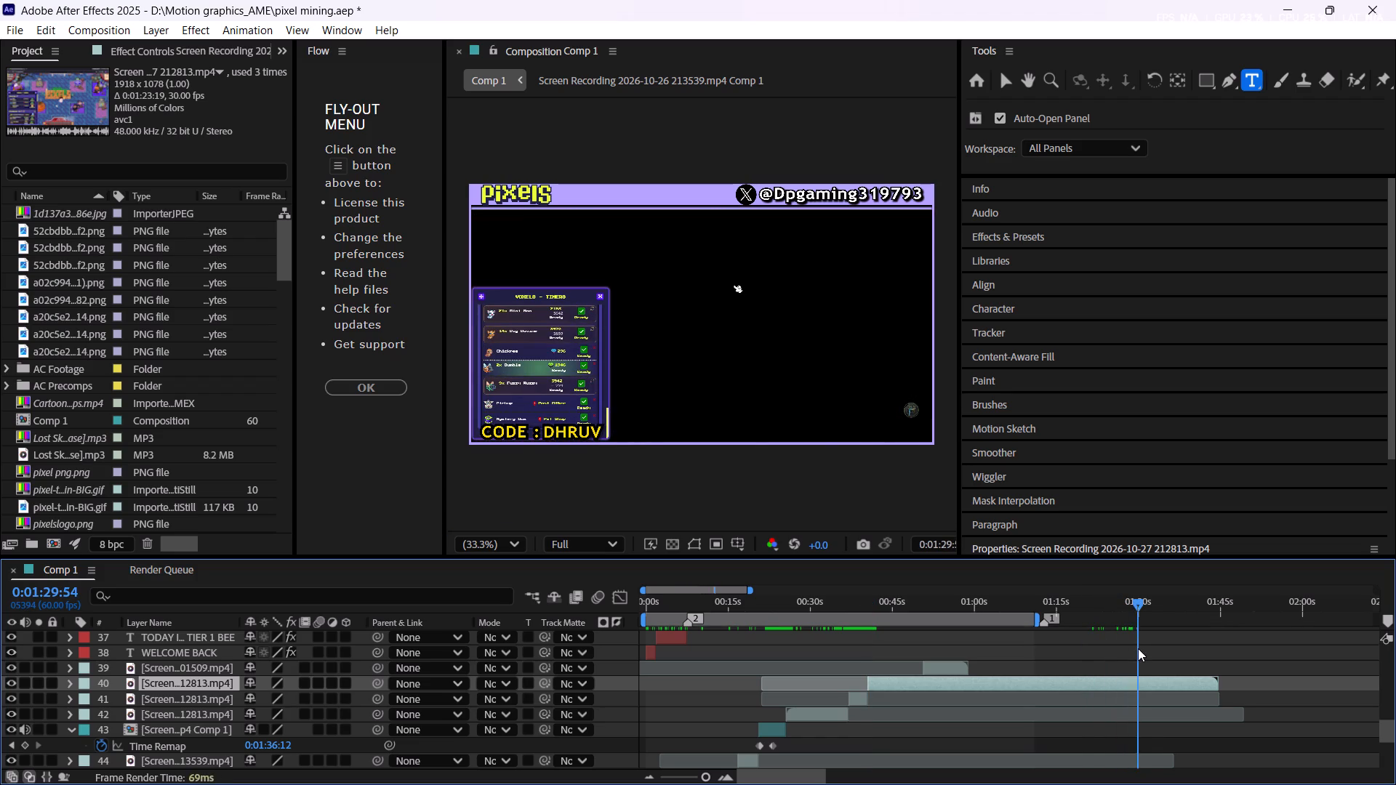
left_click_drag(1138, 648, 1179, 653)
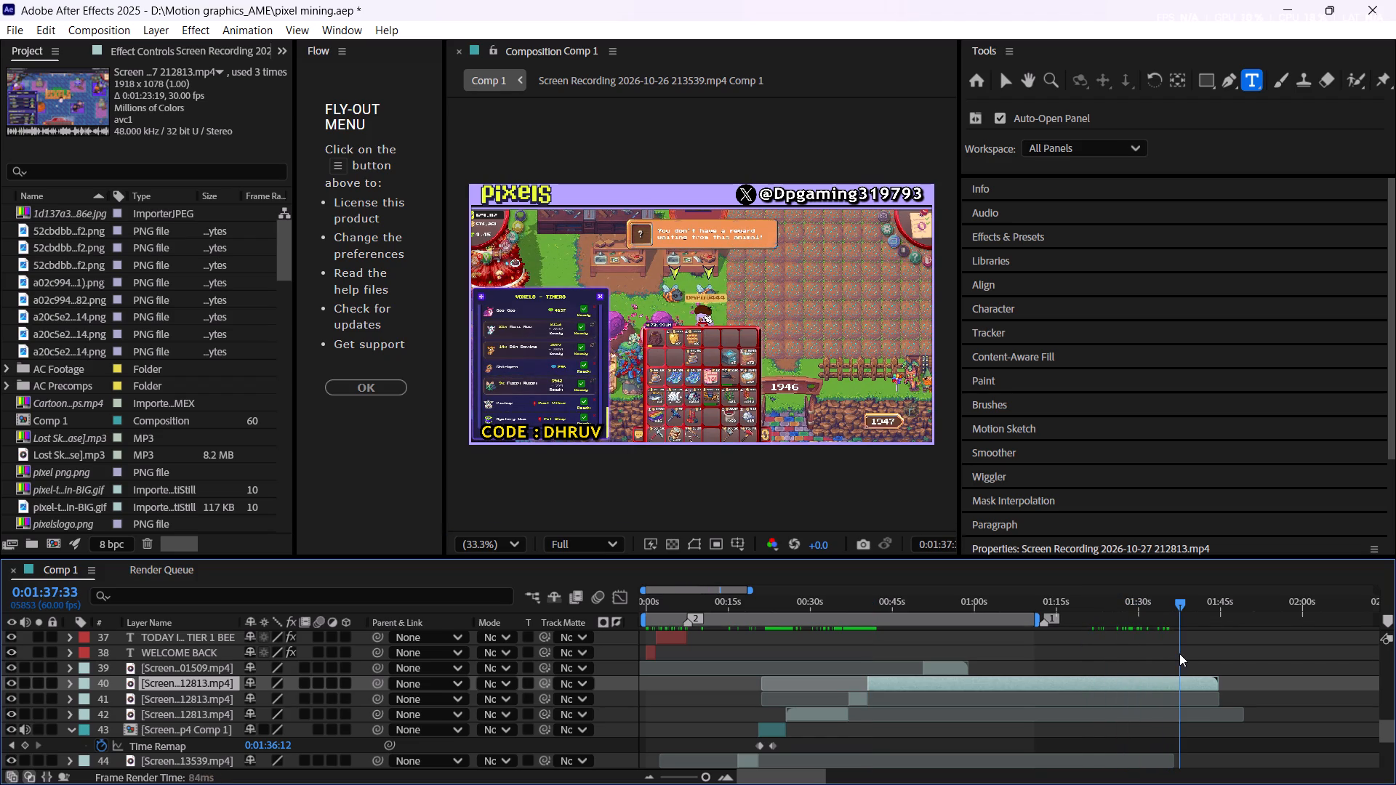
left_click_drag(1179, 653, 1174, 680)
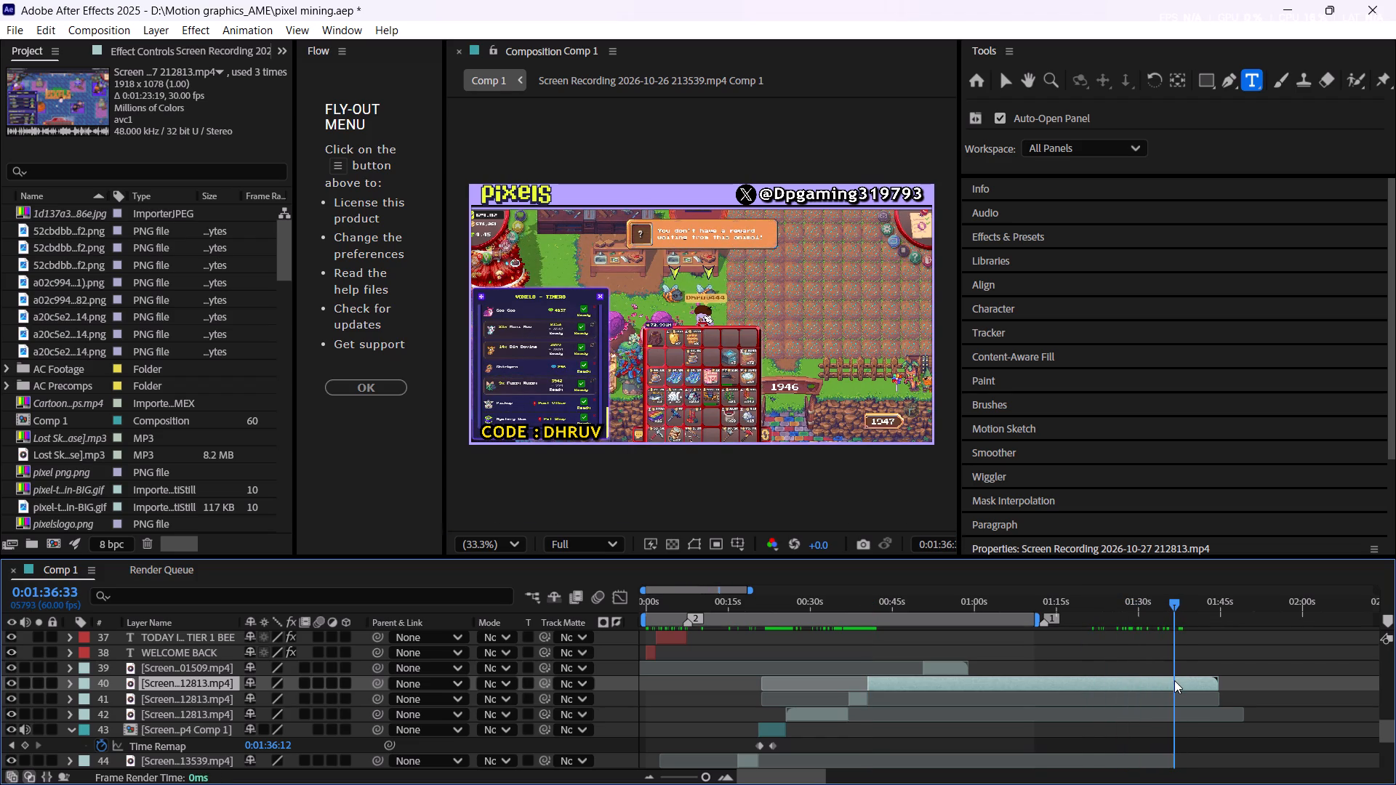
left_click_drag(1174, 680, 1177, 681)
key("space")
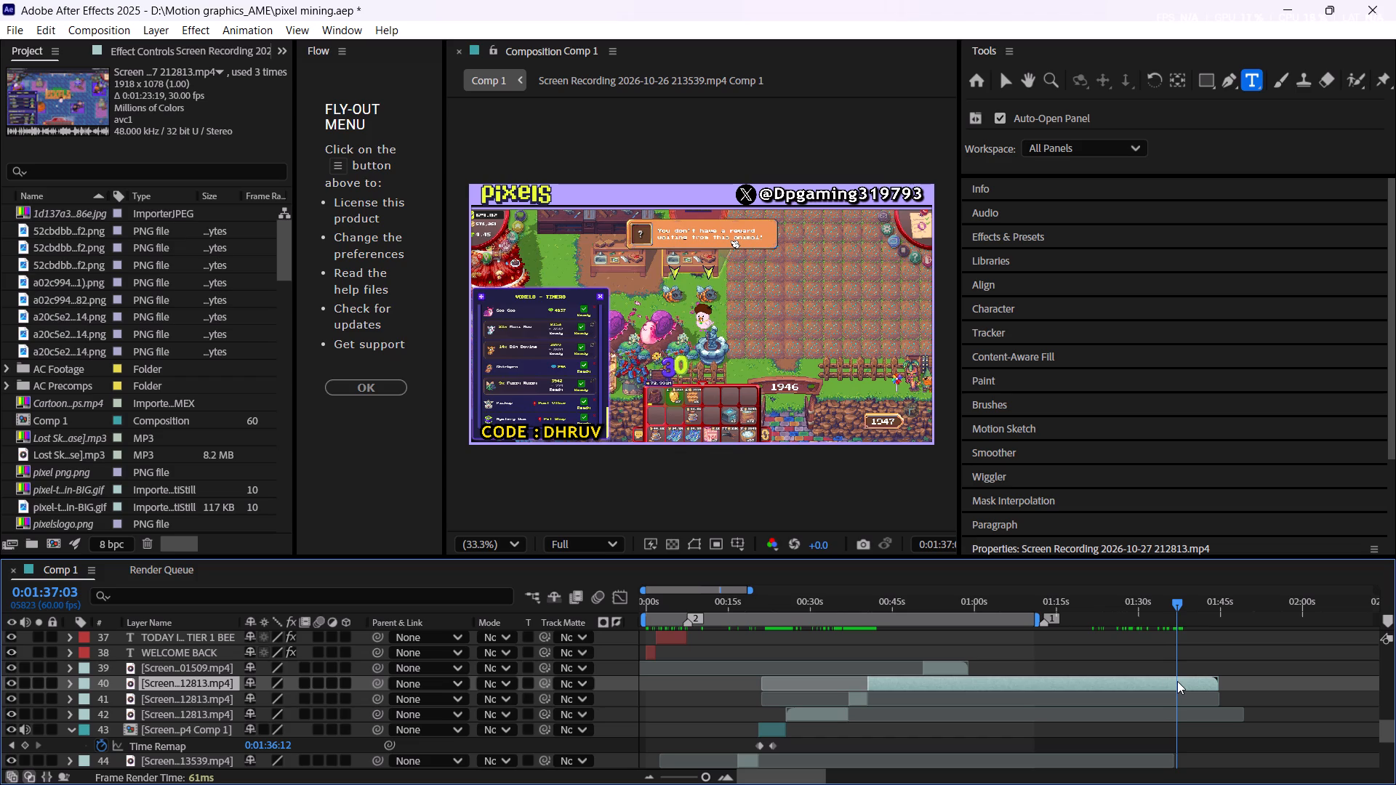
key("space")
left_click(1158, 680)
key("ctrl+shift+d")
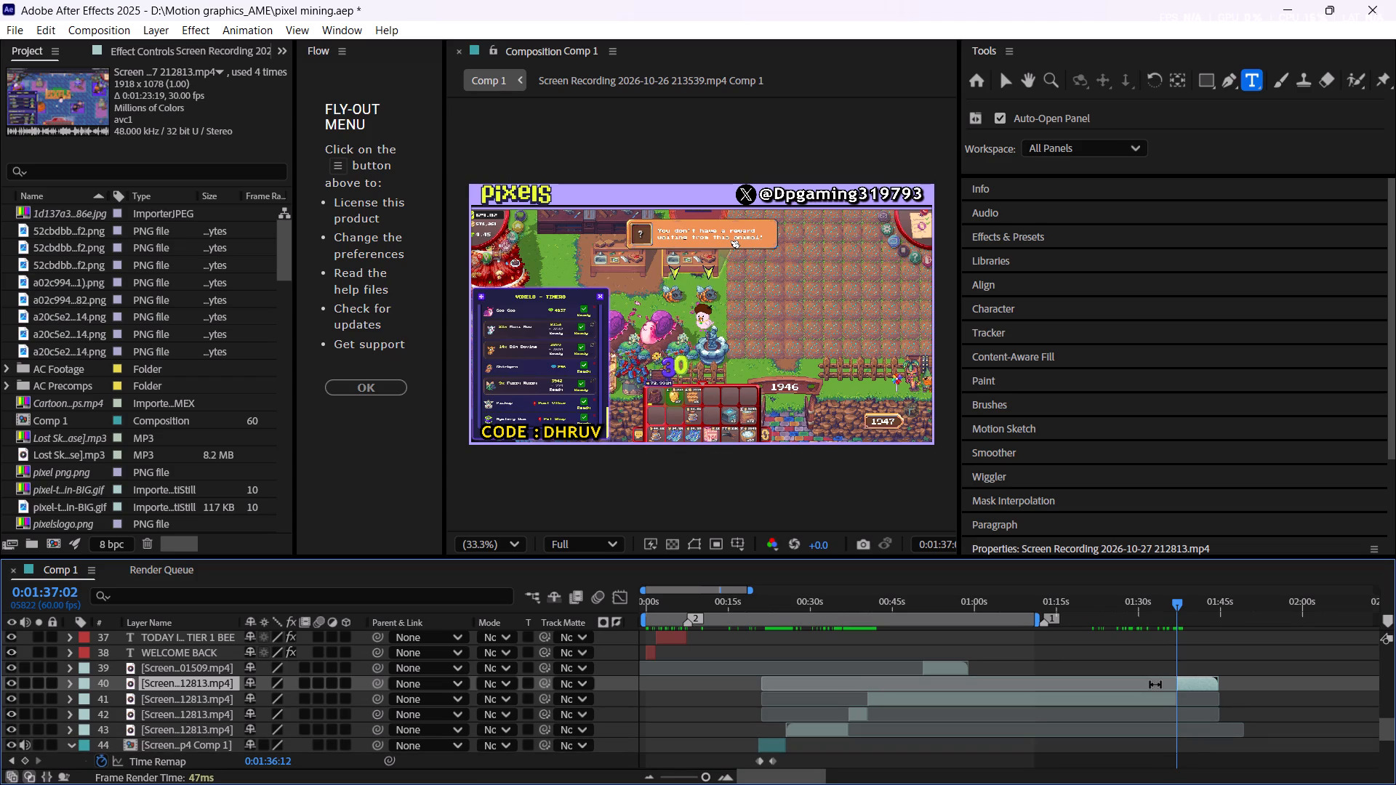
Preview the inventory footage from the new cut at 0:01:37:02.
key("space")
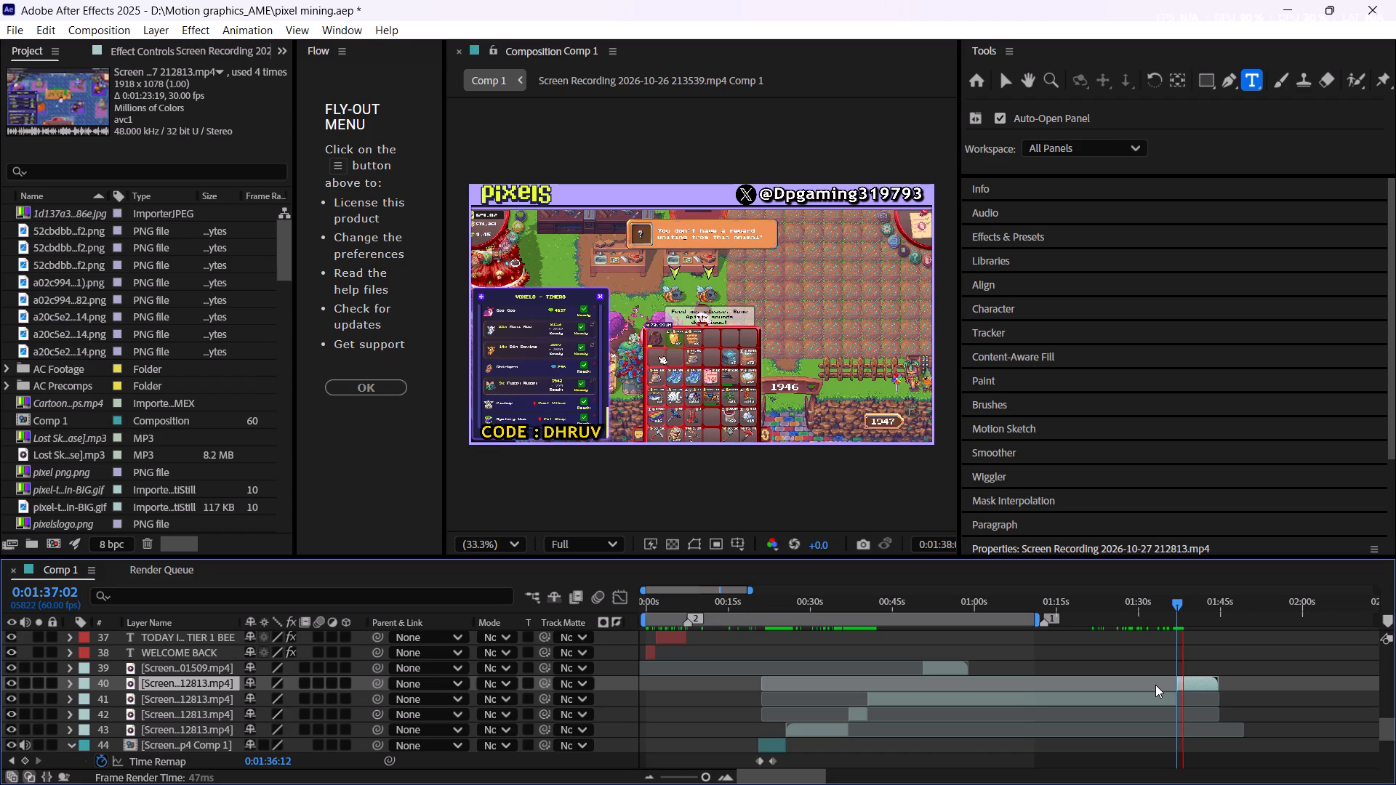
key("space")
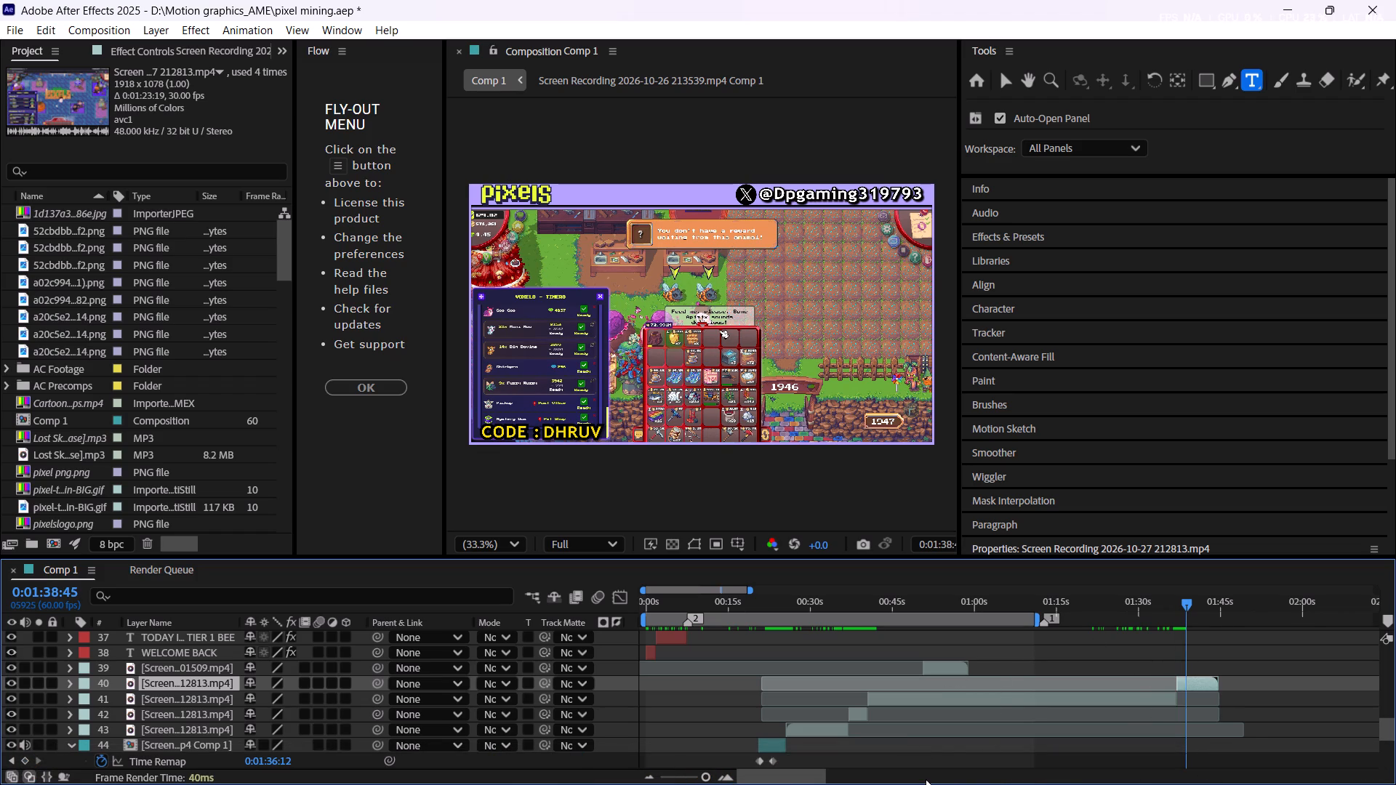
Pre-compose the long middle section of the 212813 recording, moving all attributes into the new composition and matching its duration to the layer.
left_click(996, 703)
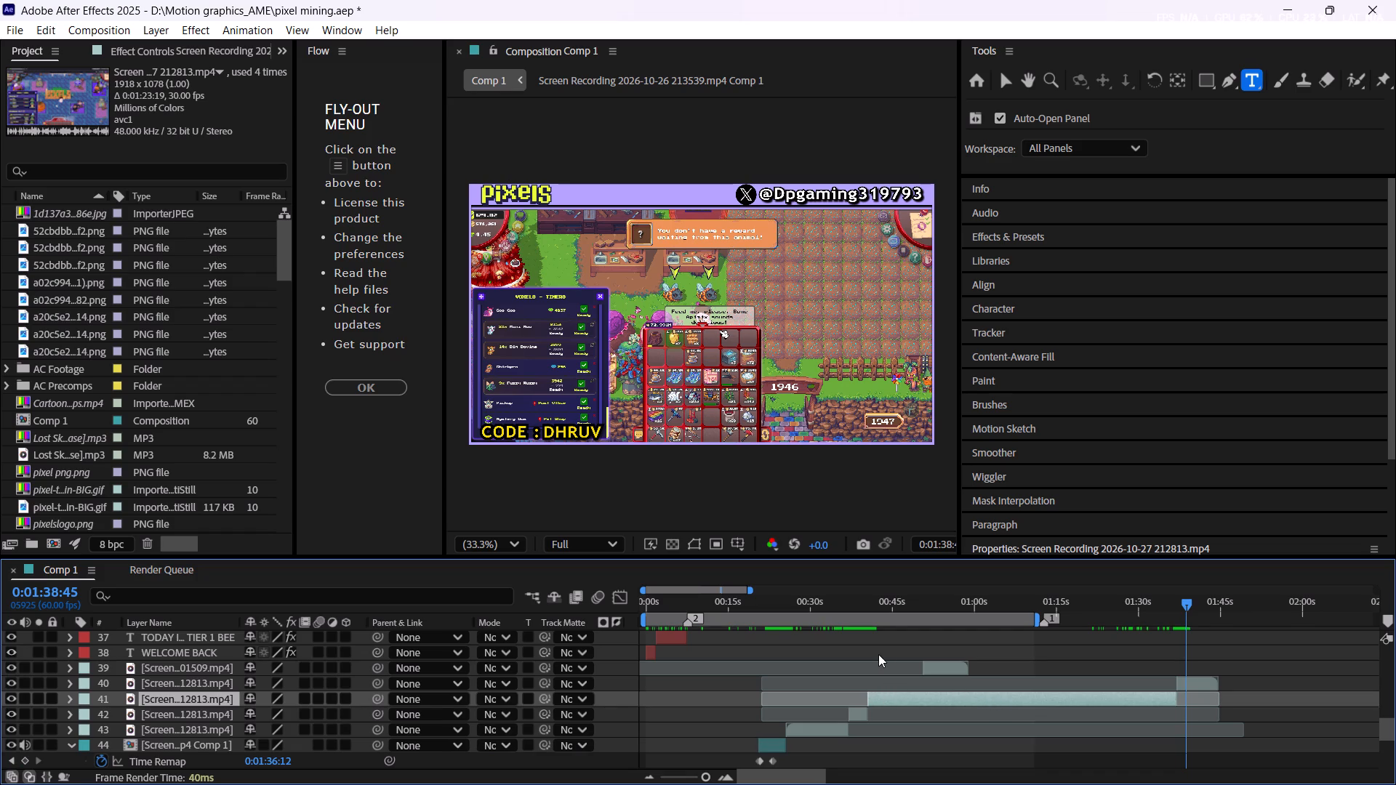
left_click_drag(897, 604, 872, 640)
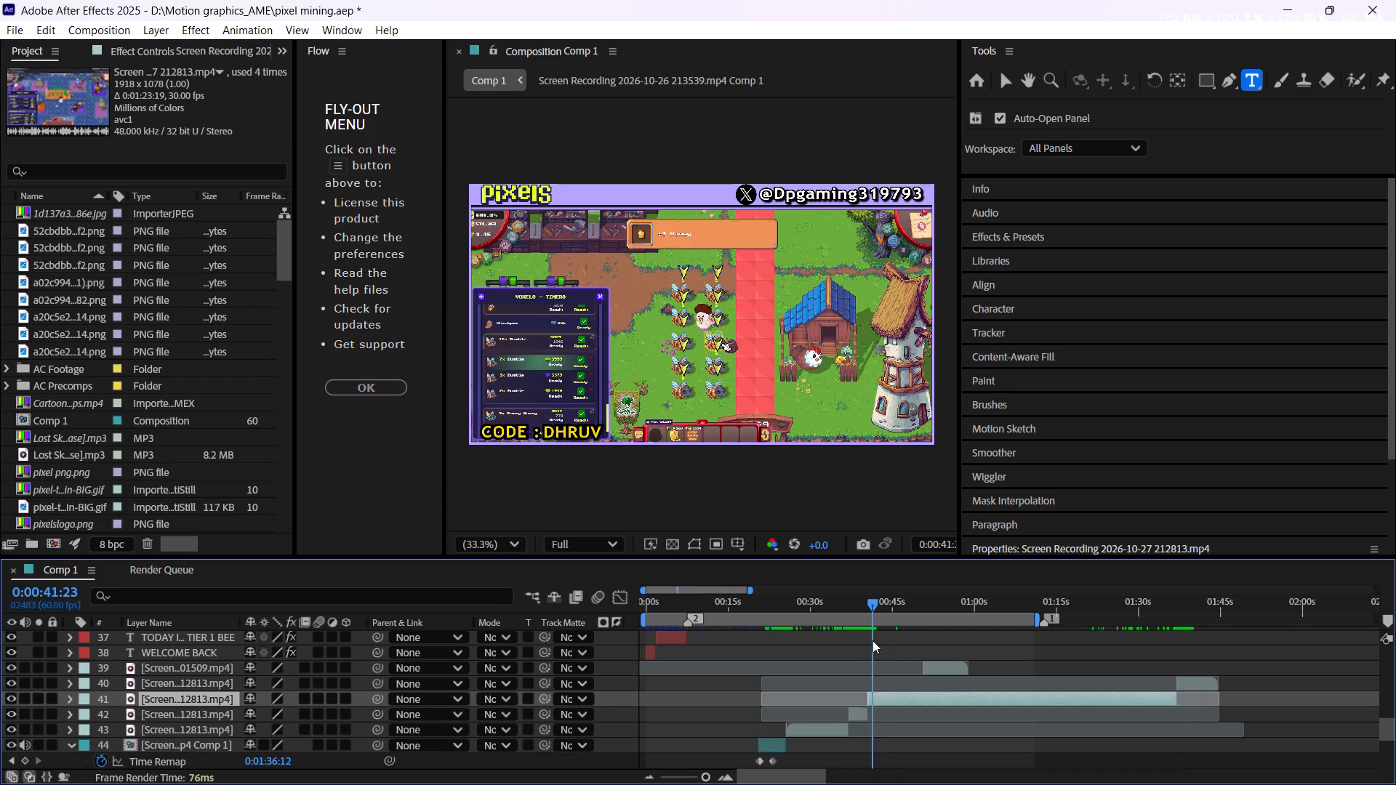
left_click_drag(872, 640, 870, 655)
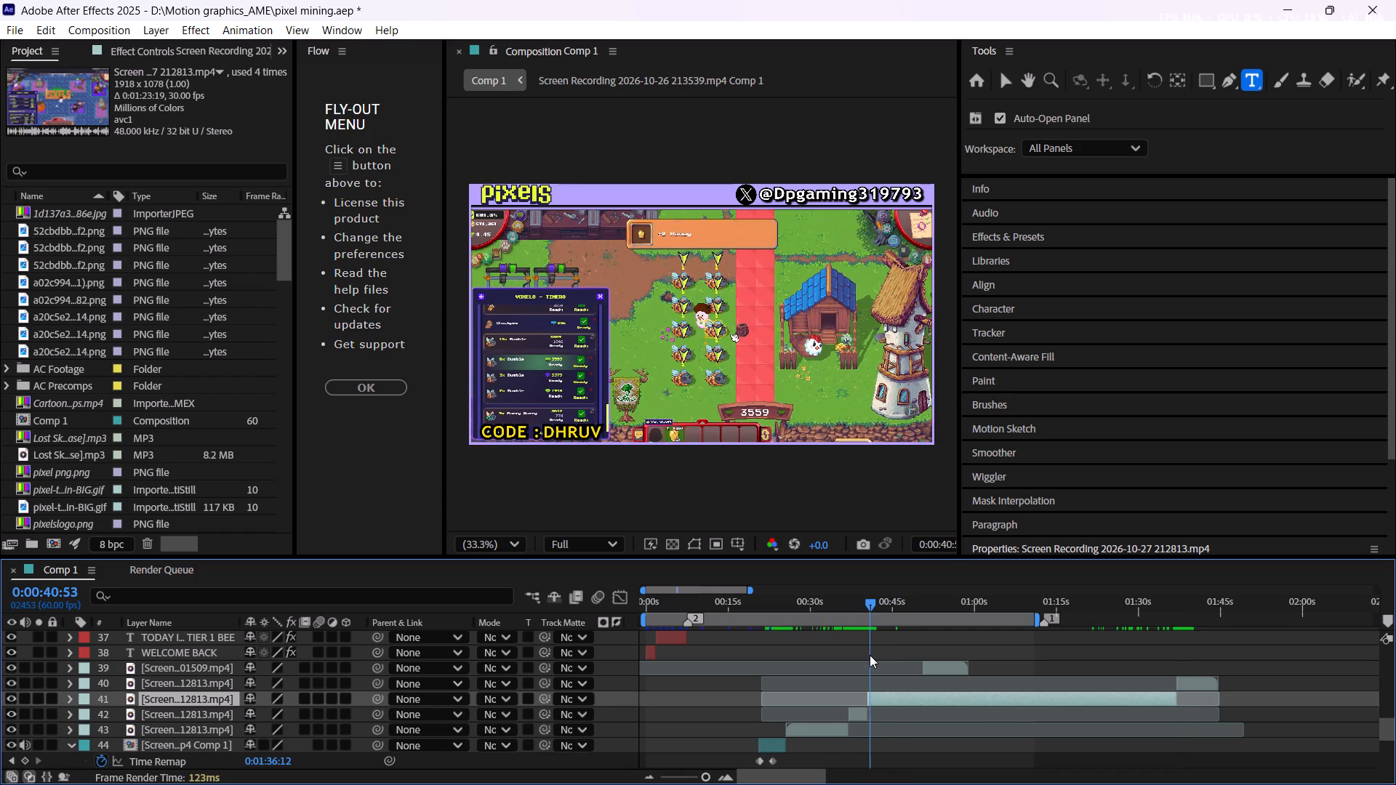
left_click_drag(870, 655, 896, 656)
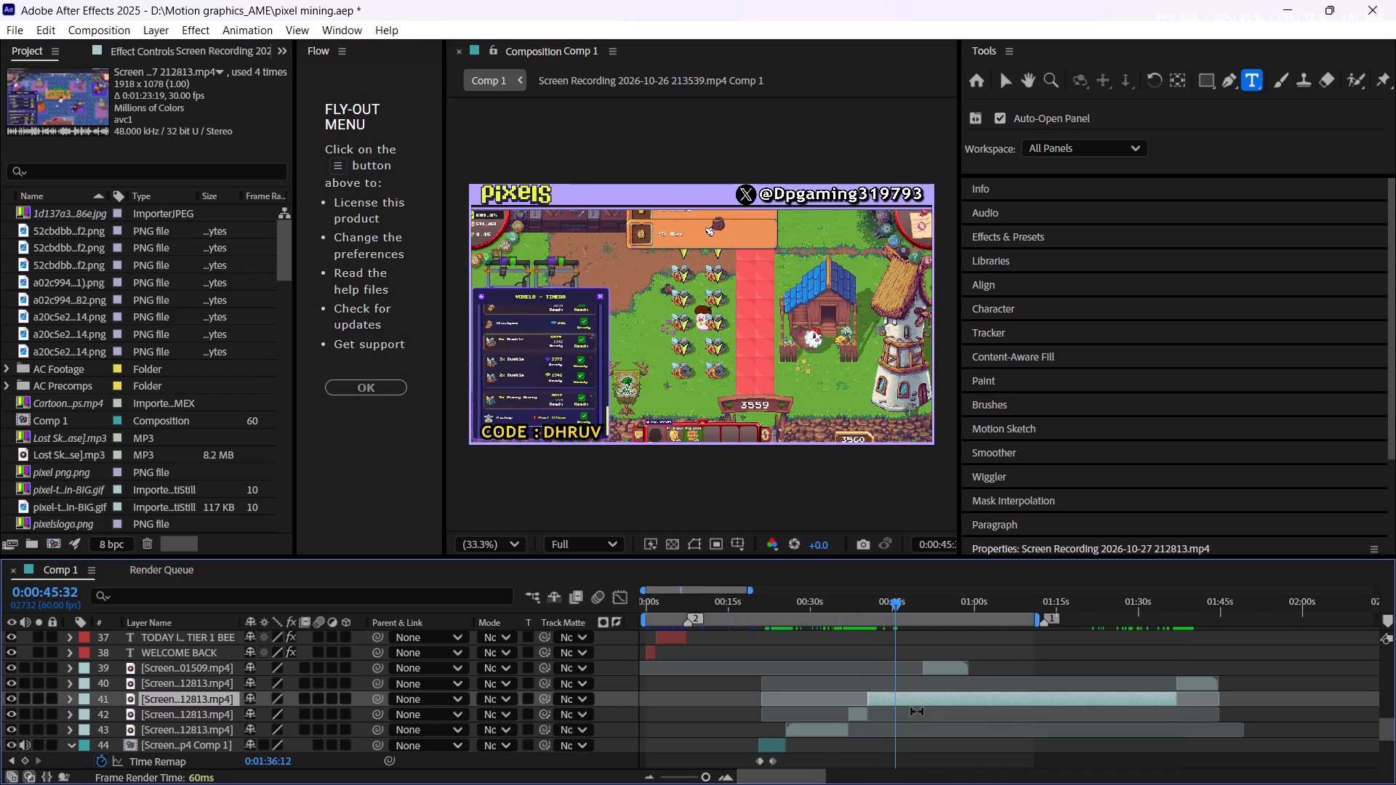
right_click(927, 701)
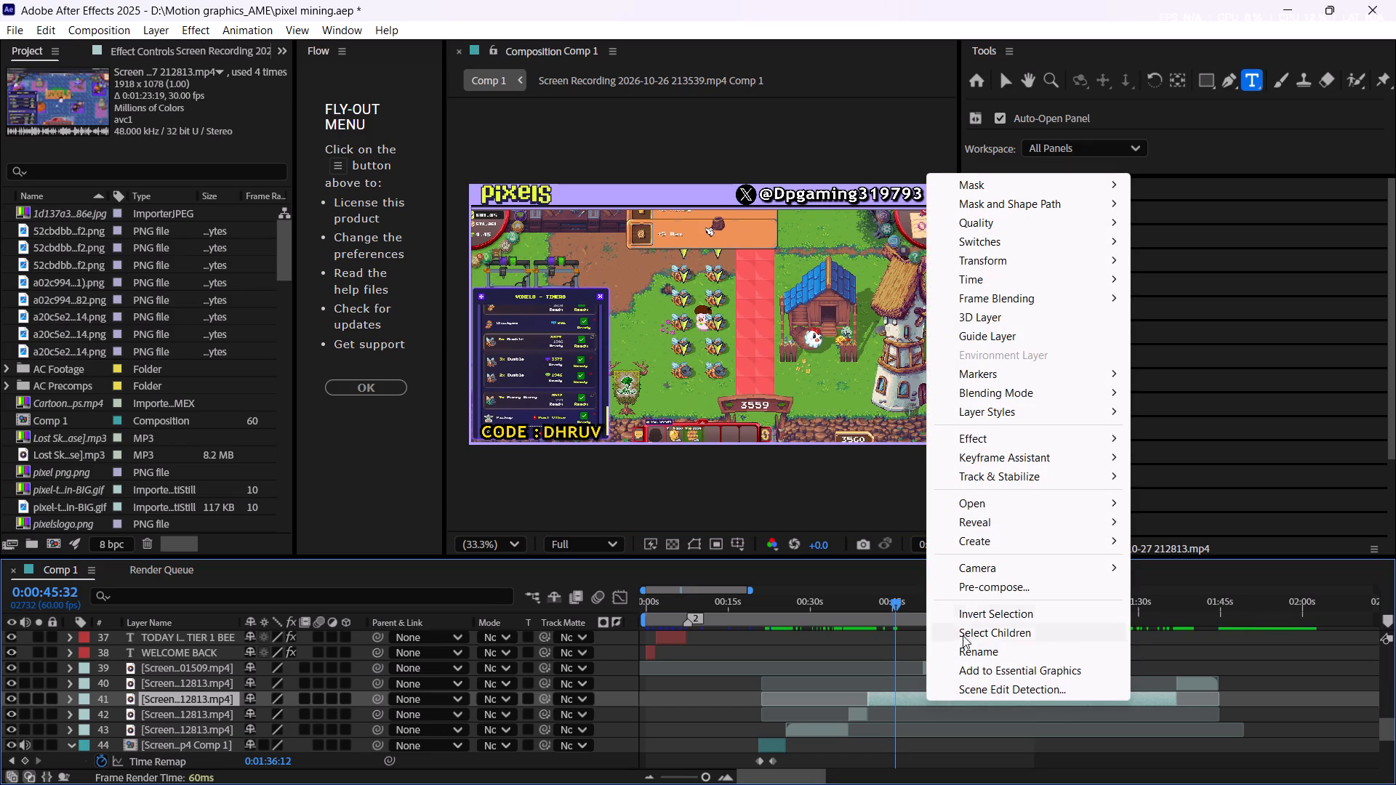
left_click(998, 586)
left_click(676, 416)
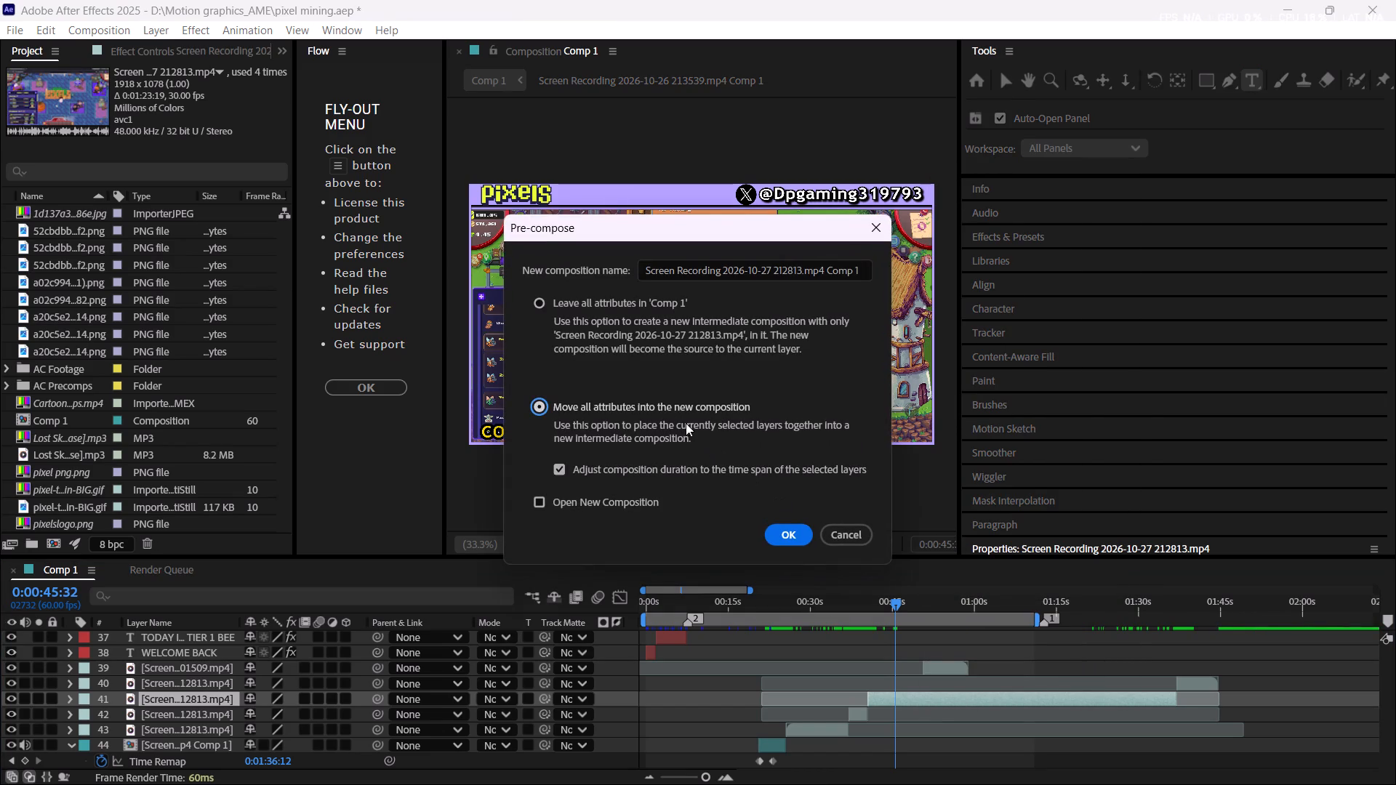
left_click(792, 544)
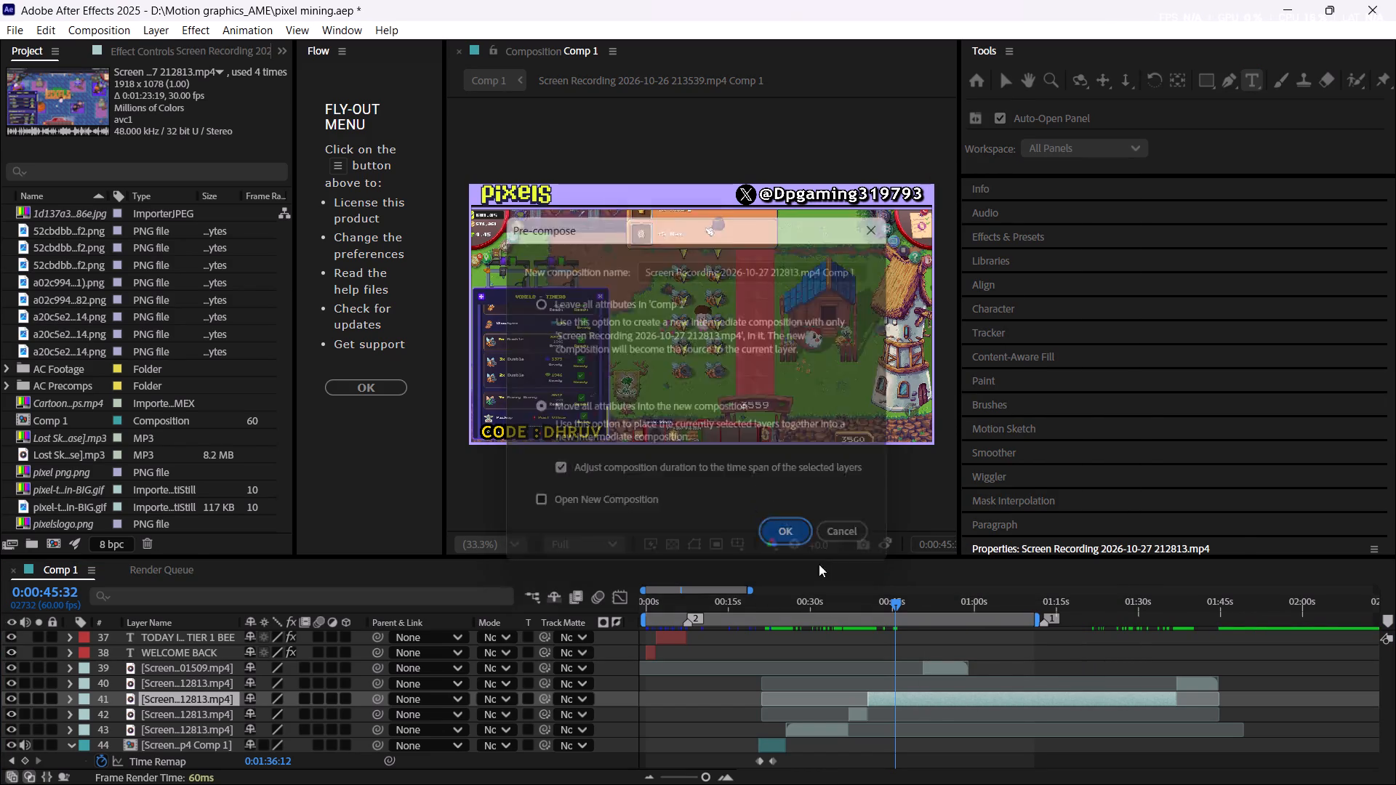
Enable time remapping on the pre-composed middle section and move its end keyframe to about 0:00:50.5 to speed it up.
right_click(993, 694)
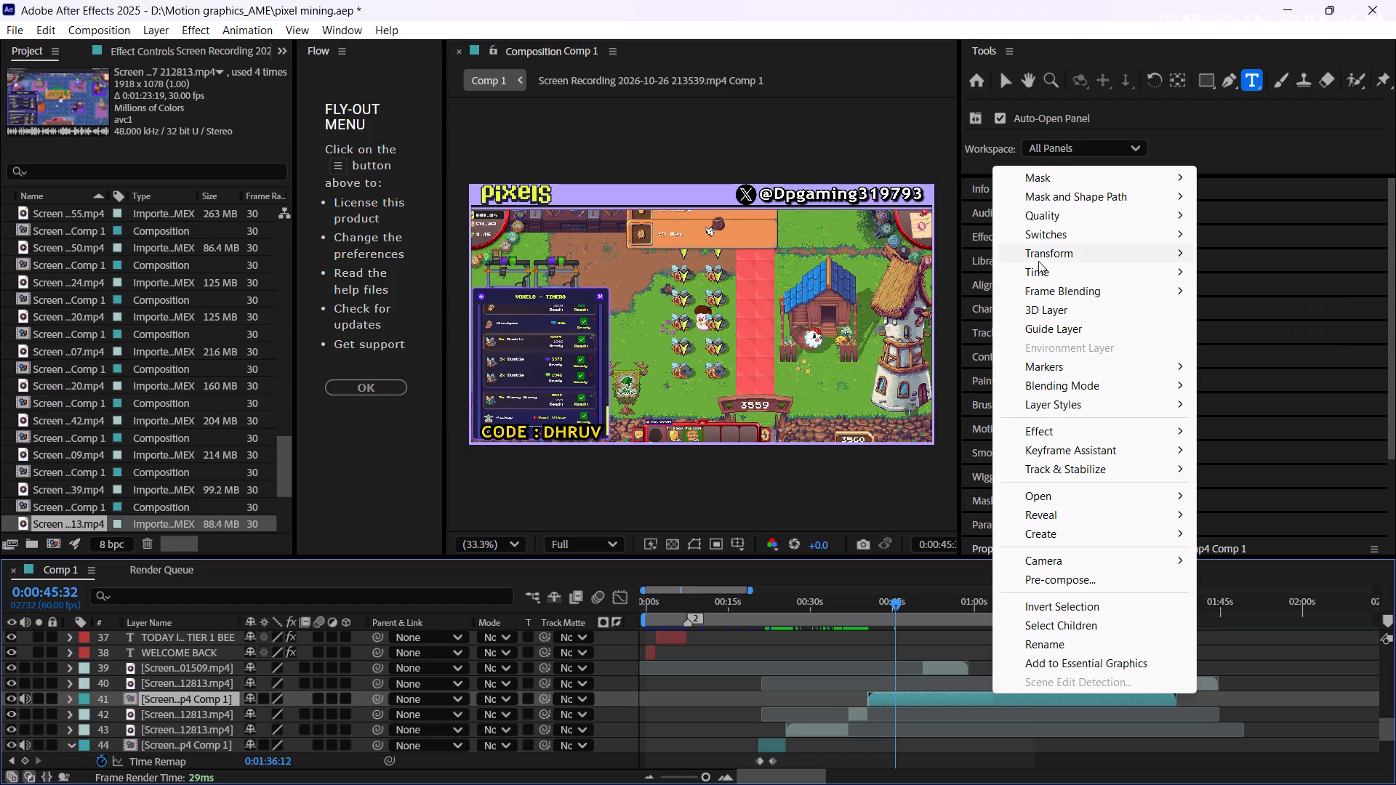
left_click(957, 267)
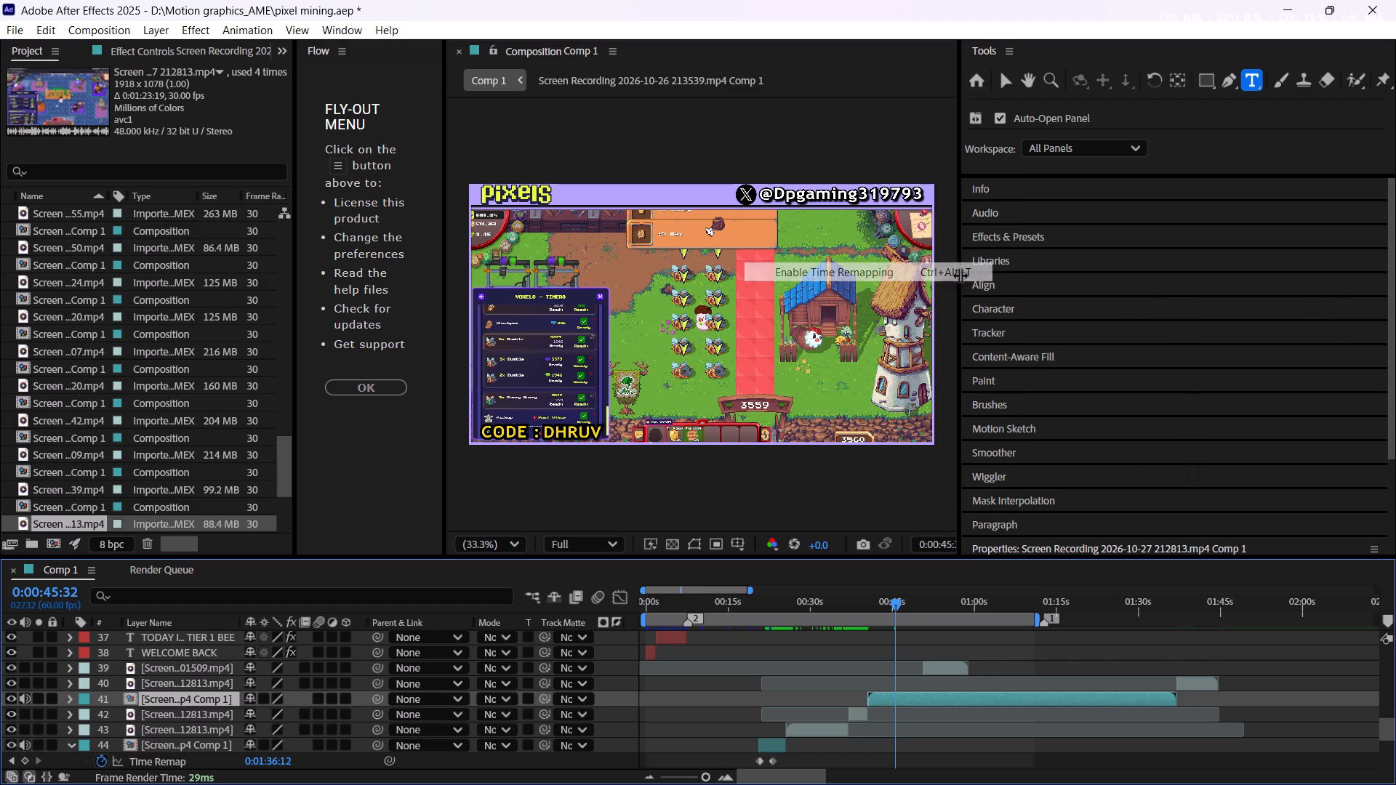
left_click(1191, 693)
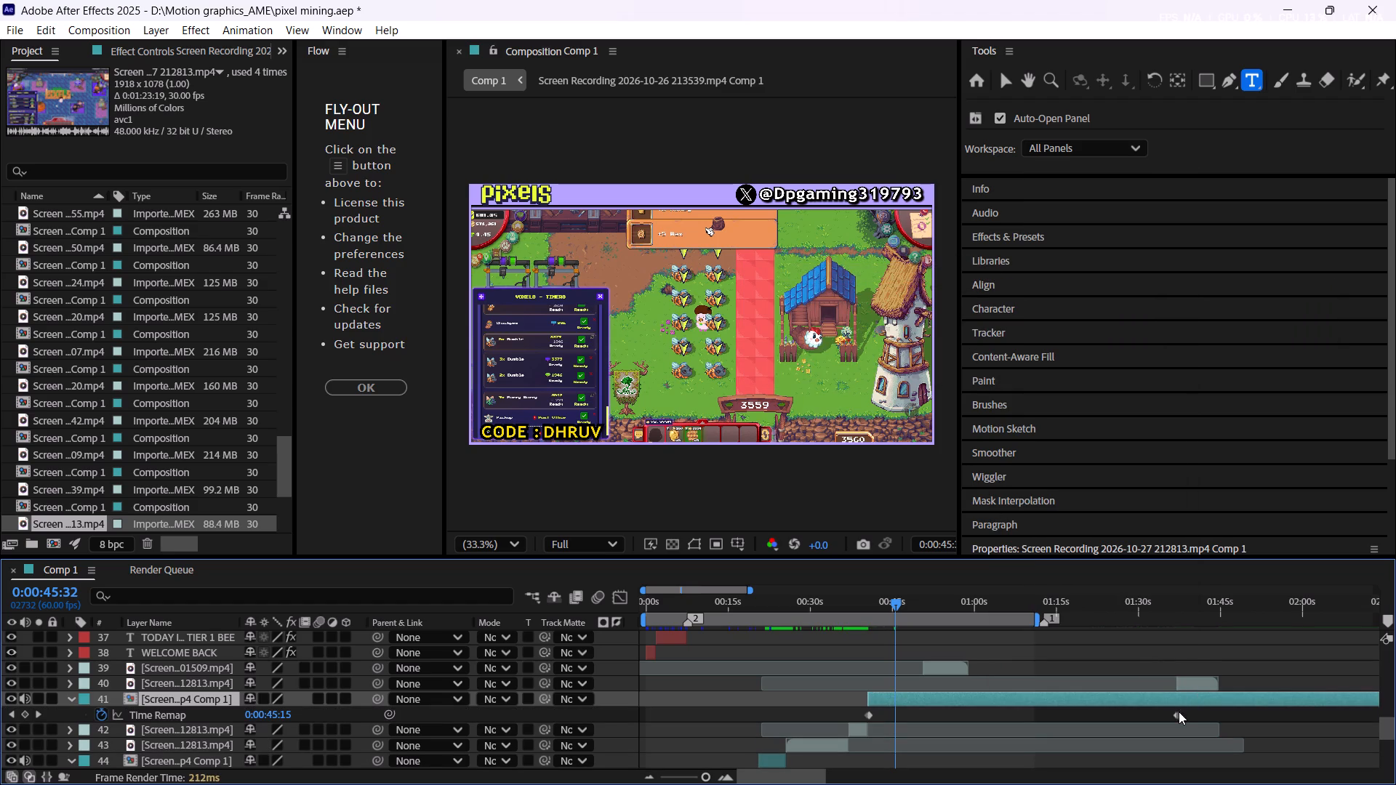
left_click_drag(1176, 716, 923, 712)
Slide the final inventory section of the 212813 recording about 45 seconds earlier, starting just after the time-remap end keyframe.
left_click_drag(1200, 679, 952, 677)
Check the item captions against the footage and place the playhead at 0:00:58:59, the last frame of "THESE ARE THE ITEMS I GOT".
scroll(955, 673, "up", 5)
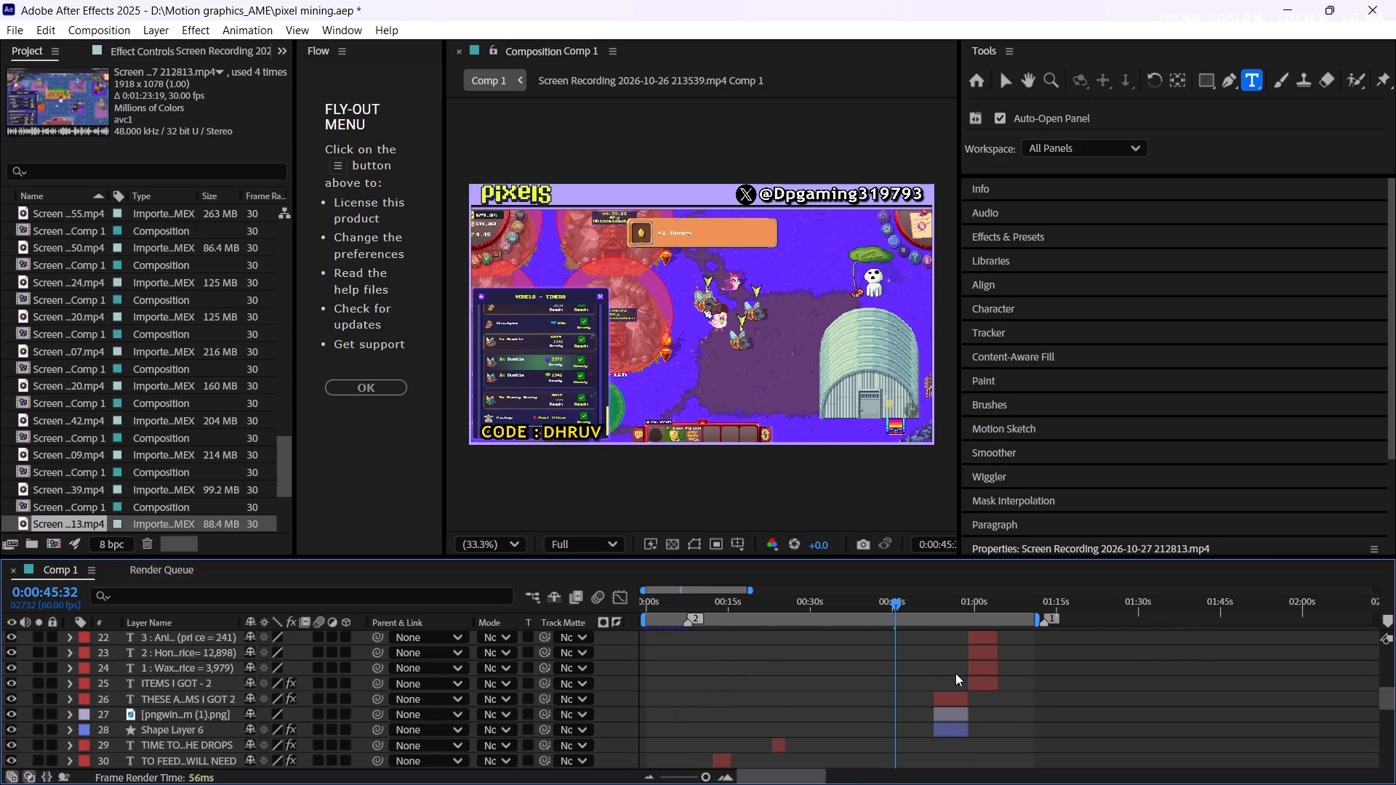
left_click_drag(924, 605, 929, 611)
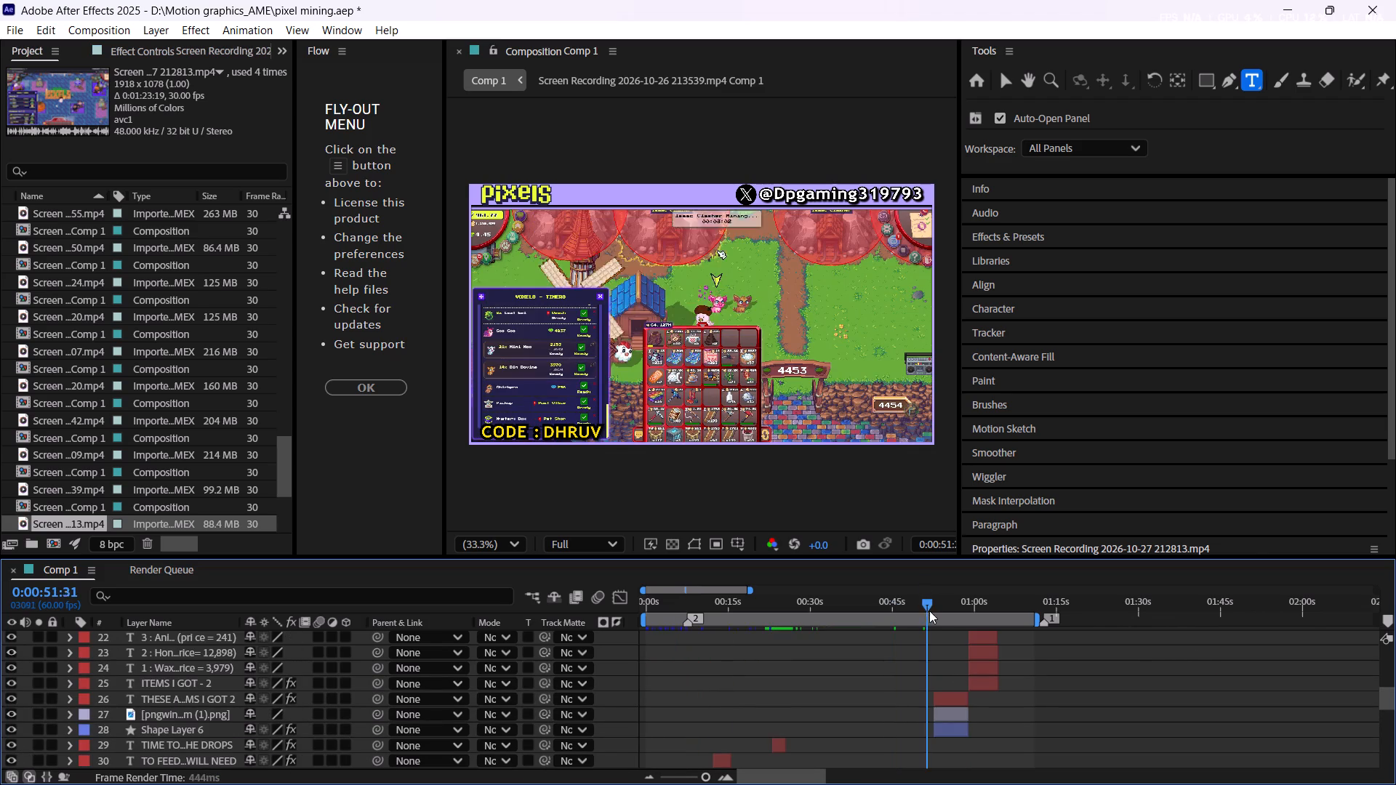
left_click_drag(929, 611, 971, 650)
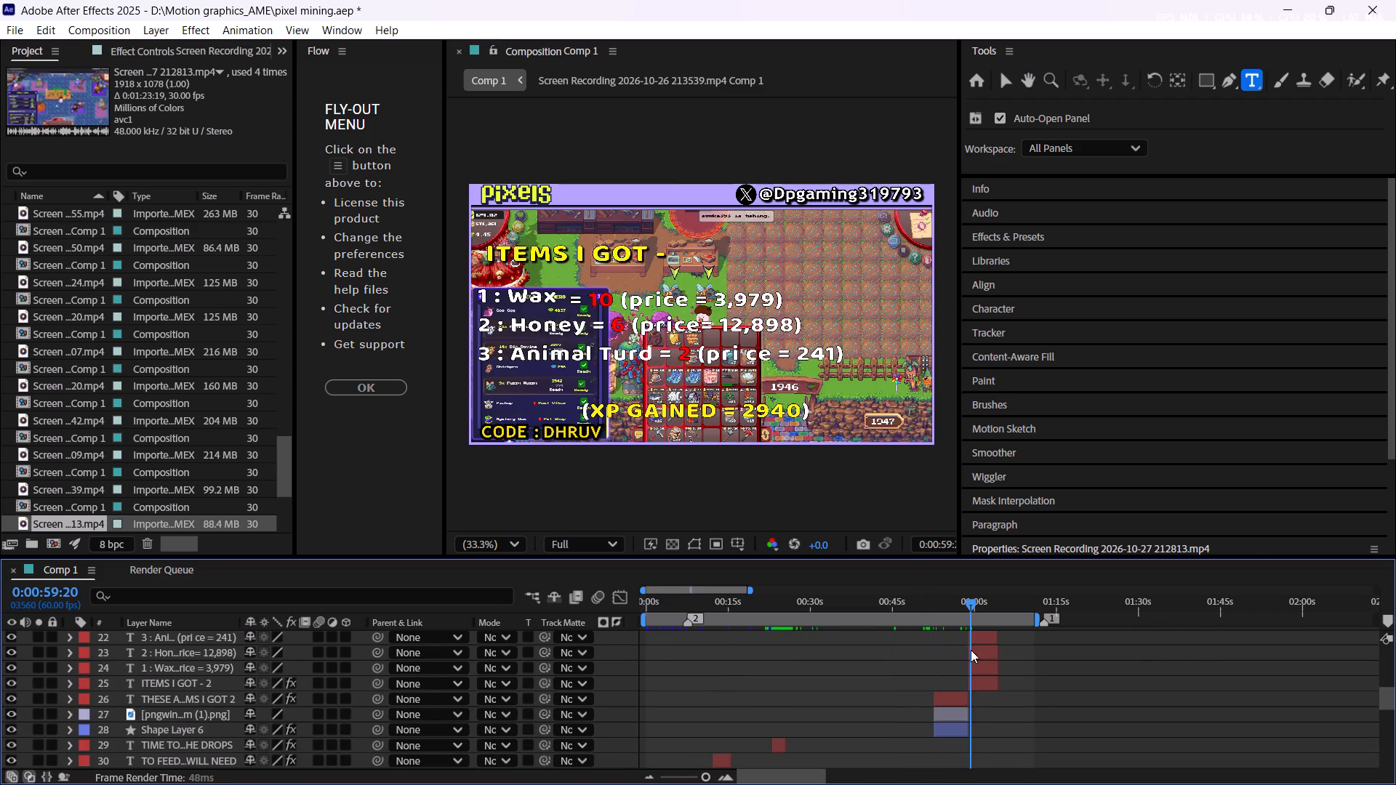
left_click_drag(971, 650, 968, 658)
scroll(969, 691, "down", 2)
scroll(969, 691, "up", 2)
scroll(967, 690, "up", 2, "alt")
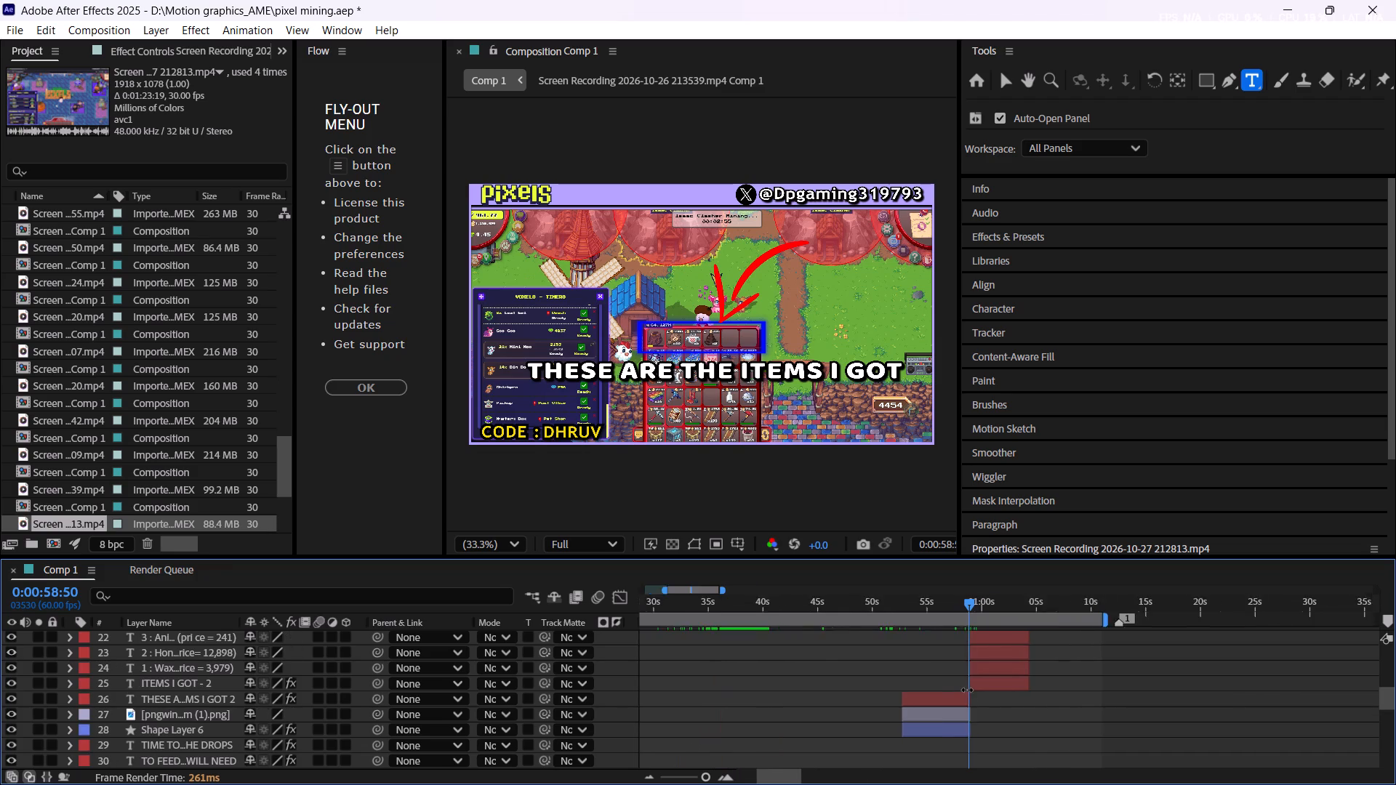
scroll(967, 690, "up", 2, "alt")
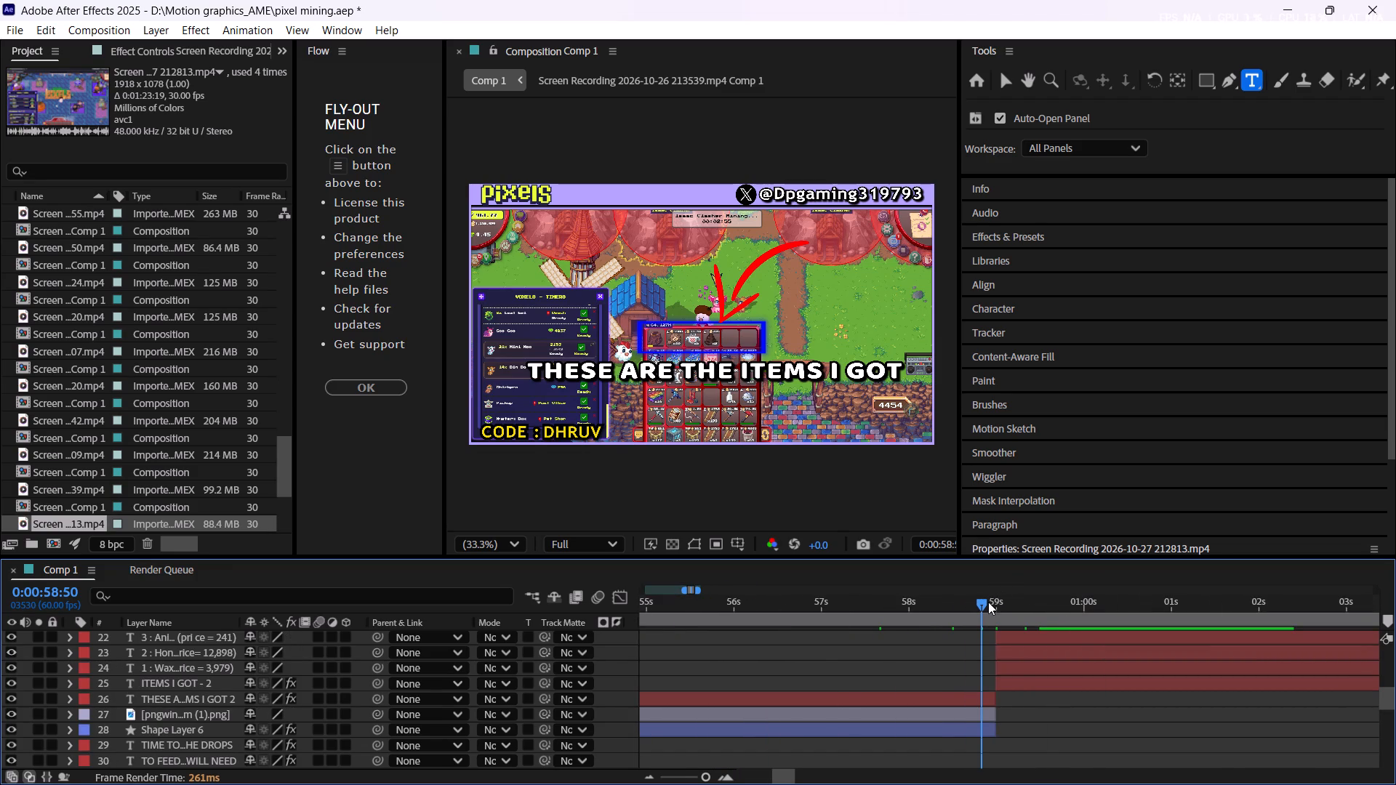
left_click_drag(988, 602, 997, 608)
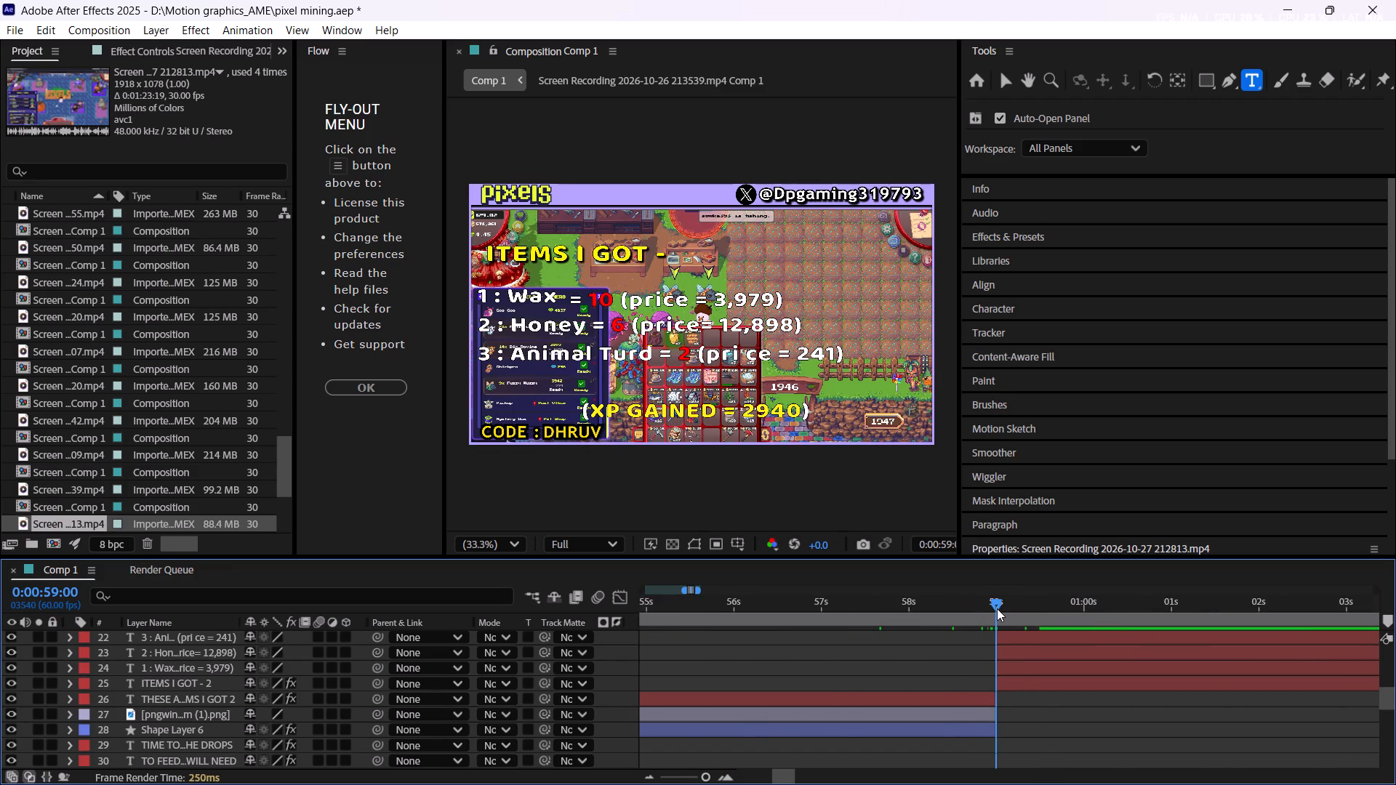
key("ctrl+Left")
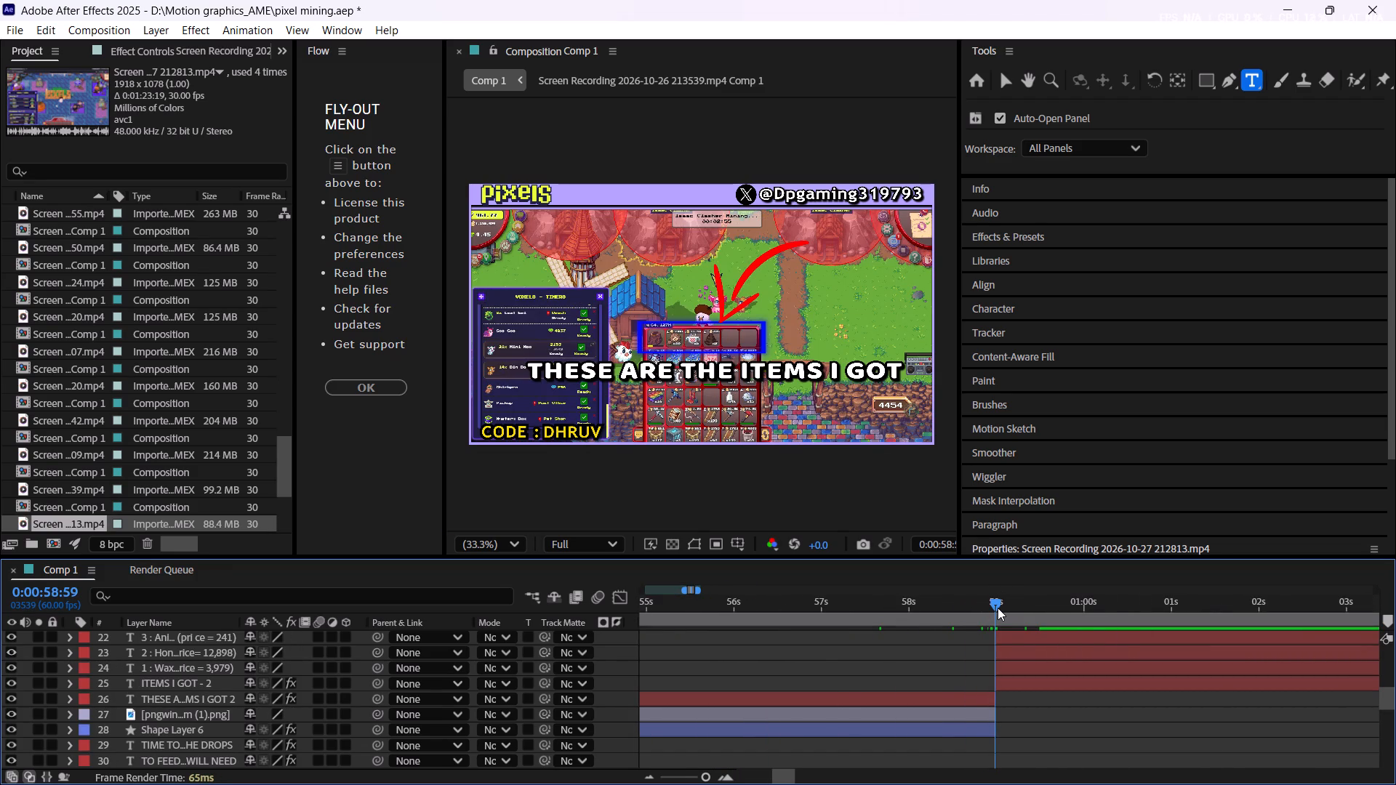
Slide the old 201509 recording clip about 17.5 seconds later, clear of the new inventory footage.
scroll(1002, 689, "down", 6)
scroll(1002, 689, "up", 2)
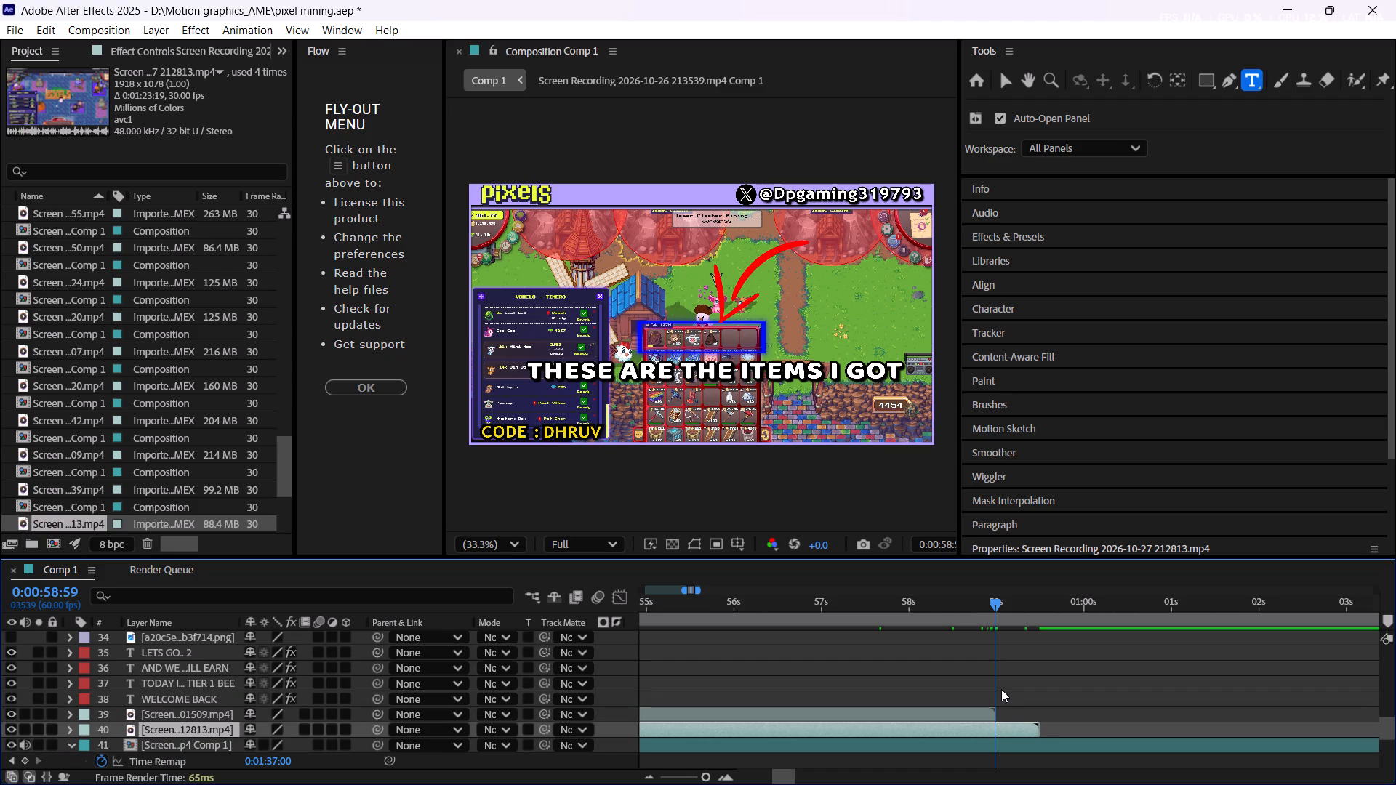
scroll(996, 684, "down", 1)
scroll(950, 674, "down", 3, "alt")
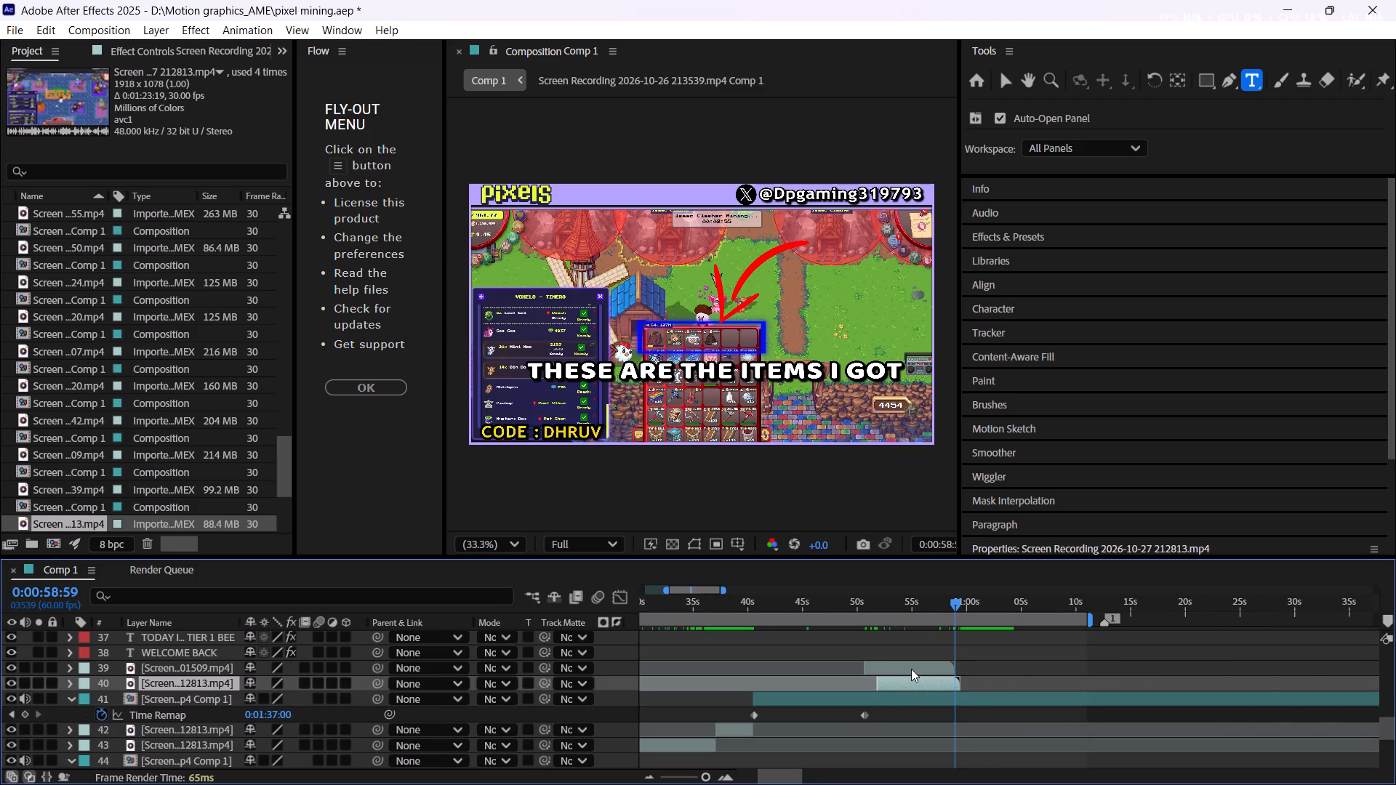
left_click(911, 669)
left_click_drag(902, 672, 1094, 677)
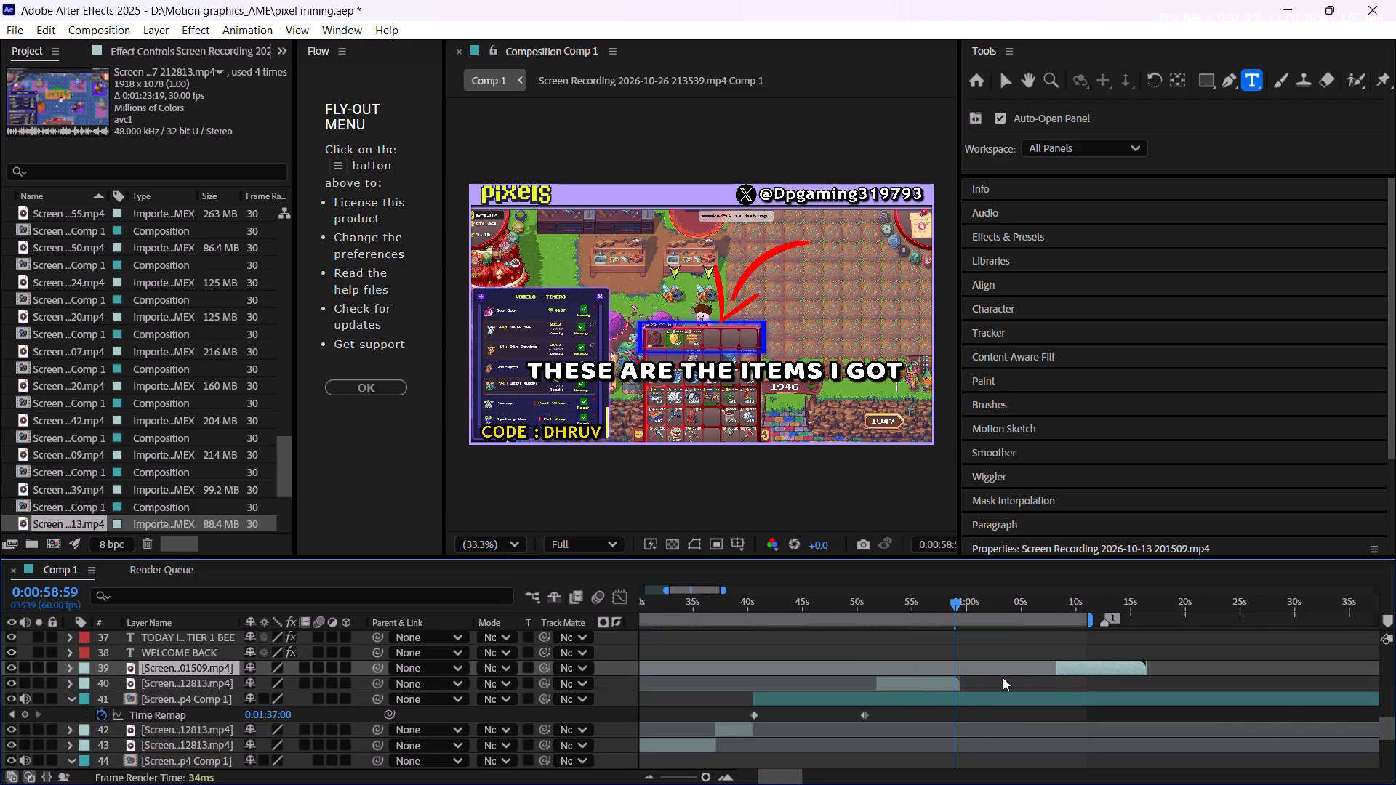
Slide the final inventory clip of the 212813 recording about half a second earlier, ending exactly with the "THESE ARE THE ITEMS I GOT" caption at 0:00:59:00.
scroll(928, 683, "up", 3, "alt")
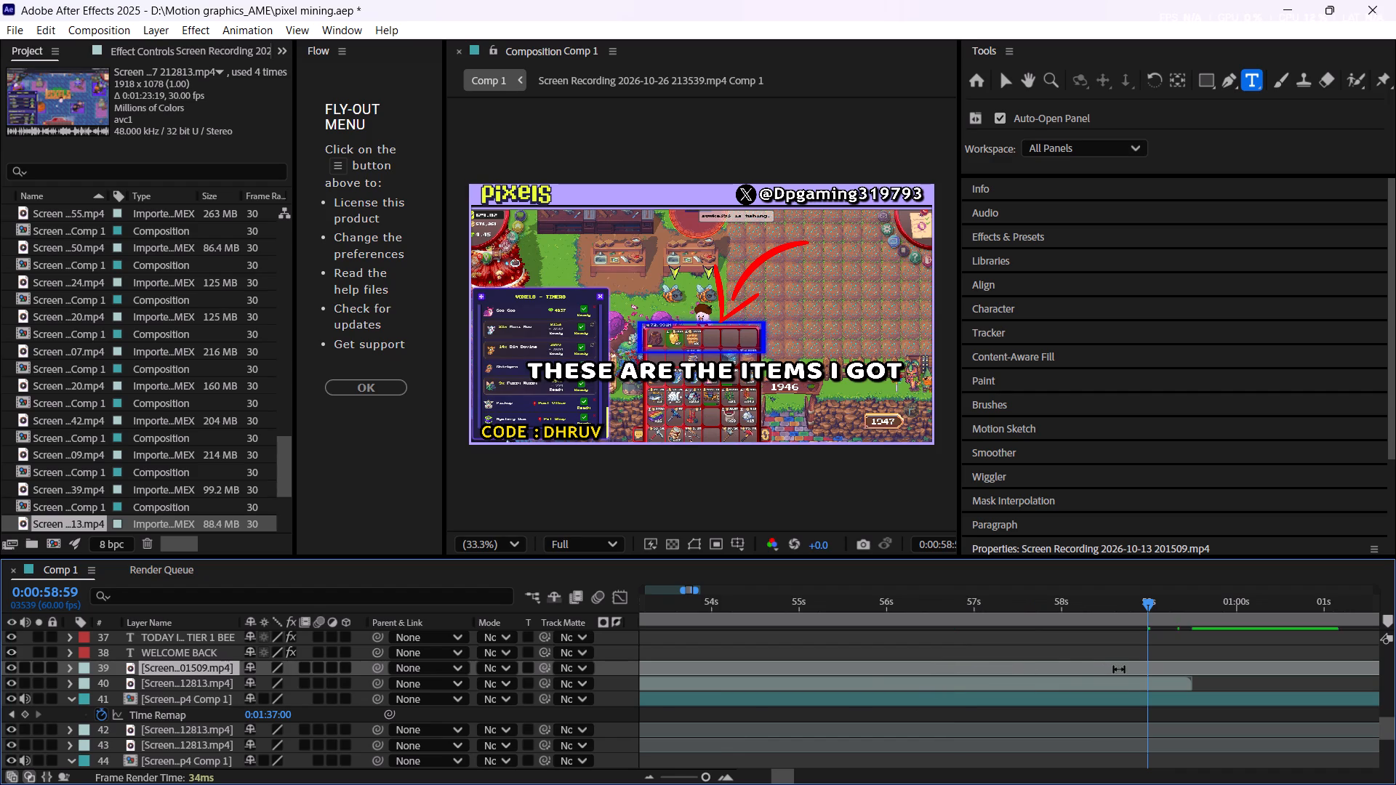
left_click(1139, 691)
left_click_drag(1177, 686, 1136, 687)
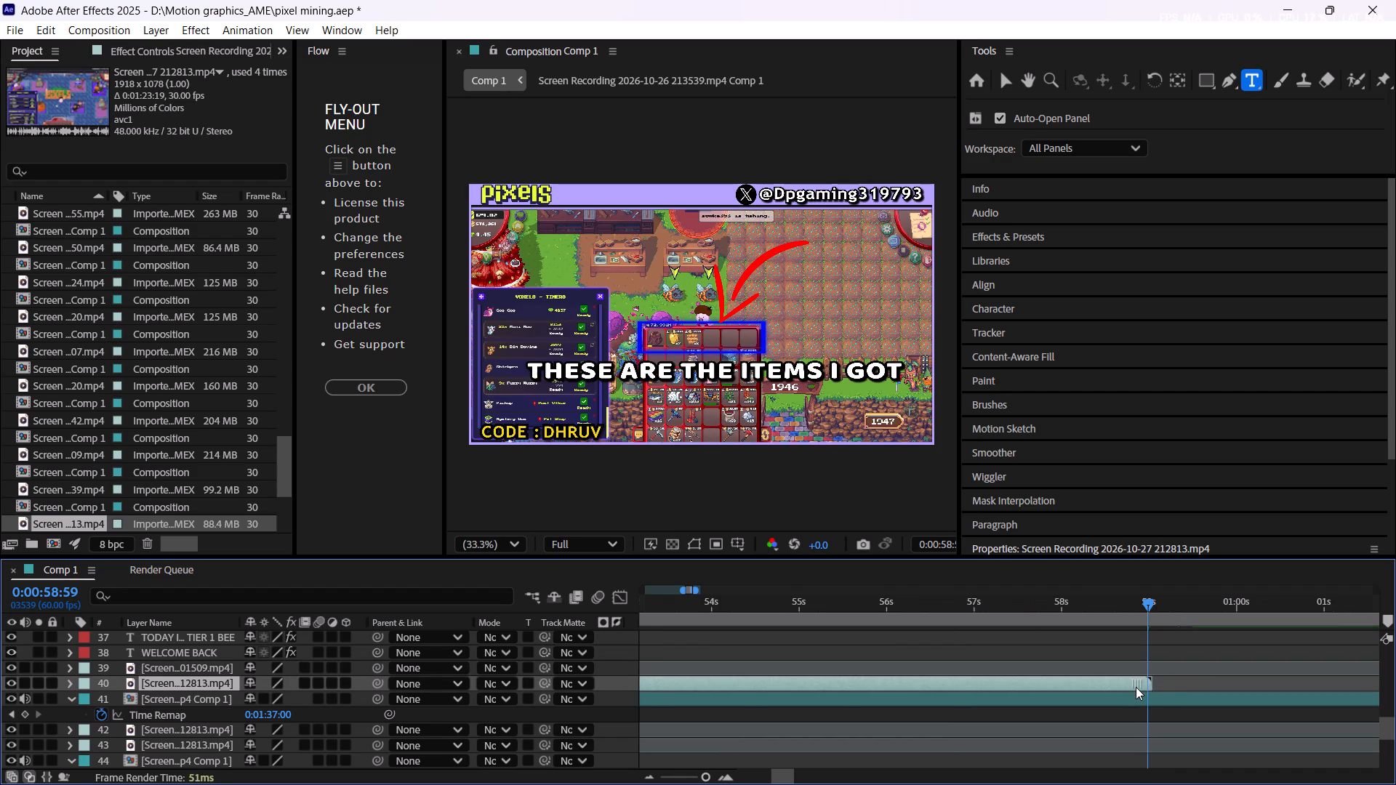
left_click_drag(1136, 687, 1133, 692)
scroll(1143, 700, "up", 3, "alt")
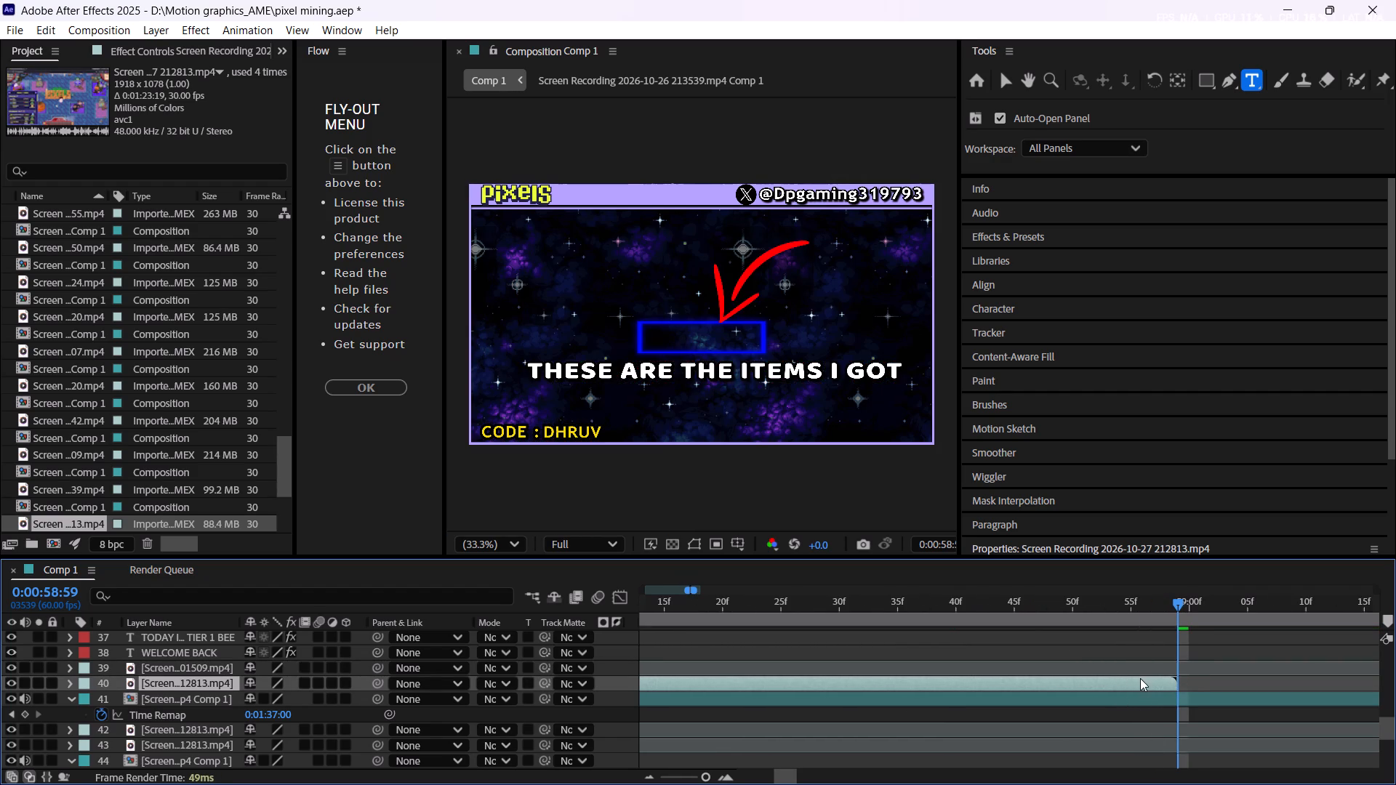
left_click_drag(1147, 688, 1158, 688)
key("ctrl+Right")
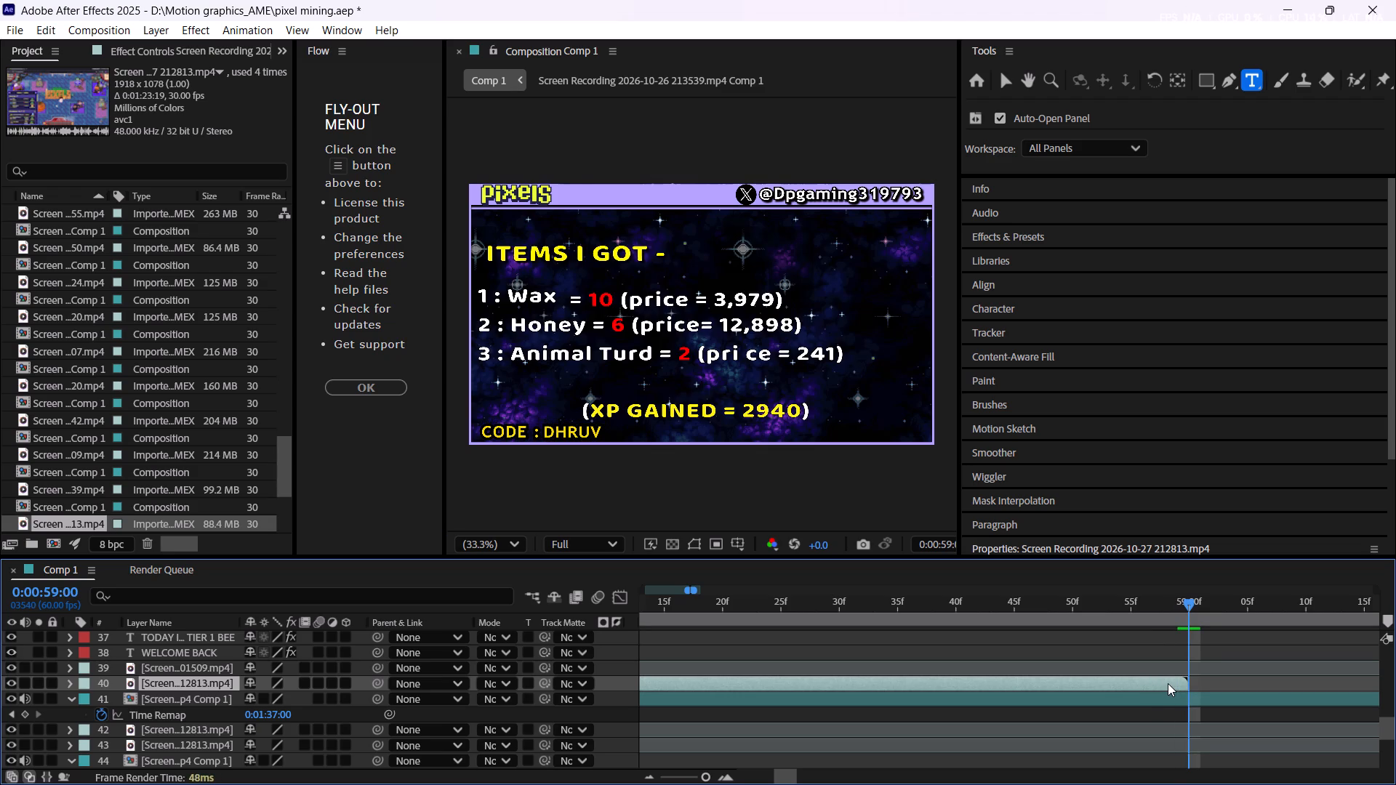
key("ctrl+Left")
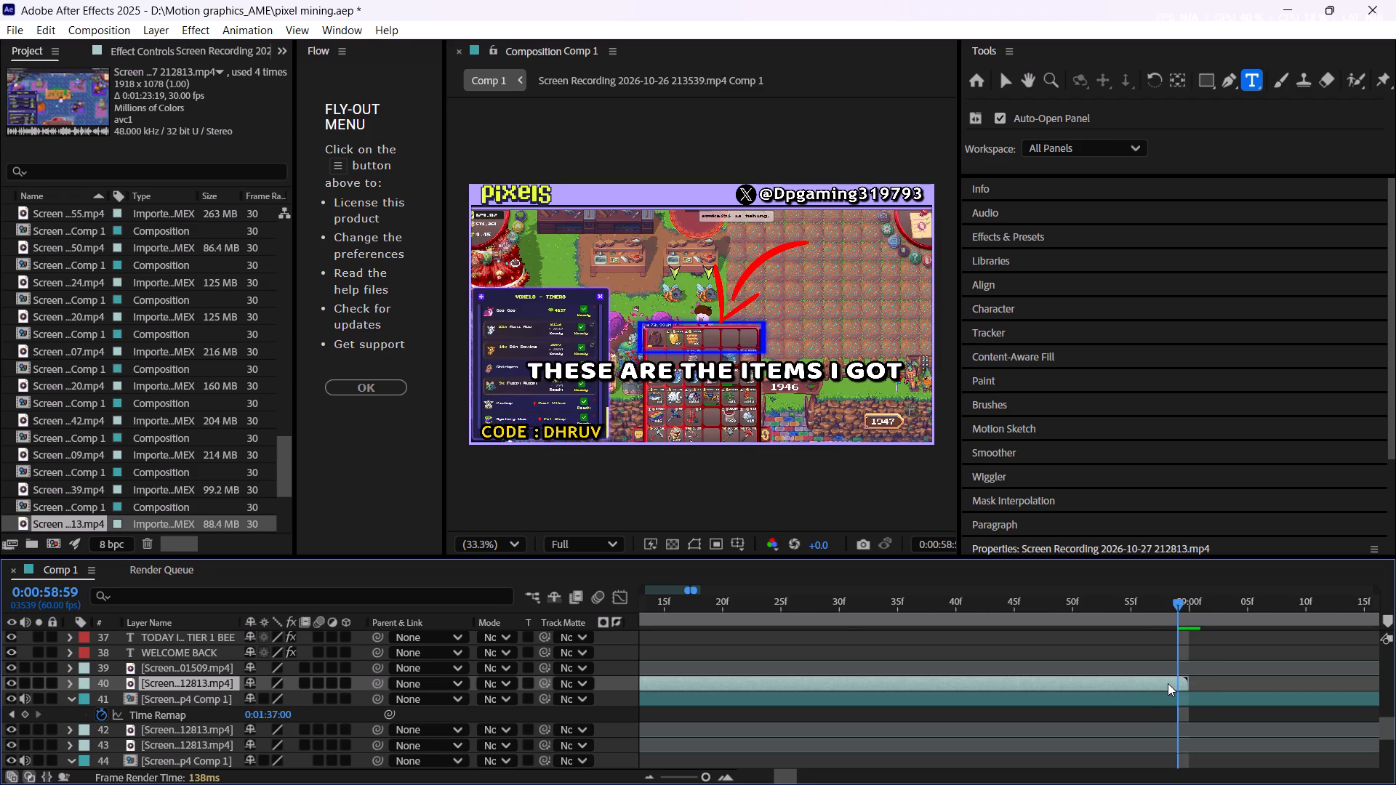
scroll(944, 645, "down", 4, "alt")
left_click_drag(938, 601, 931, 598)
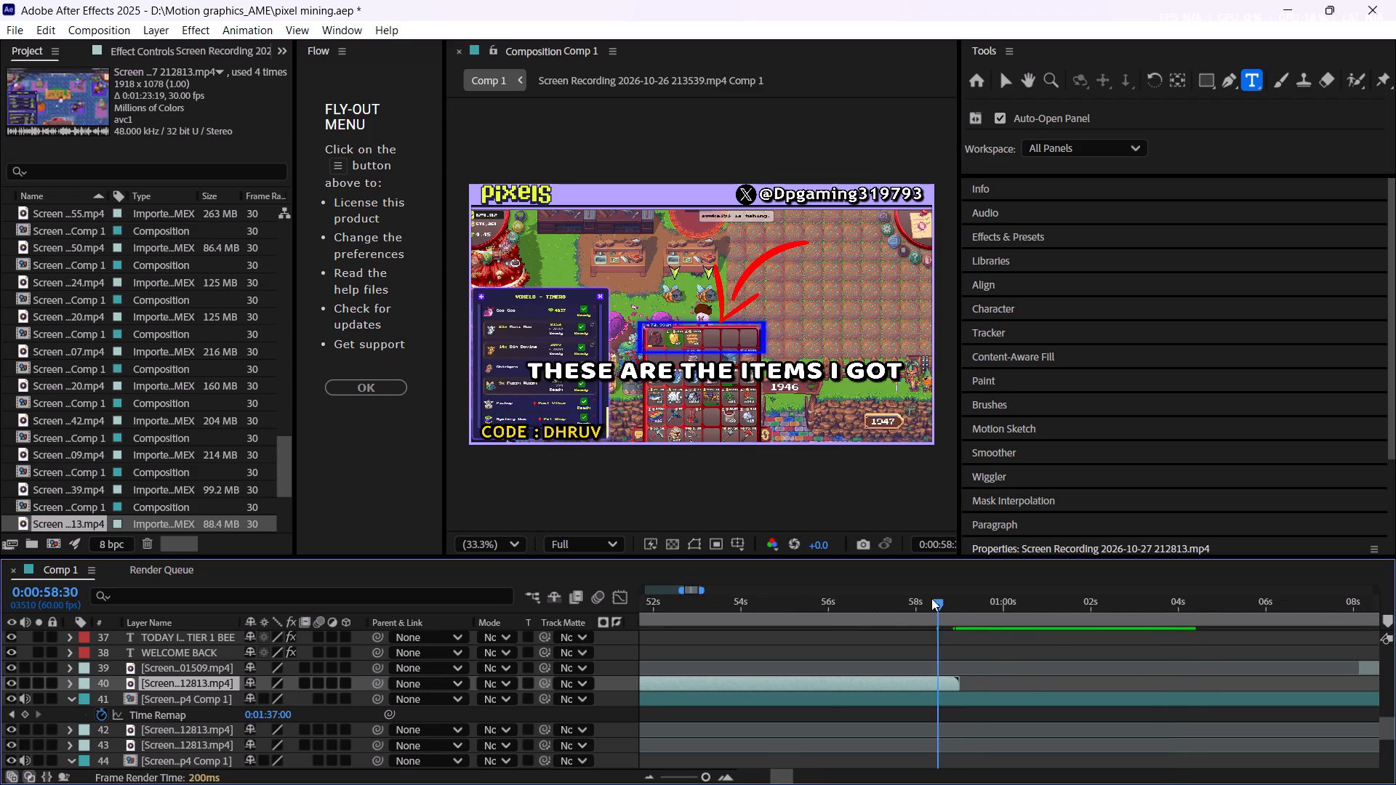
left_click_drag(931, 598, 799, 624)
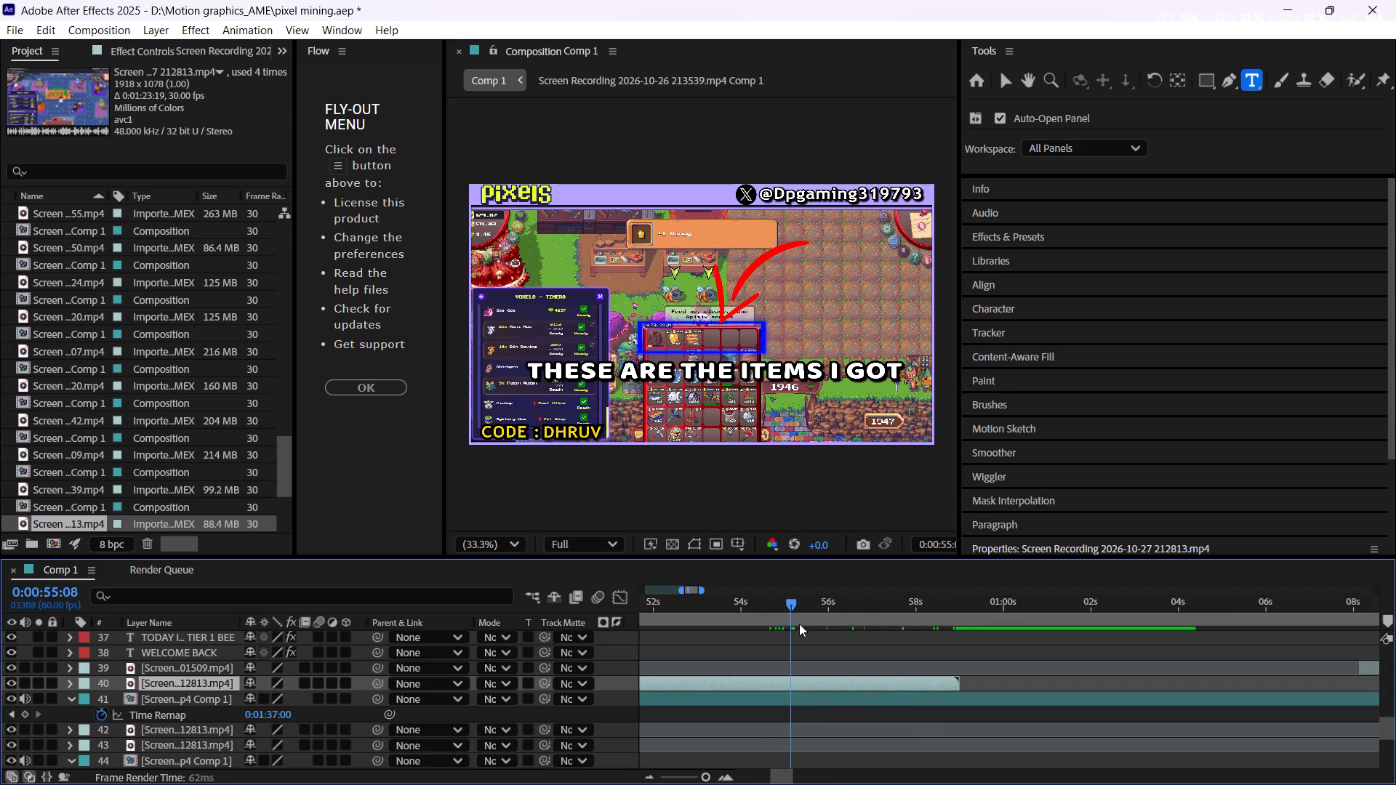
left_click_drag(799, 624, 989, 659)
Delete the old 201509 recording layer that sits after the new inventory footage.
scroll(1022, 672, "up", 2)
scroll(1128, 678, "down", 1)
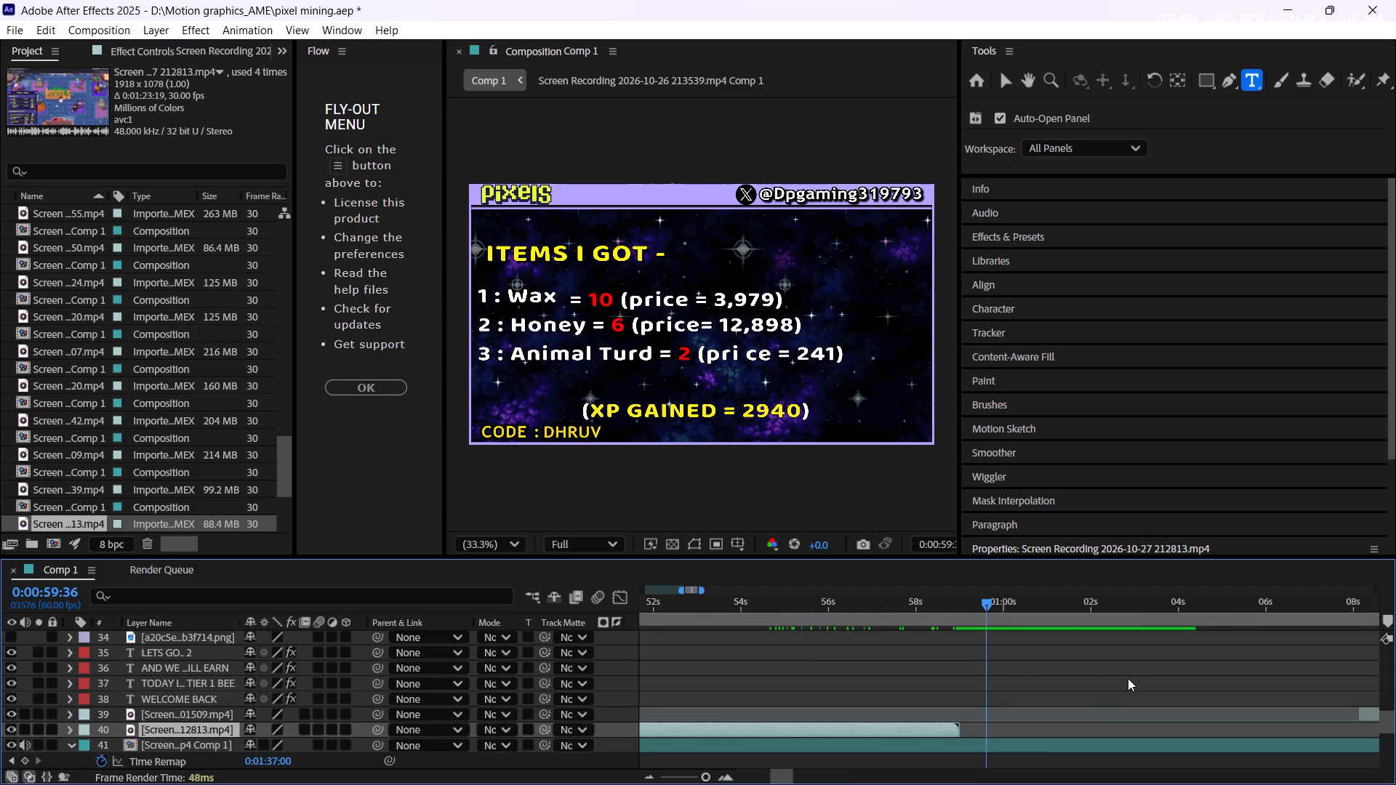
scroll(1123, 675, "down", 3, "alt")
left_click(1131, 717)
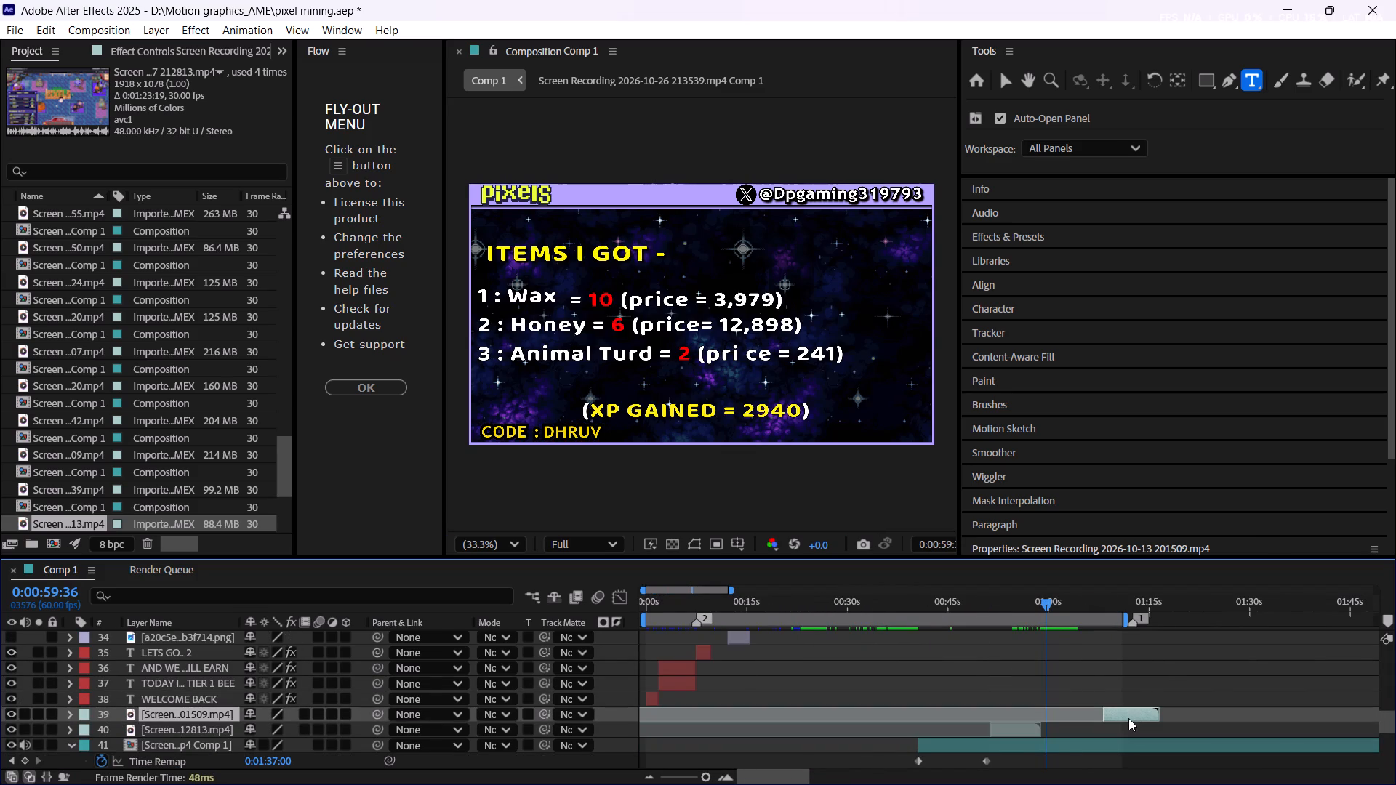
key("BackSpace")
Close the gap before the inventory clip by moving the pre-comp's time-remap end keyframe to 0:00:51:20, where the clip starts.
left_click_drag(1022, 600, 1016, 604)
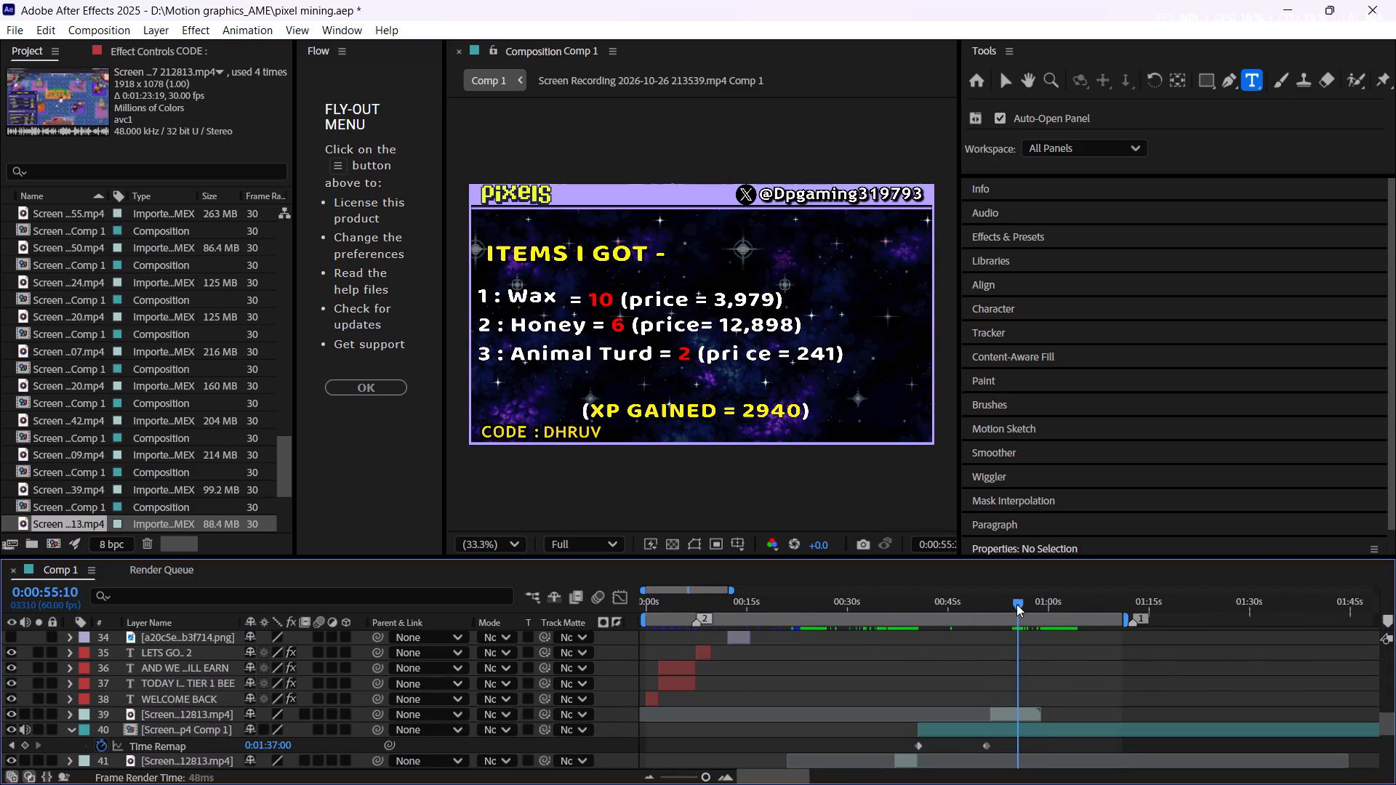
left_click_drag(1016, 604, 985, 627)
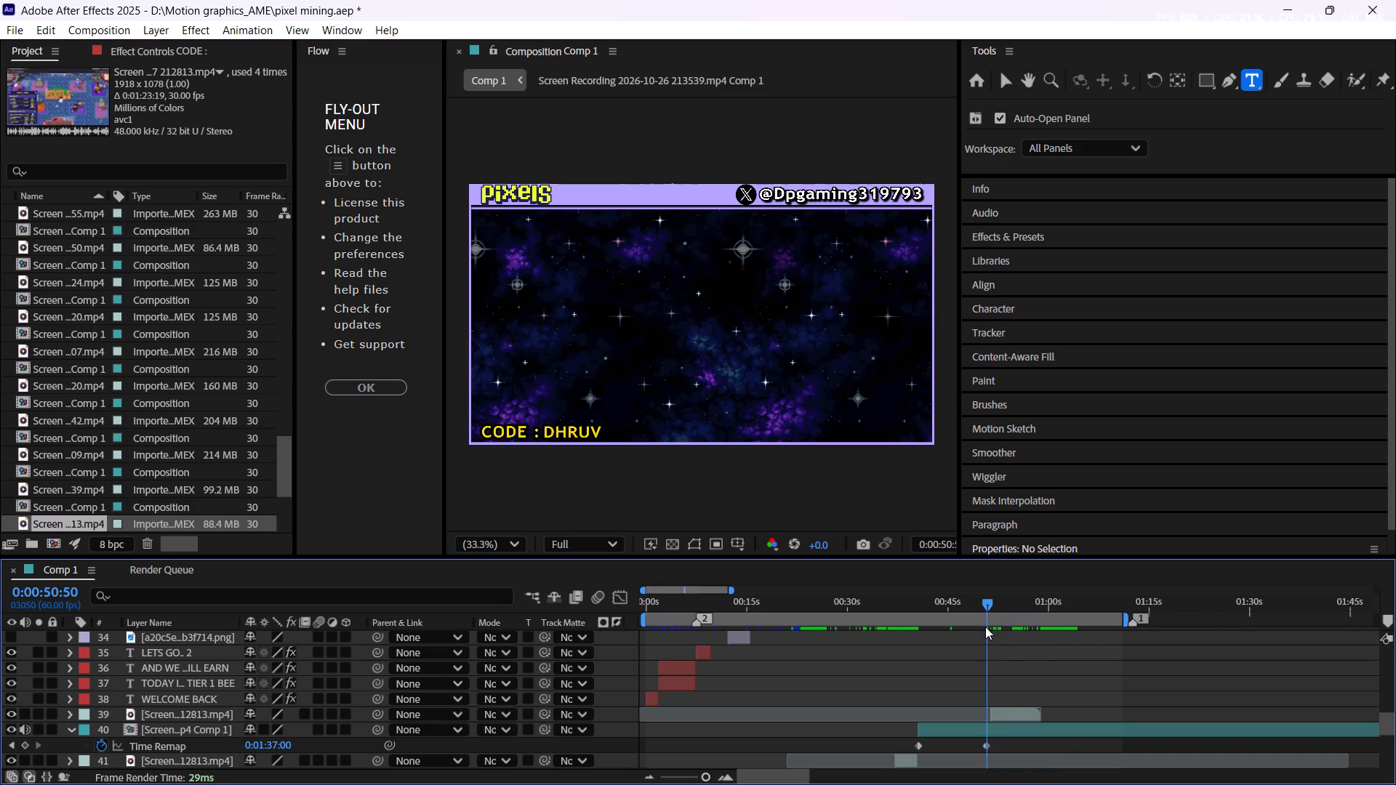
left_click_drag(985, 627, 987, 634)
scroll(986, 722, "up", 4, "alt")
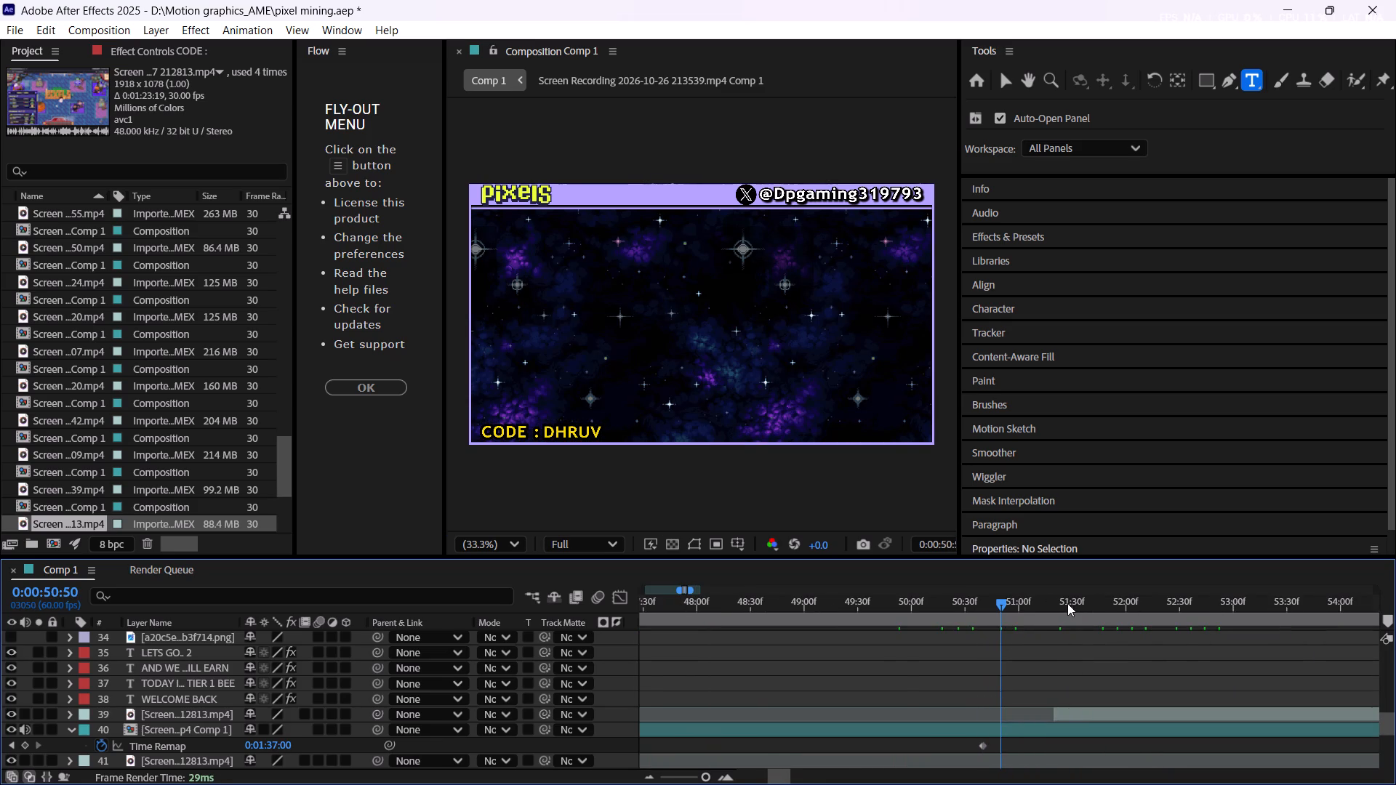
left_click_drag(1067, 603, 1055, 628)
scroll(1056, 661, "up", 4, "alt")
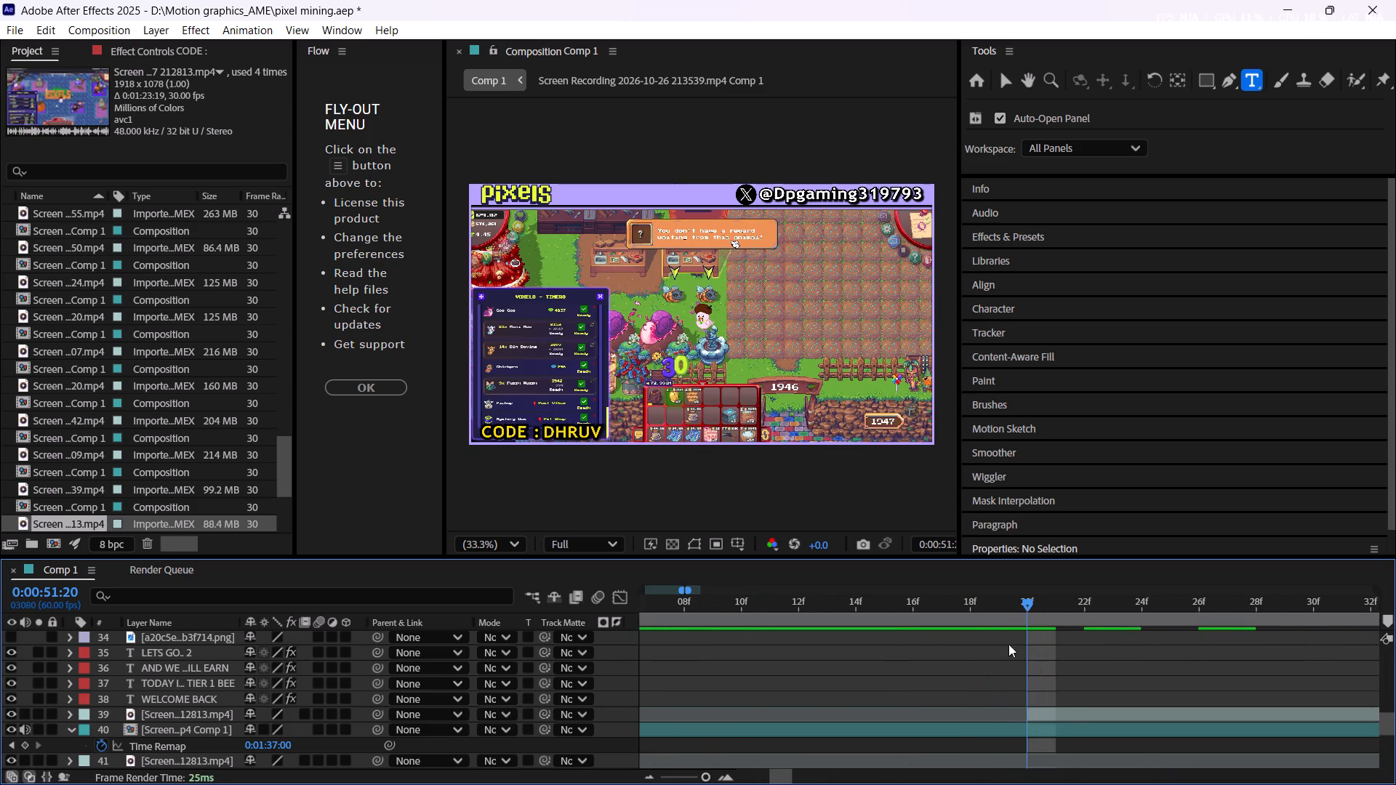
scroll(904, 674, "down", 3, "alt")
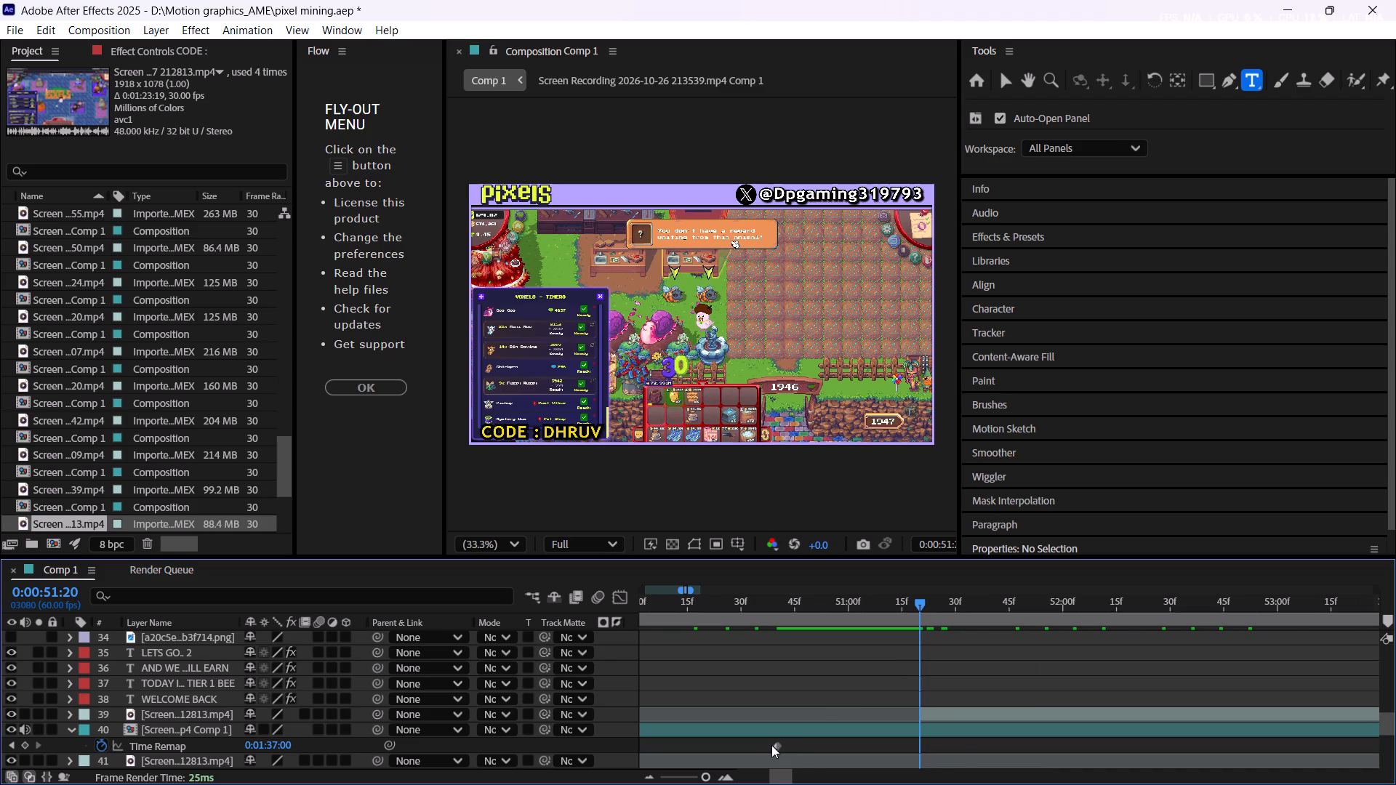
left_click_drag(775, 745, 914, 753)
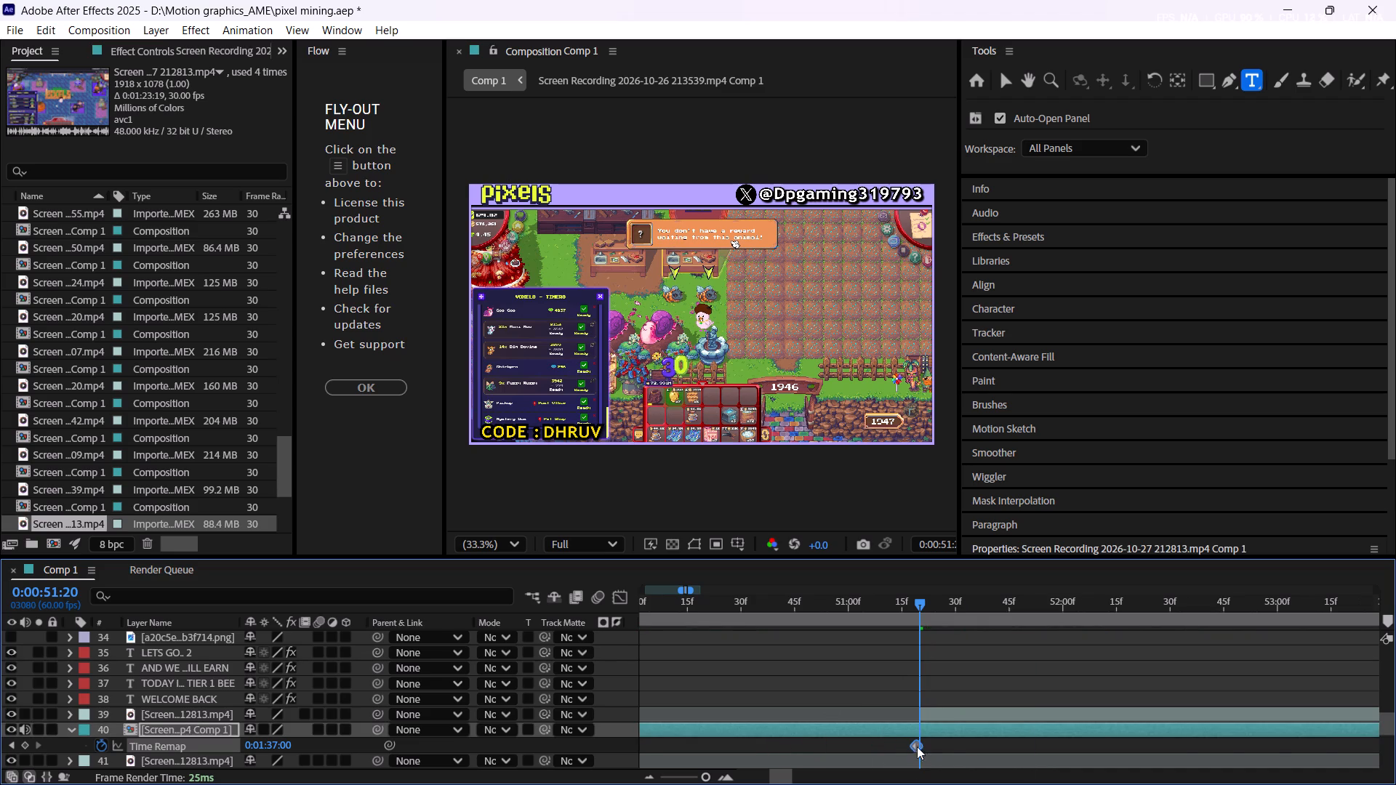
scroll(919, 742, "up", 5, "alt")
left_click_drag(827, 743, 878, 748)
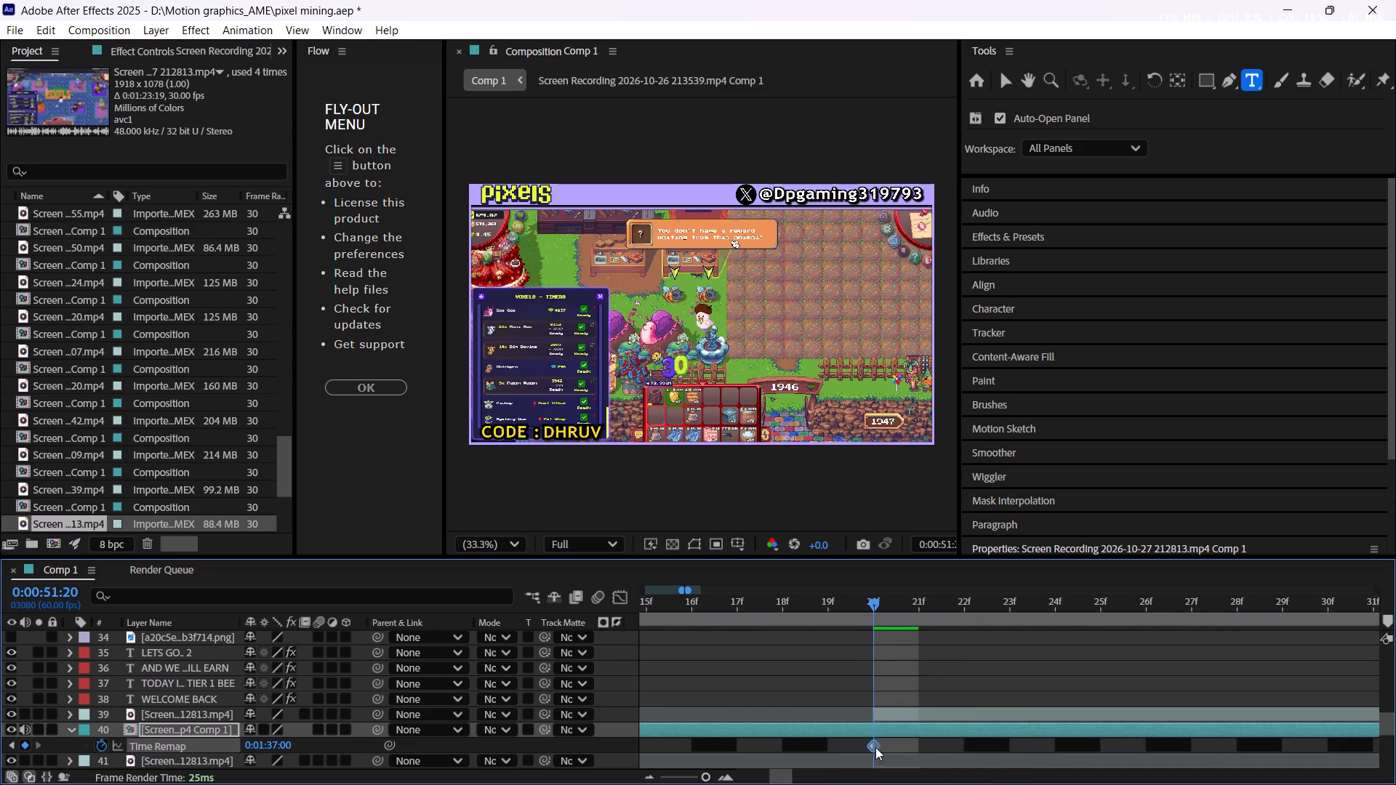
Play back the time-remapped section from 0:00:39:40 to check its speed.
scroll(787, 693, "down", 12, "alt")
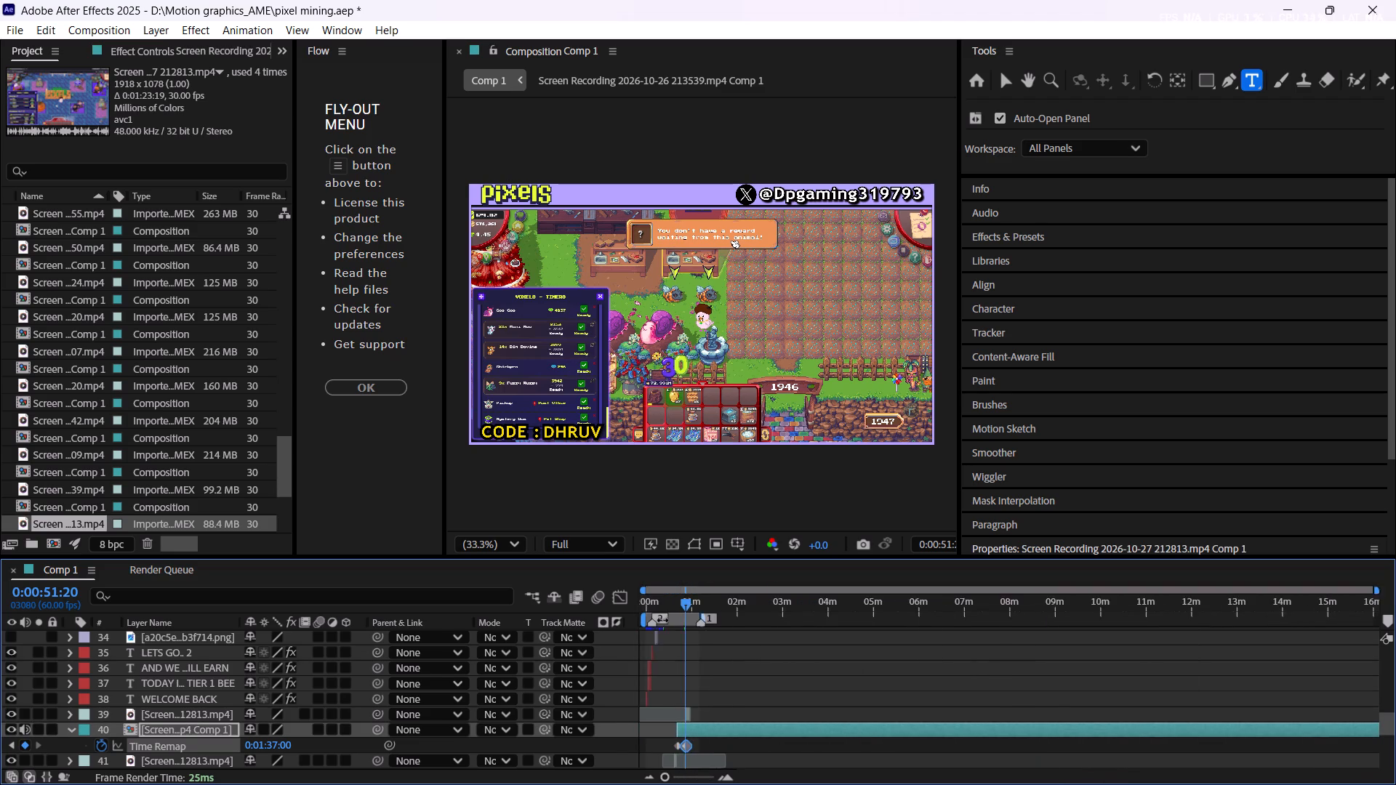
scroll(648, 717, "up", 4, "alt")
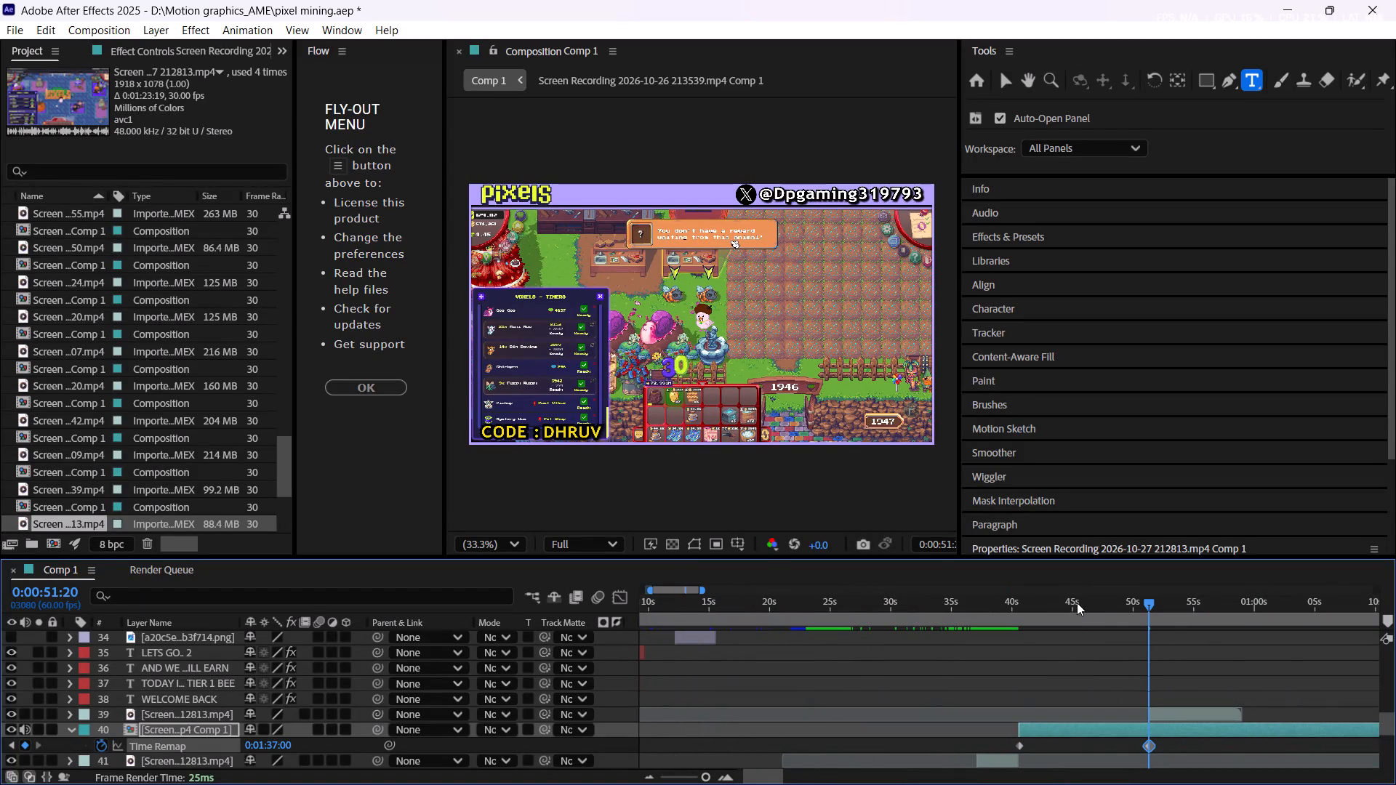
left_click_drag(1073, 605, 1008, 640)
key("space")
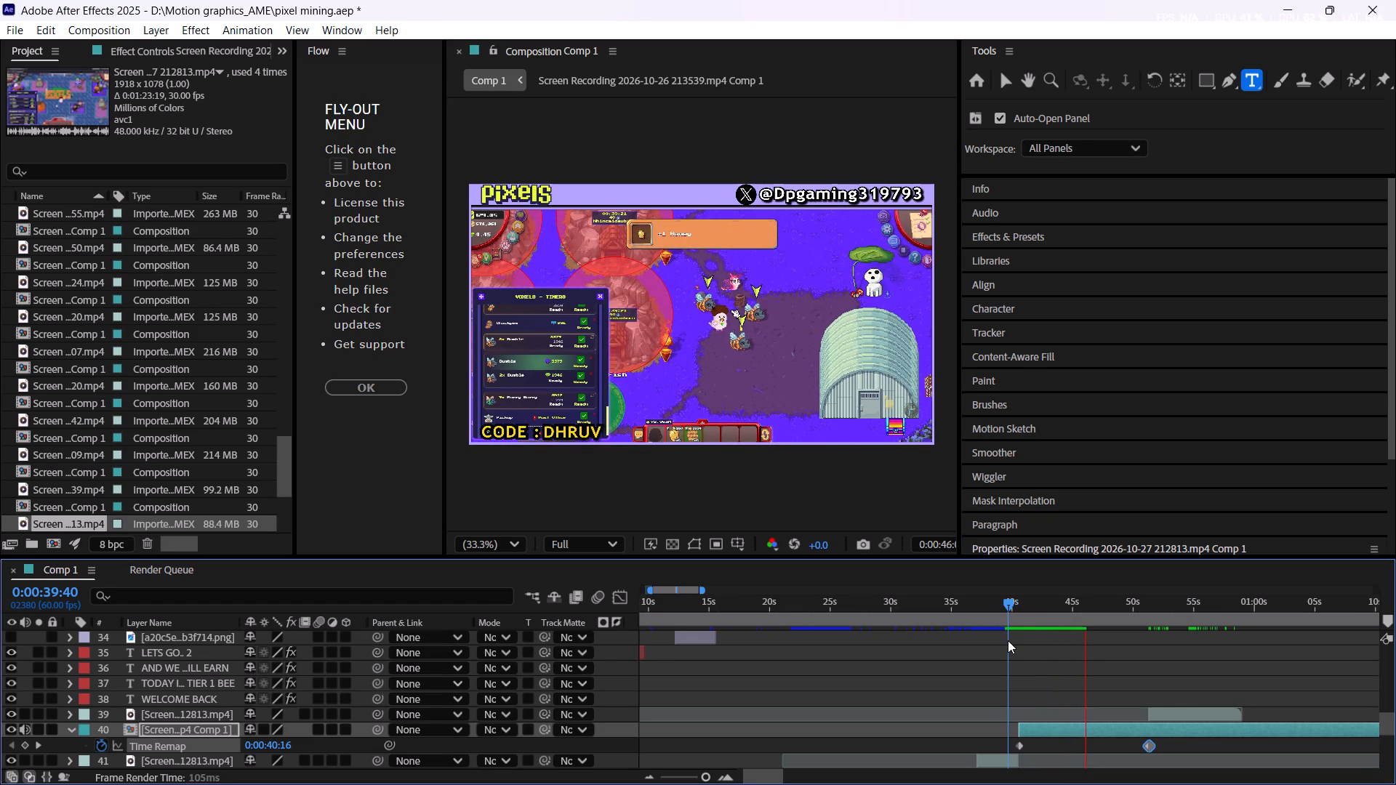
key("space")
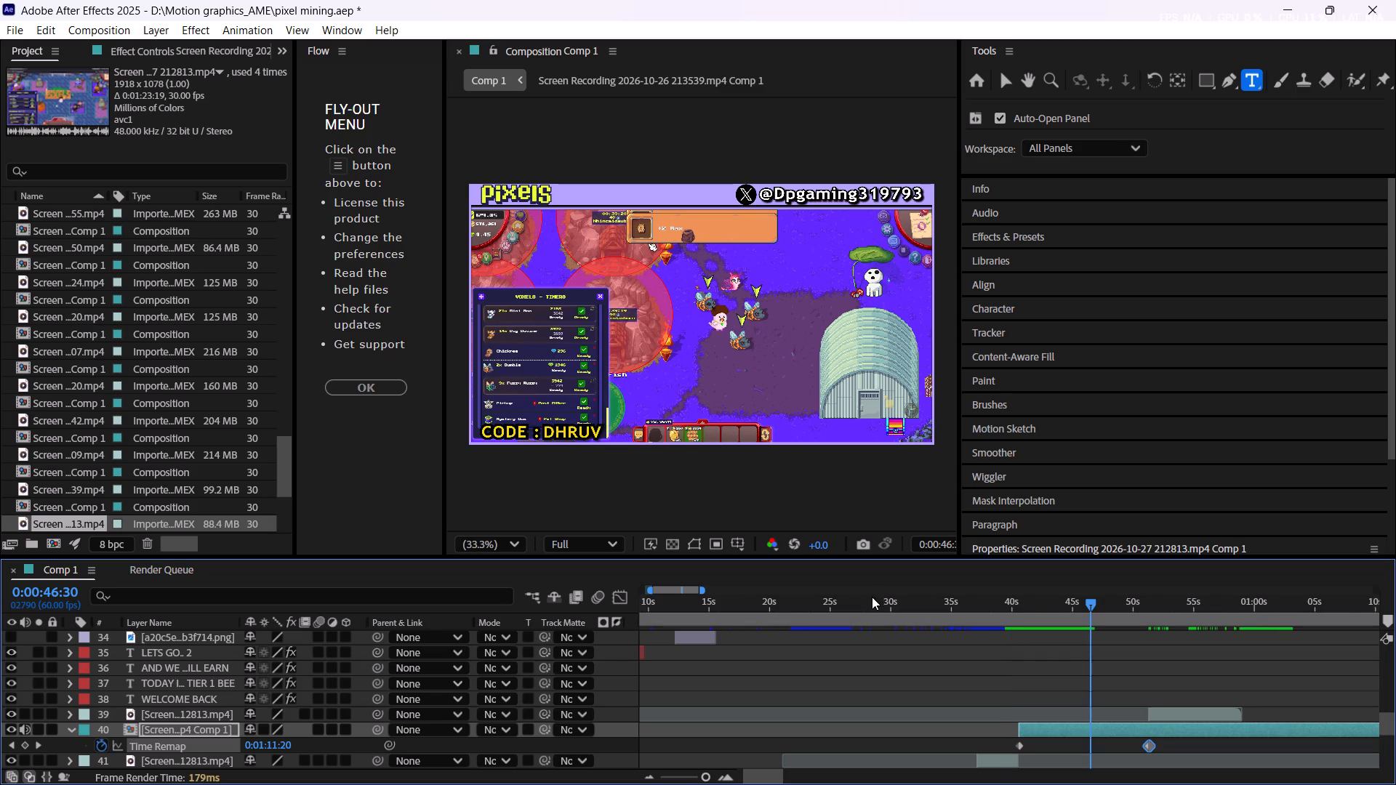
Play back the video from the very beginning to check the intro titles and the APIMIX feeding caption.
left_click_drag(872, 597, 531, 608)
key("space")
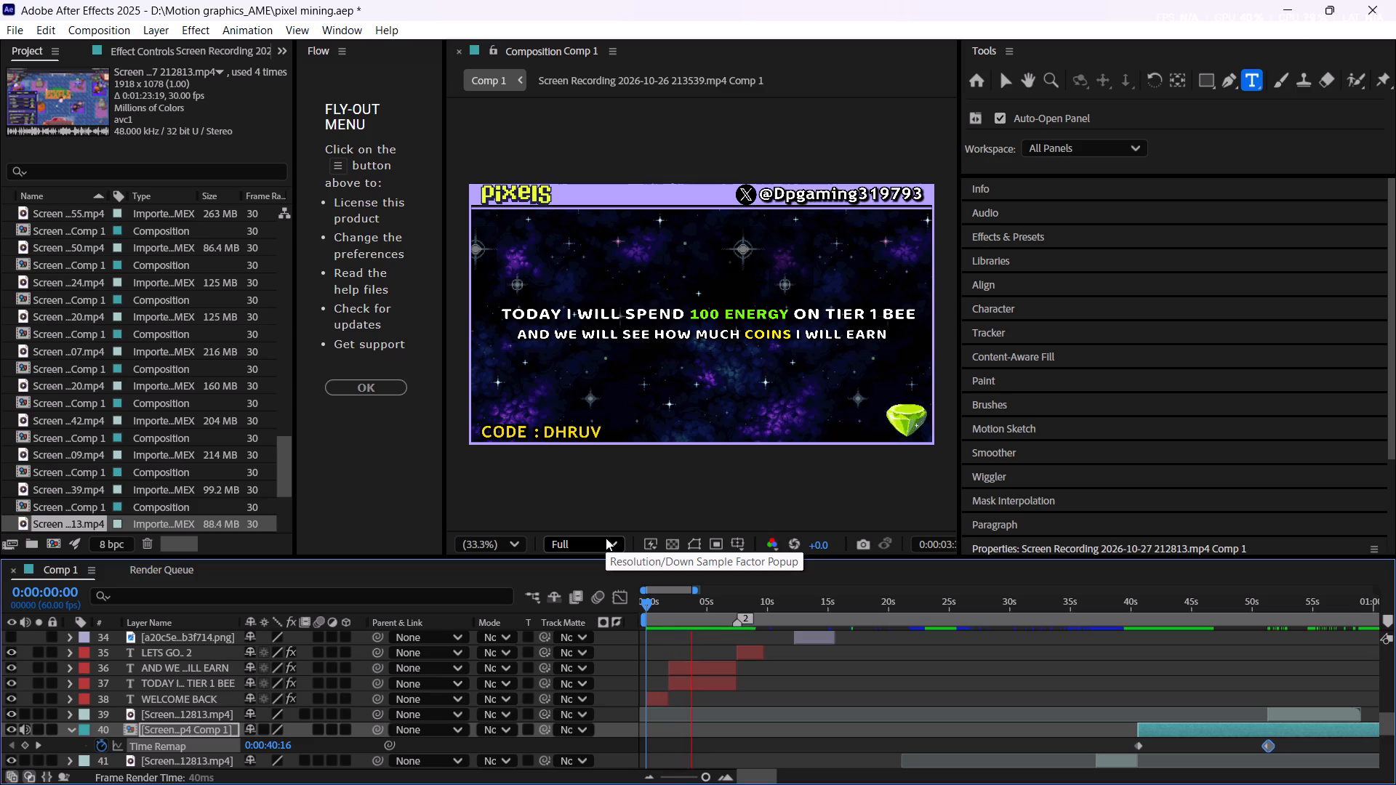
key("space")
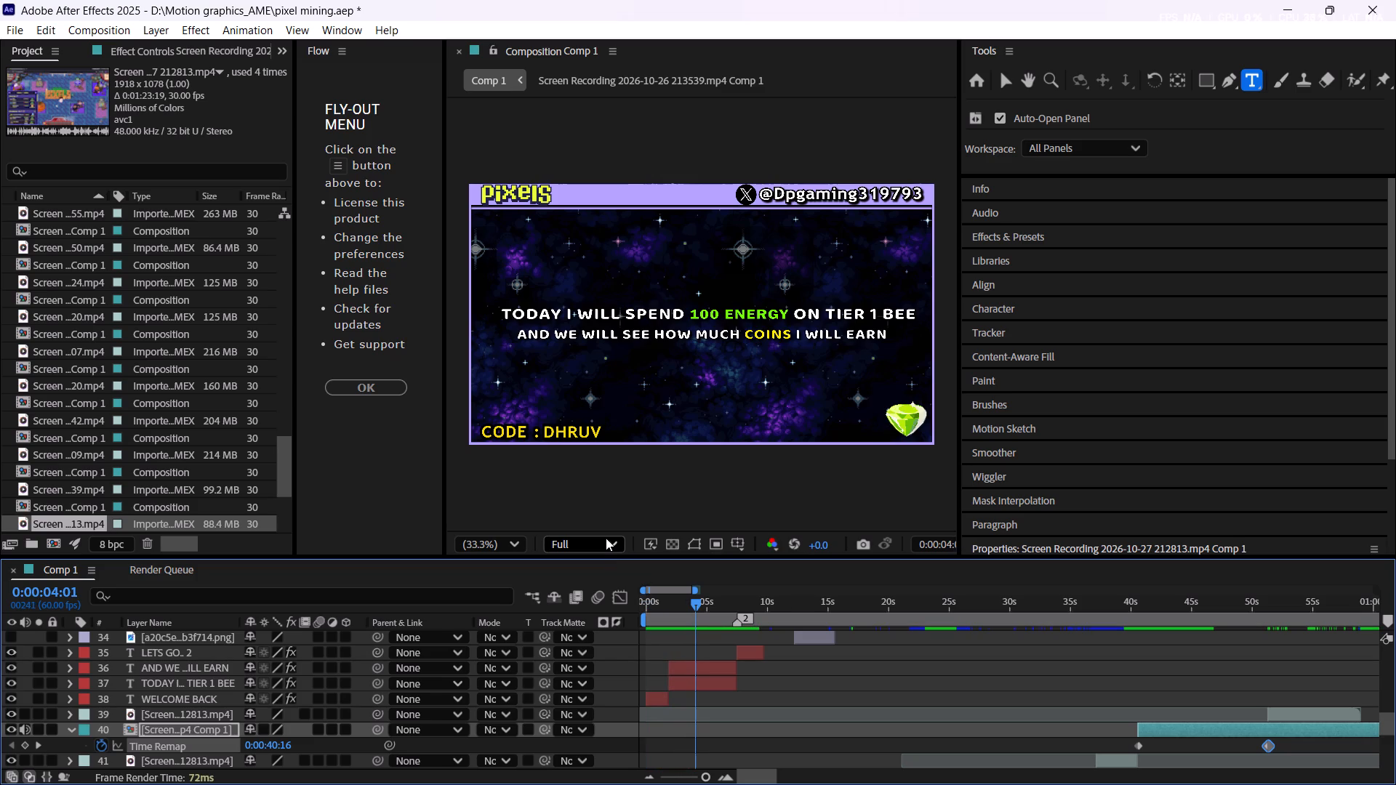
key("space")
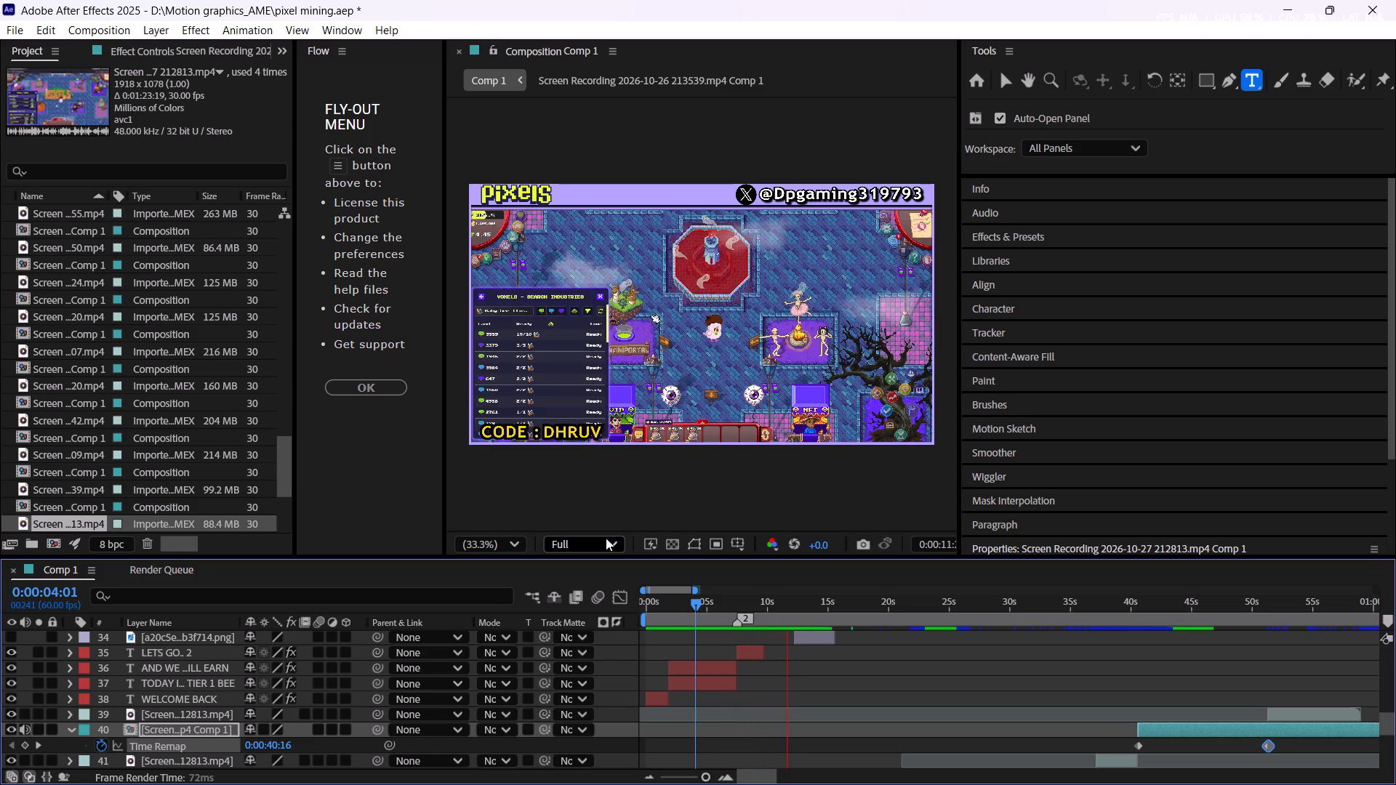
key("space")
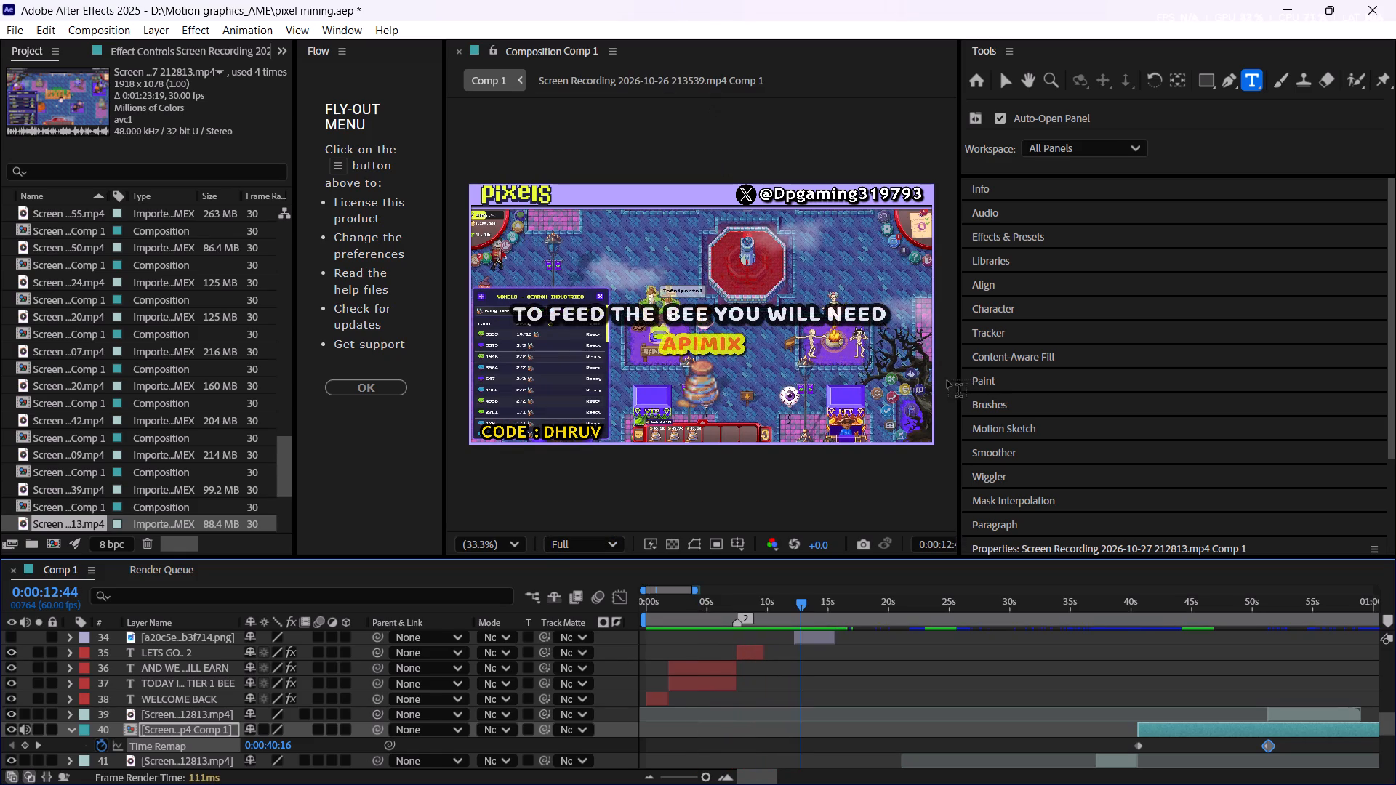
key("space")
key("space")
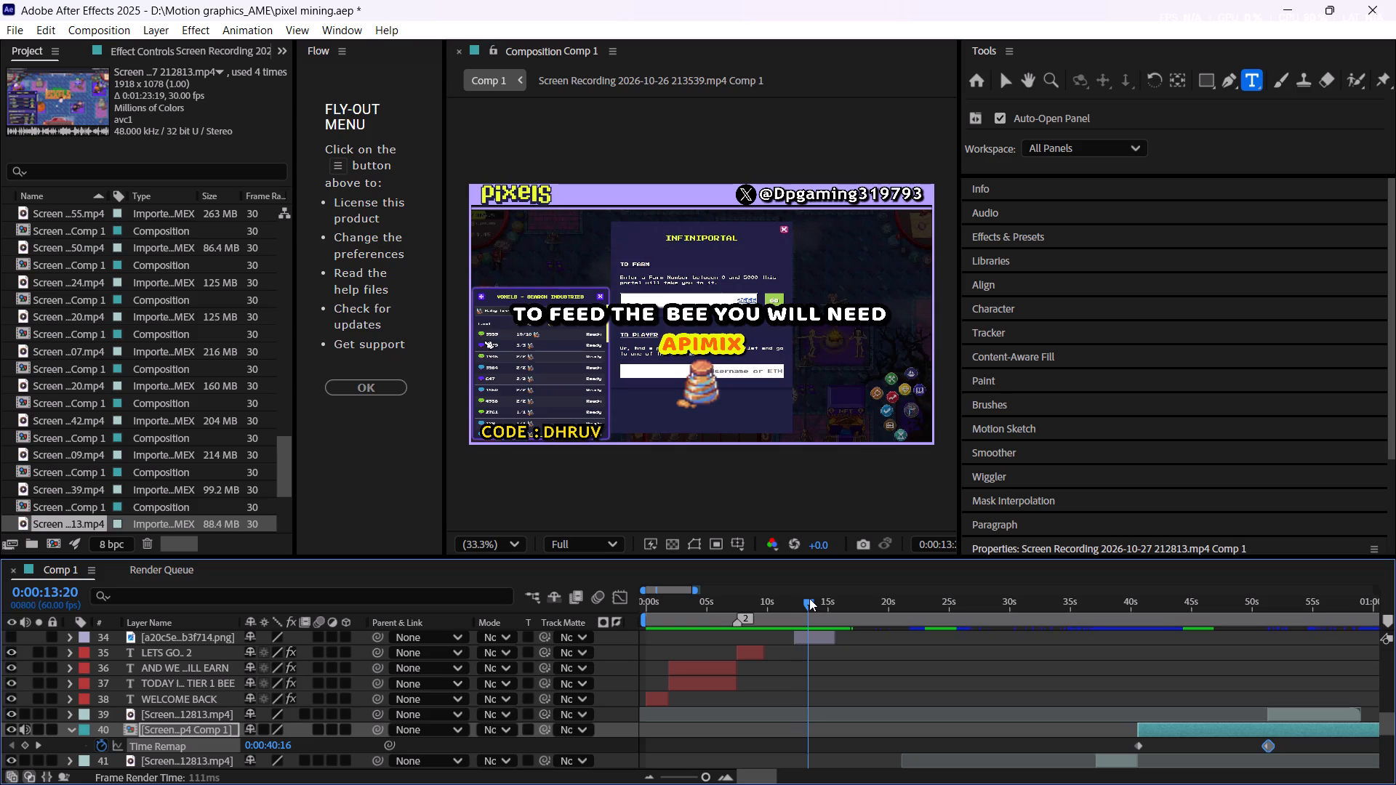
Scrub through the gameplay footage from about 0:00:13:20 to the "THESE ARE THE ITEMS I GOT" section, checking clip transitions and speed.
left_click_drag(807, 598, 833, 606)
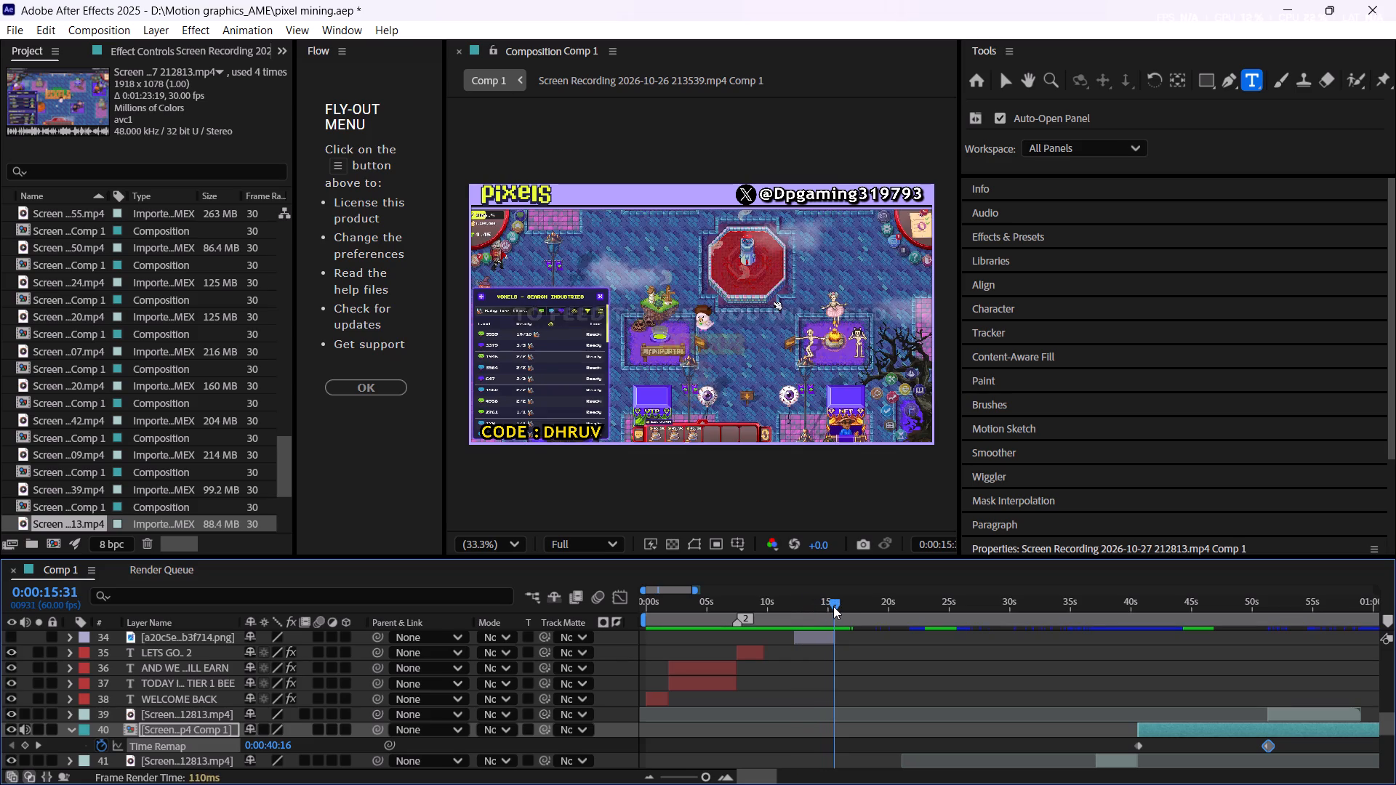
left_click_drag(833, 606, 870, 643)
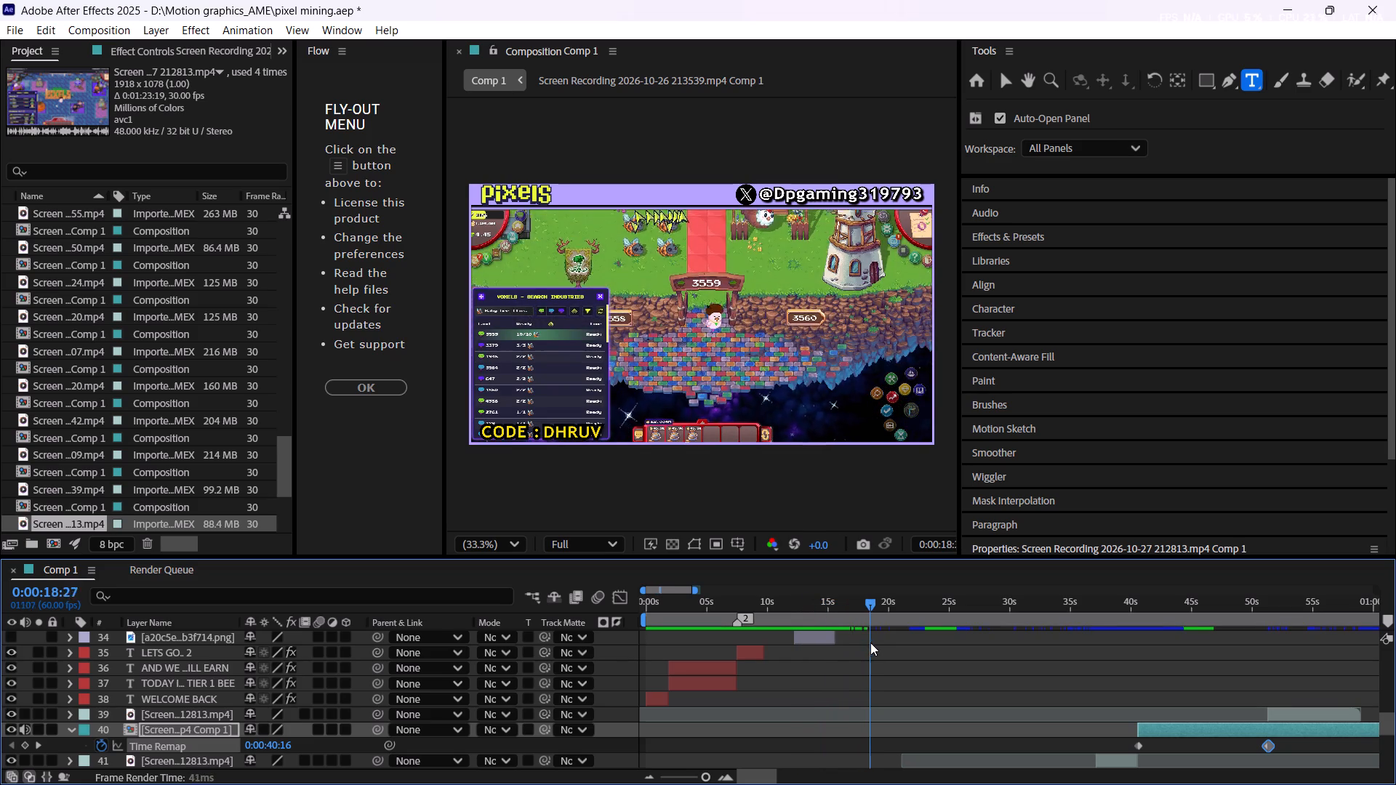
left_click_drag(870, 643, 920, 656)
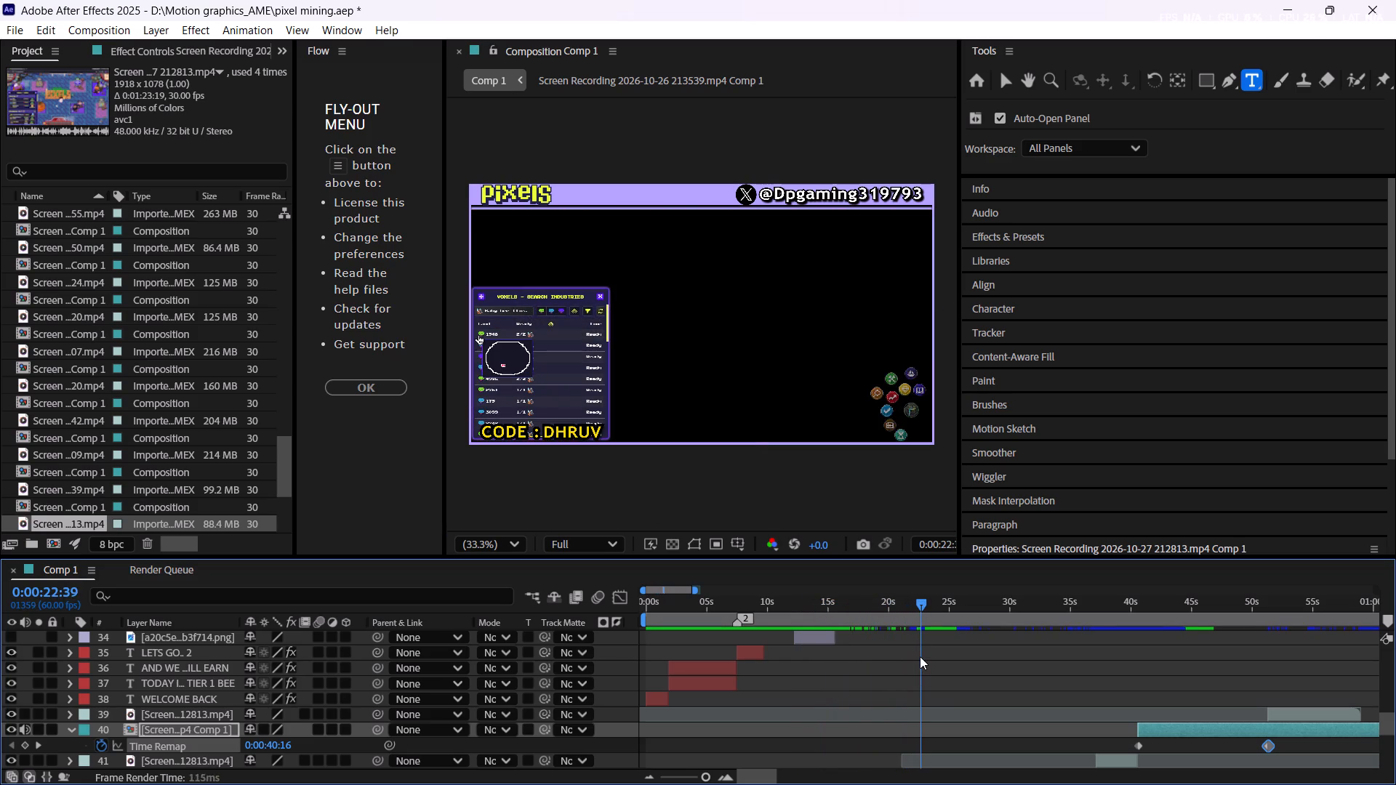
left_click_drag(920, 656, 922, 666)
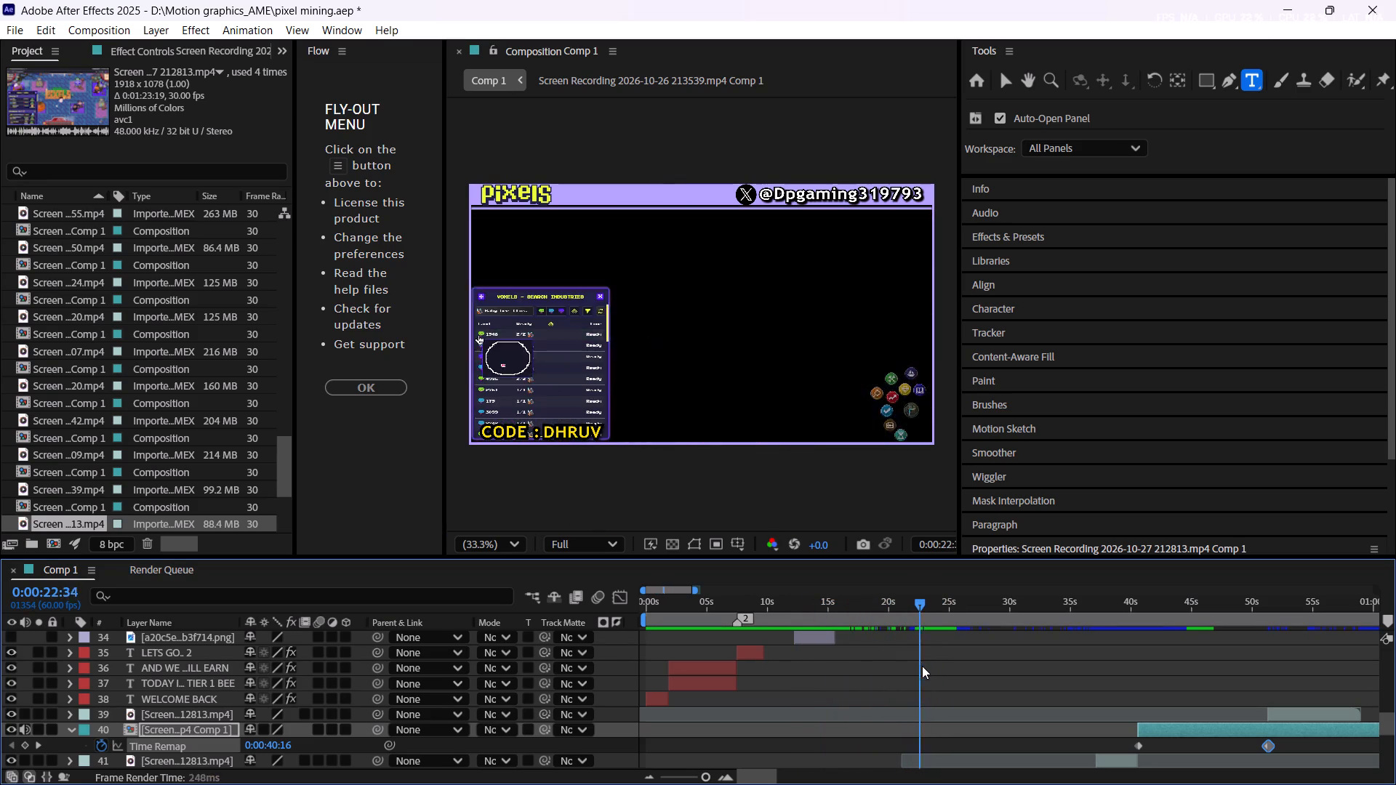
left_click_drag(922, 666, 976, 666)
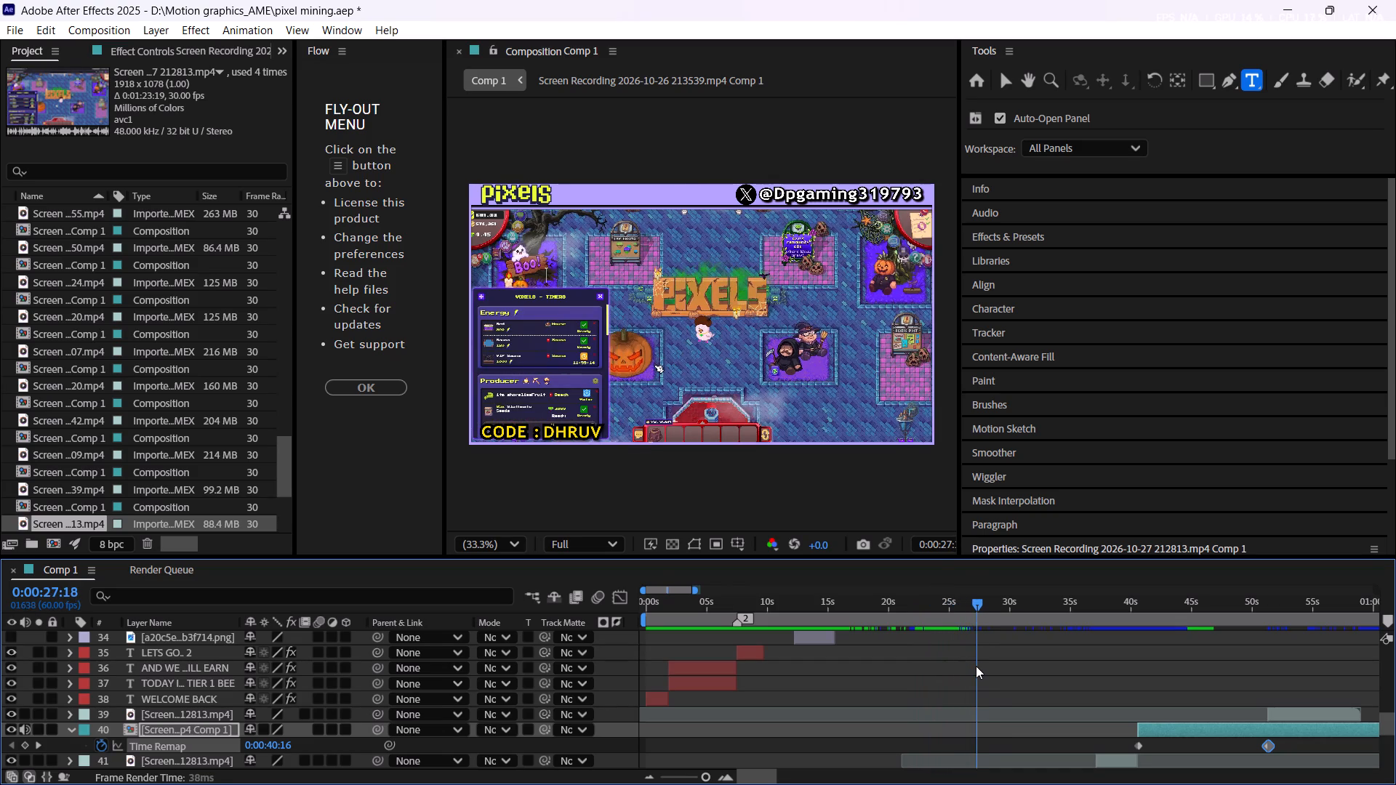
left_click_drag(976, 666, 1061, 651)
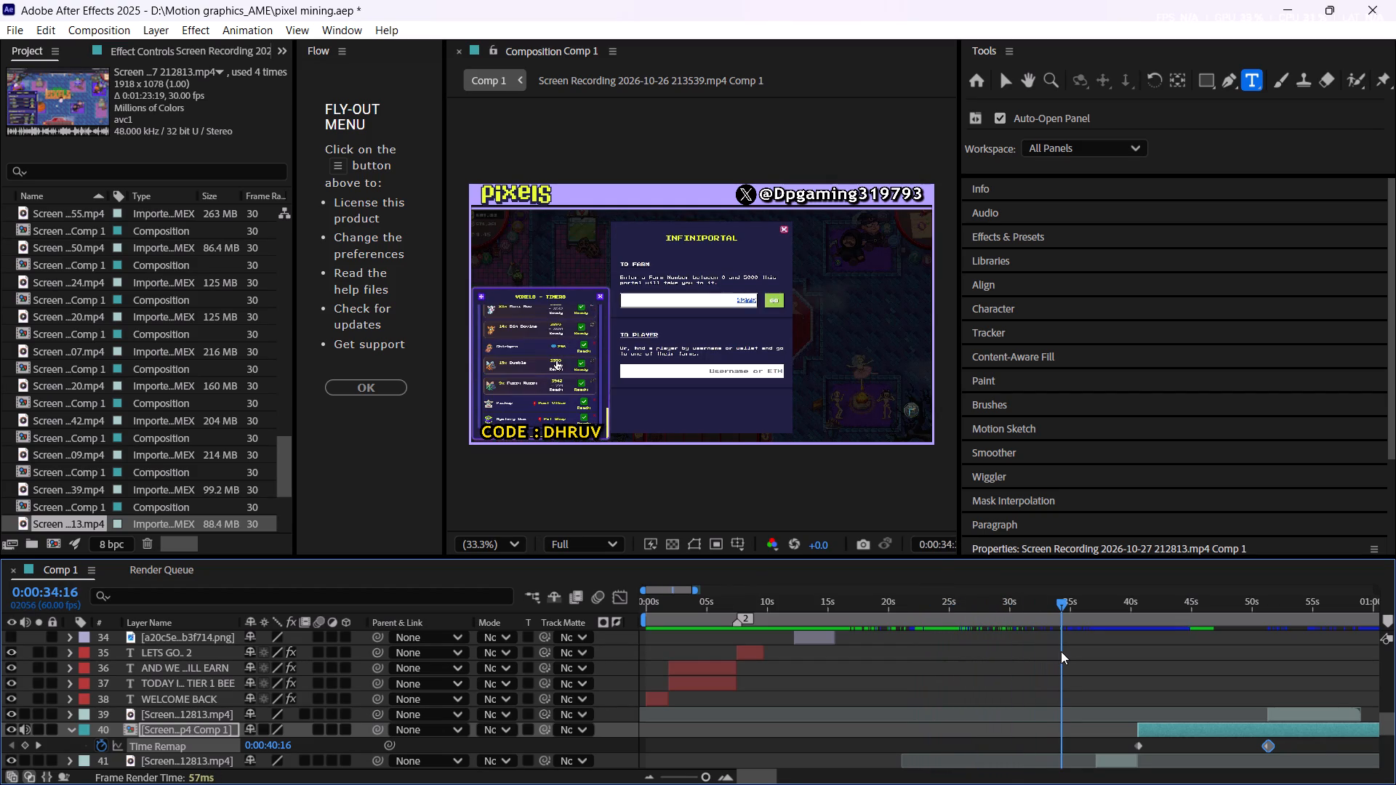
left_click_drag(1061, 651, 1067, 651)
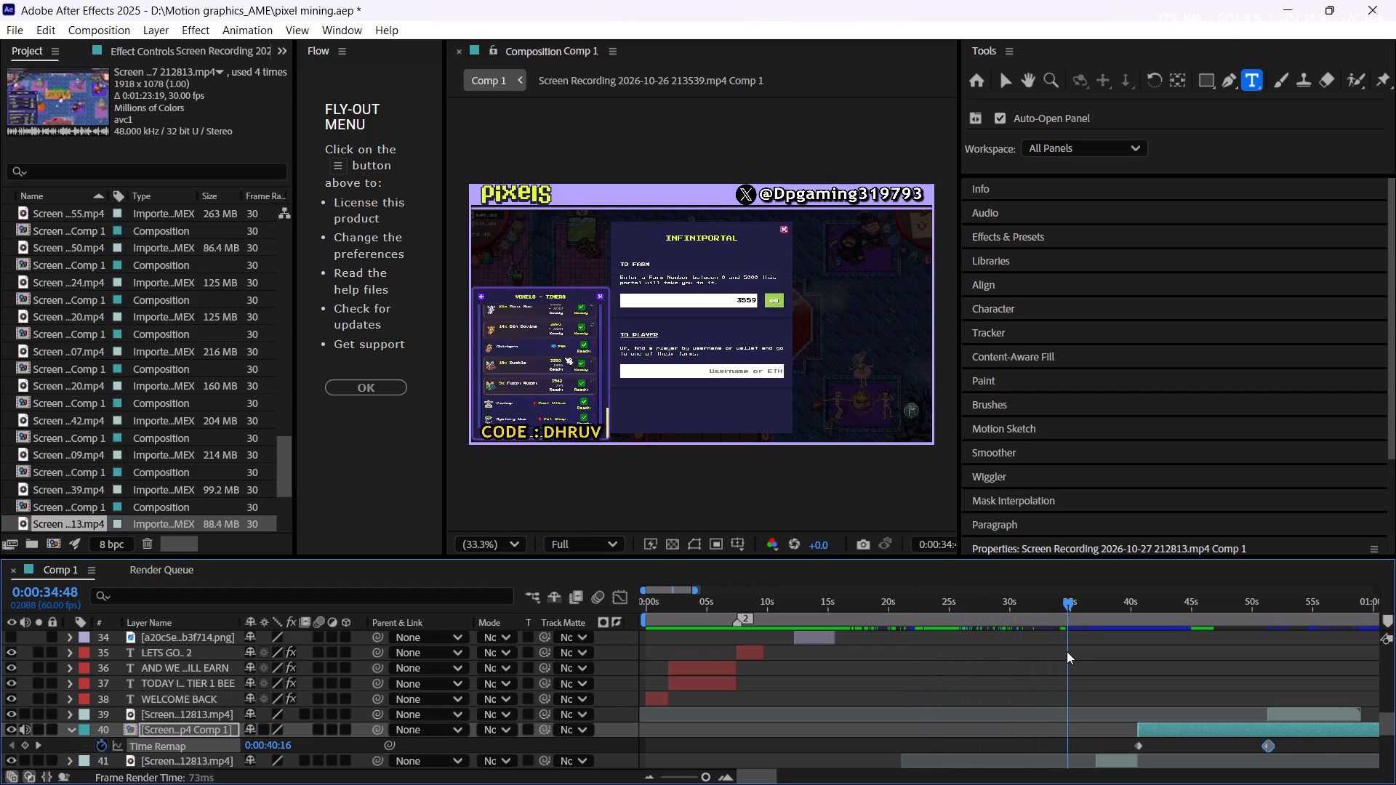
left_click_drag(1067, 651, 1078, 647)
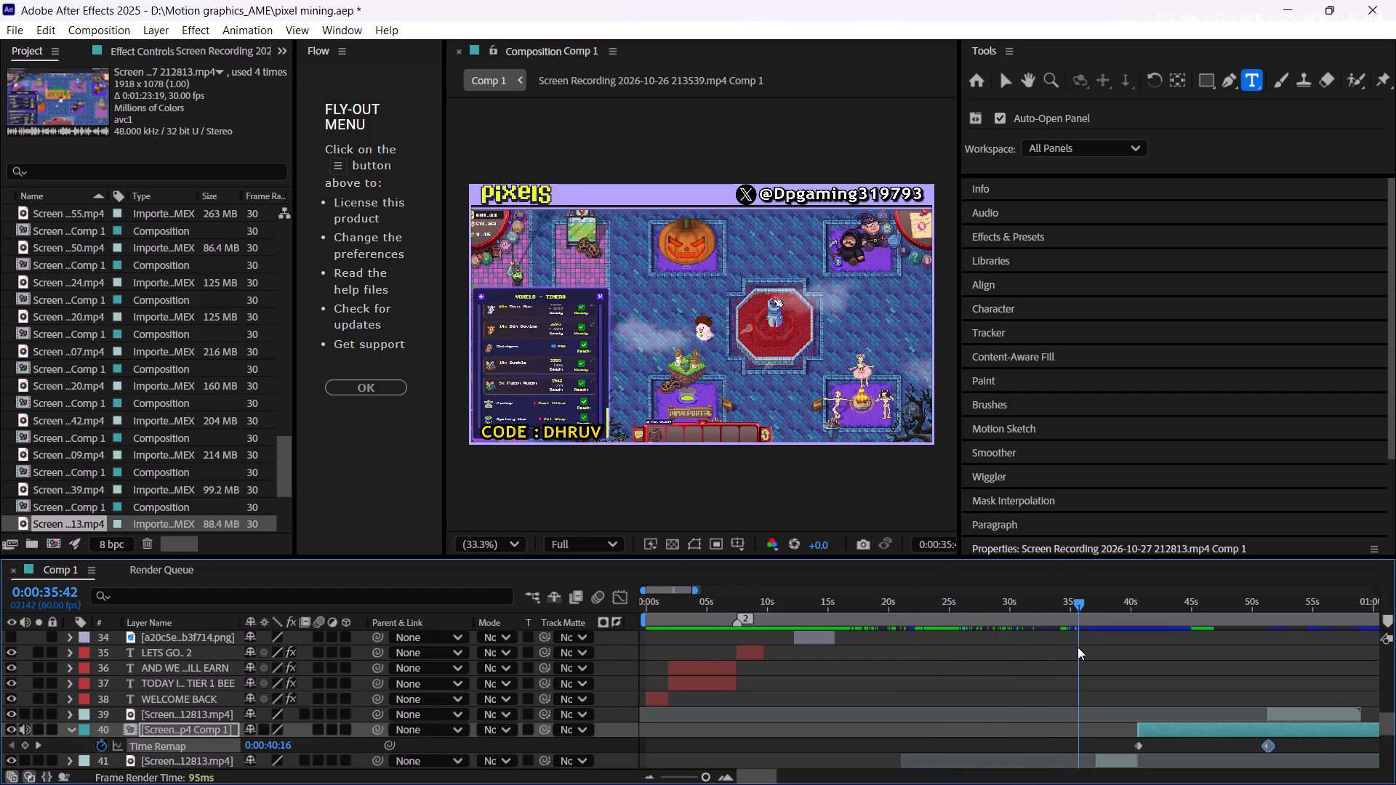
left_click_drag(1078, 647, 1099, 634)
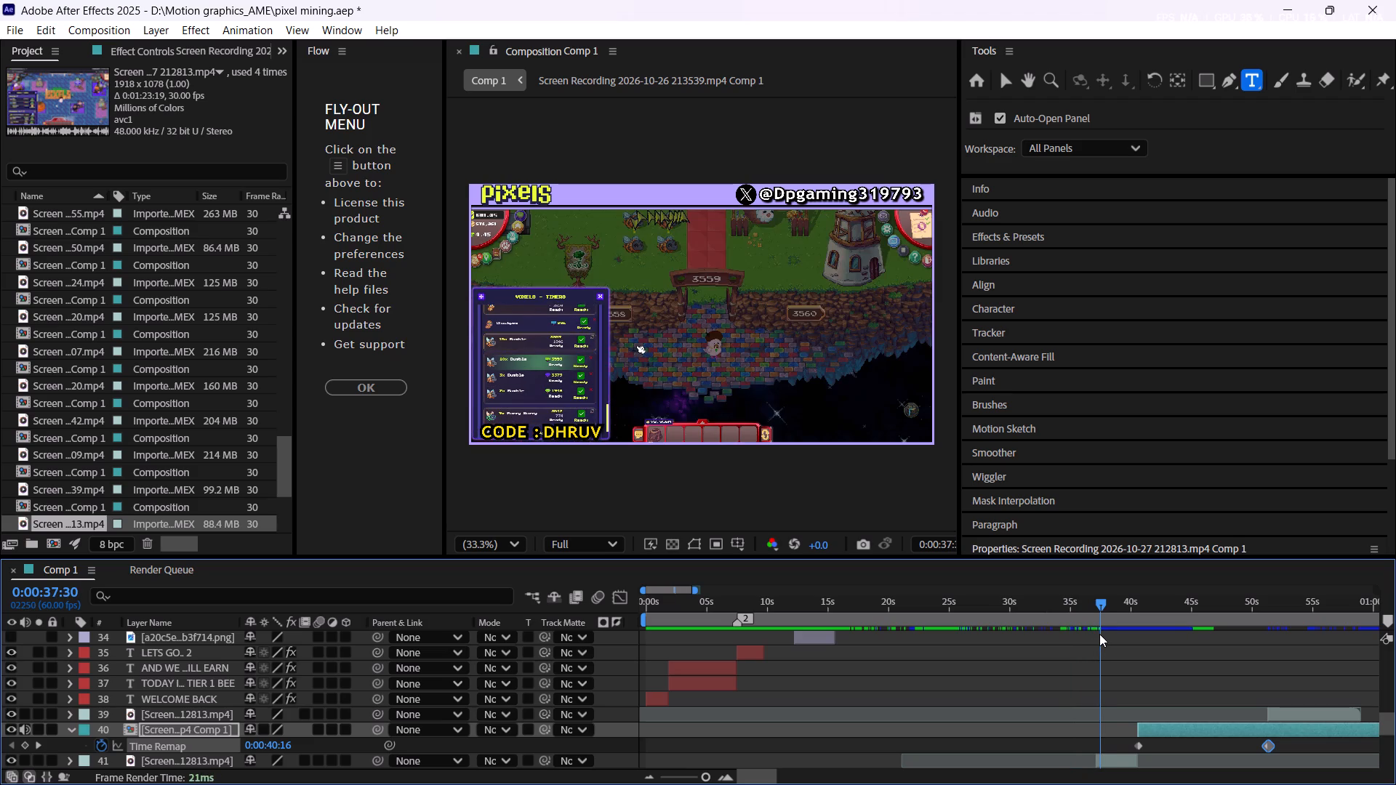
left_click_drag(1099, 634, 1123, 640)
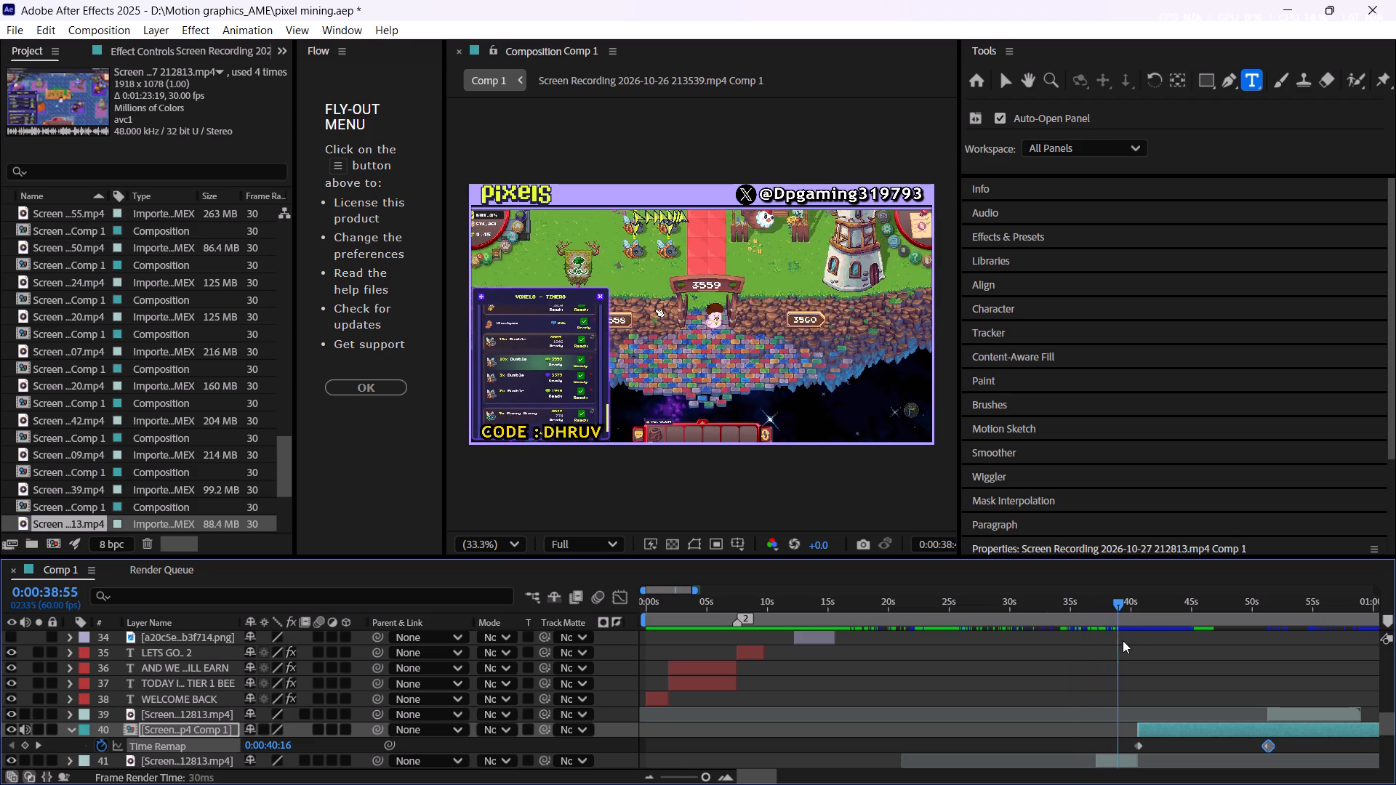
left_click_drag(1123, 640, 1182, 635)
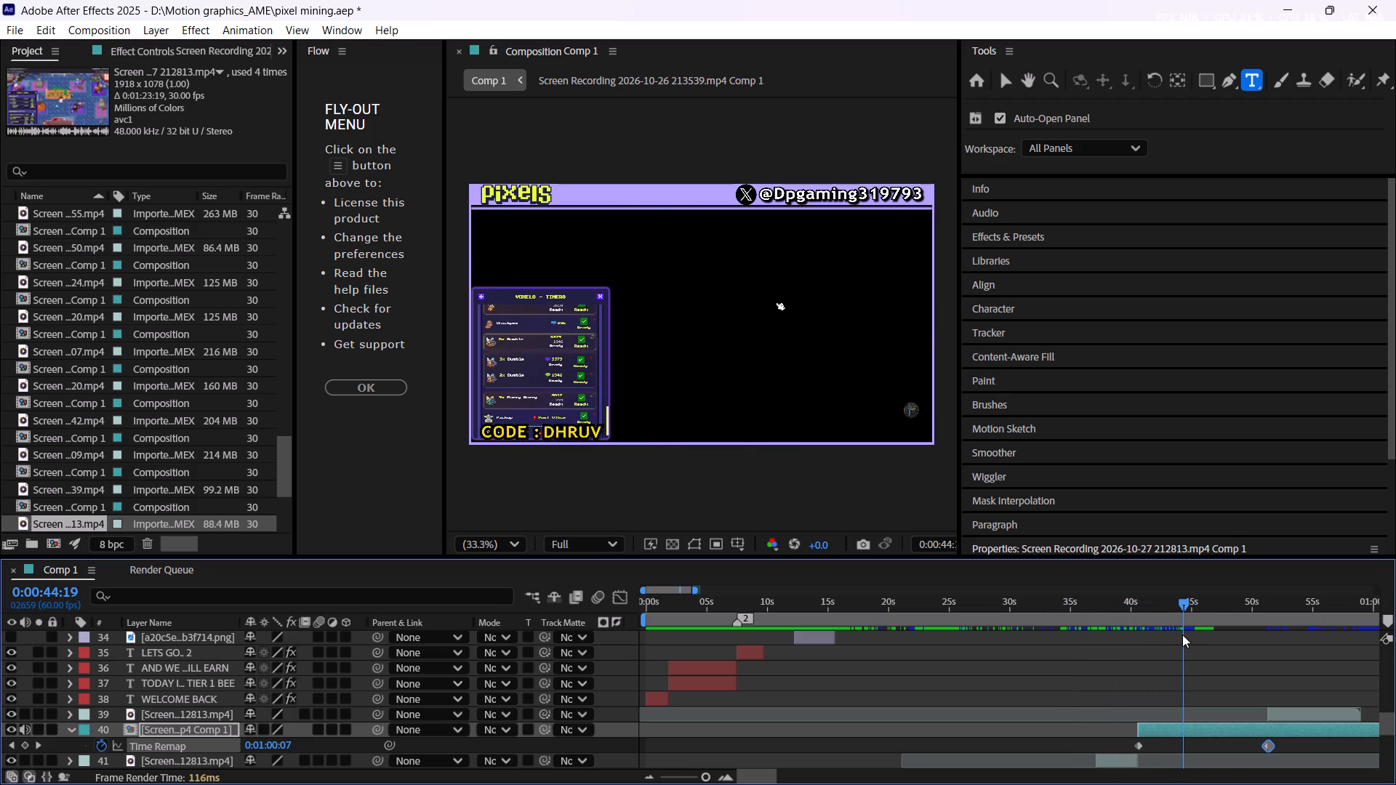
left_click_drag(1182, 635, 1286, 643)
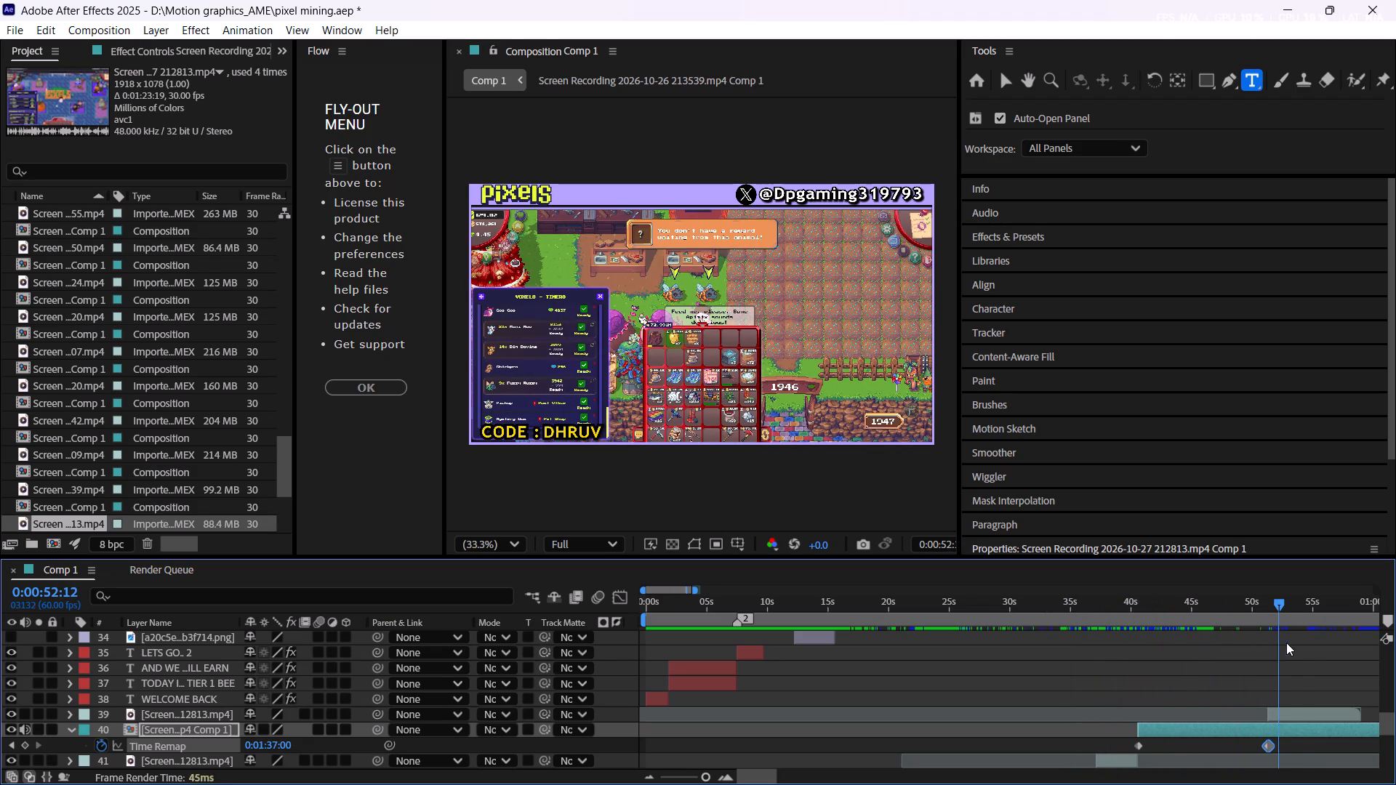
left_click_drag(1286, 643, 1341, 642)
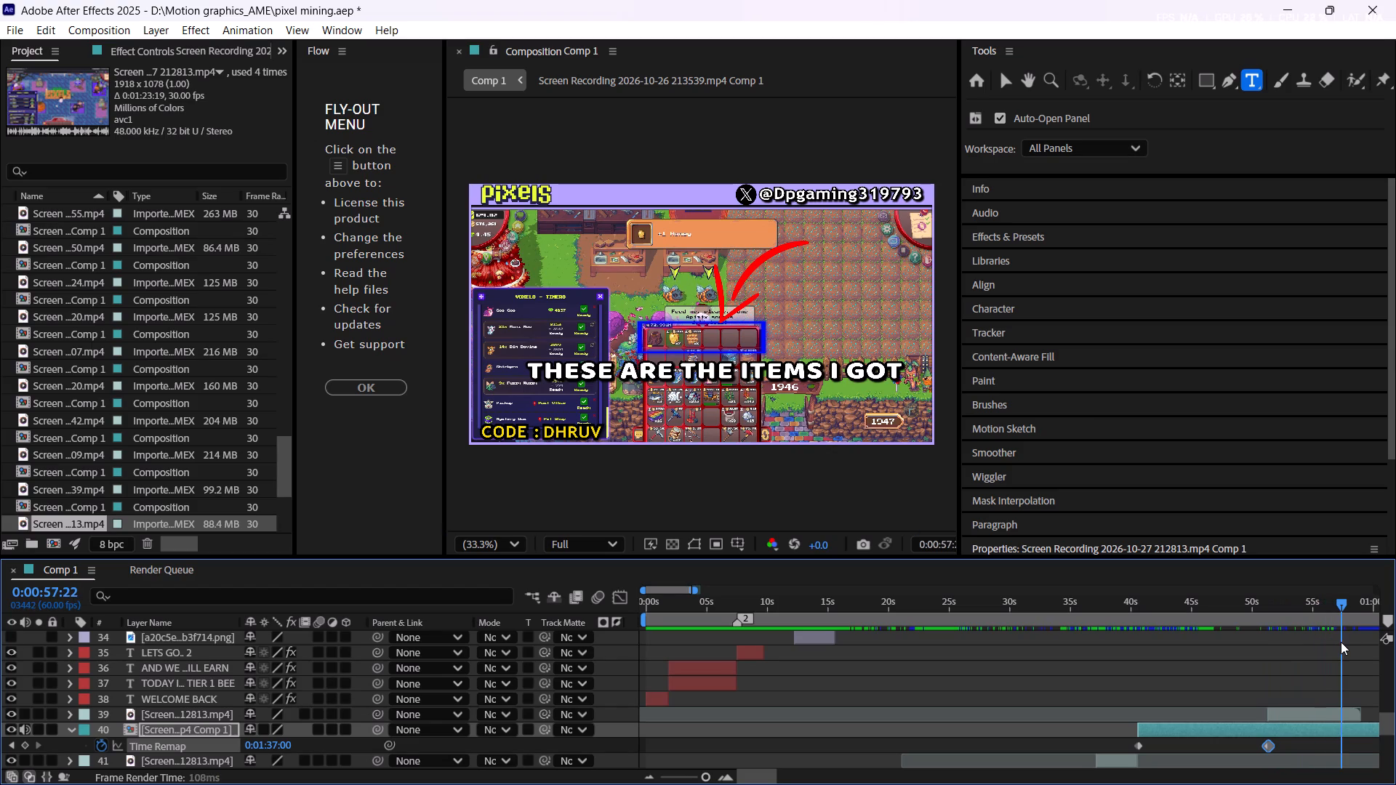
left_click_drag(1341, 642, 1349, 642)
Examine the item quantities in the inventory footage up close and compare them with the "ITEMS I GOT" list.
scroll(694, 354, "up", 2)
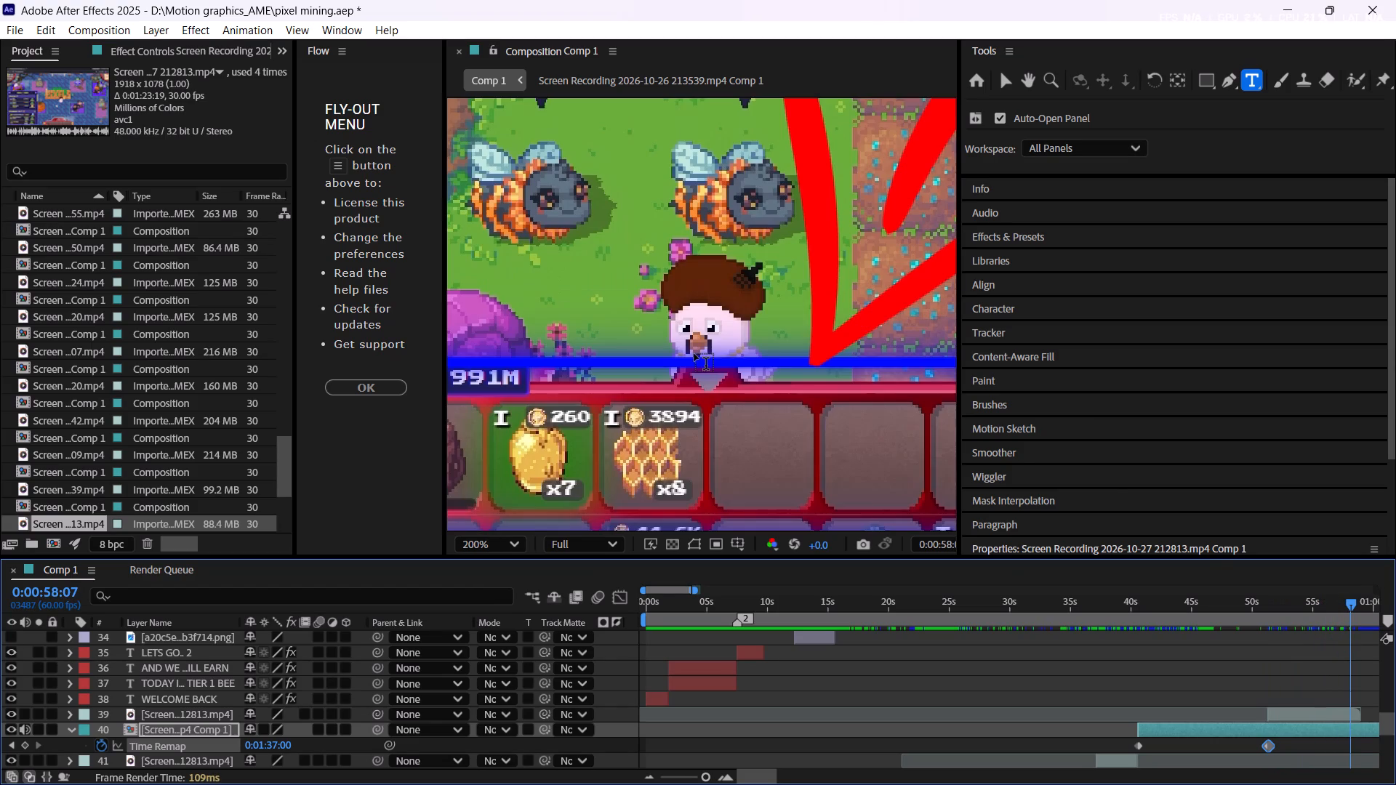
left_click(509, 543)
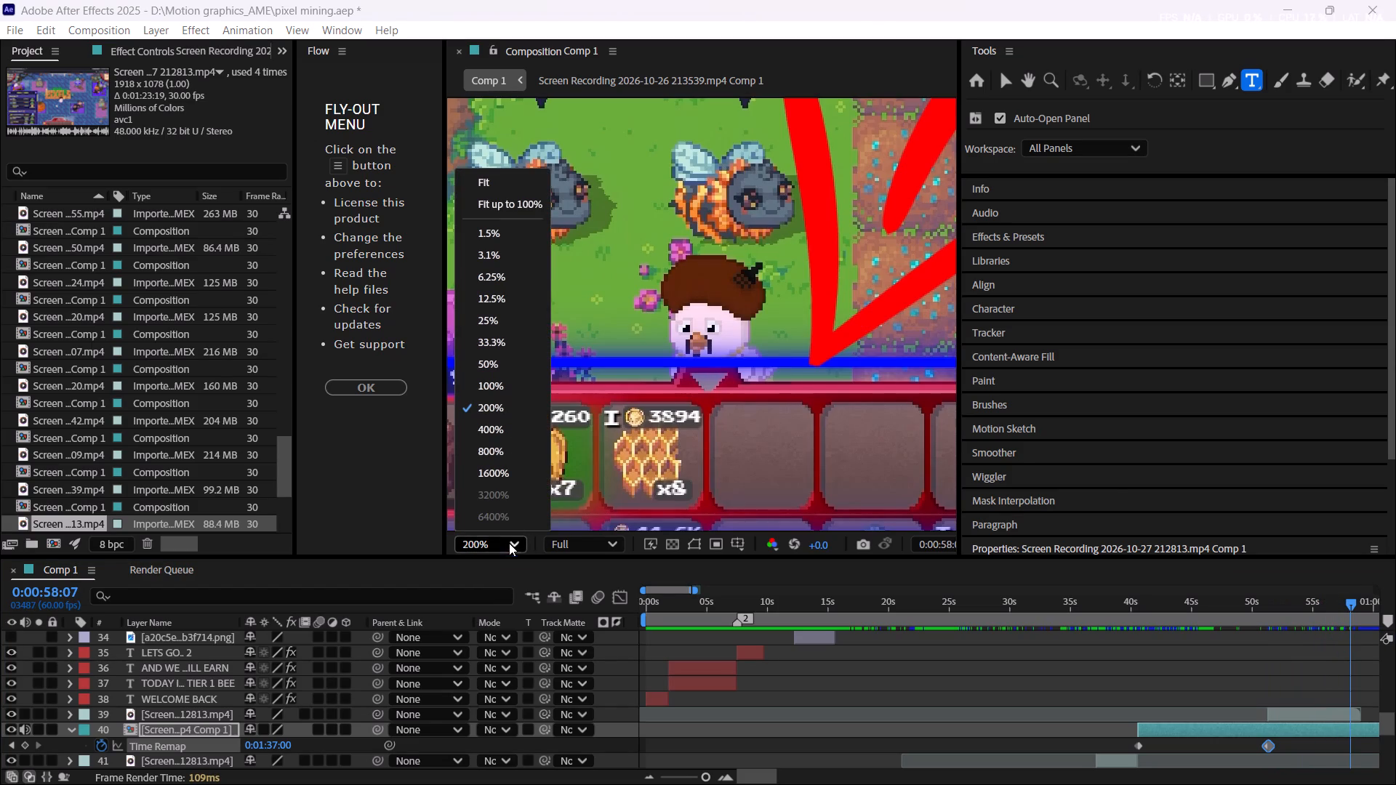
left_click(534, 209)
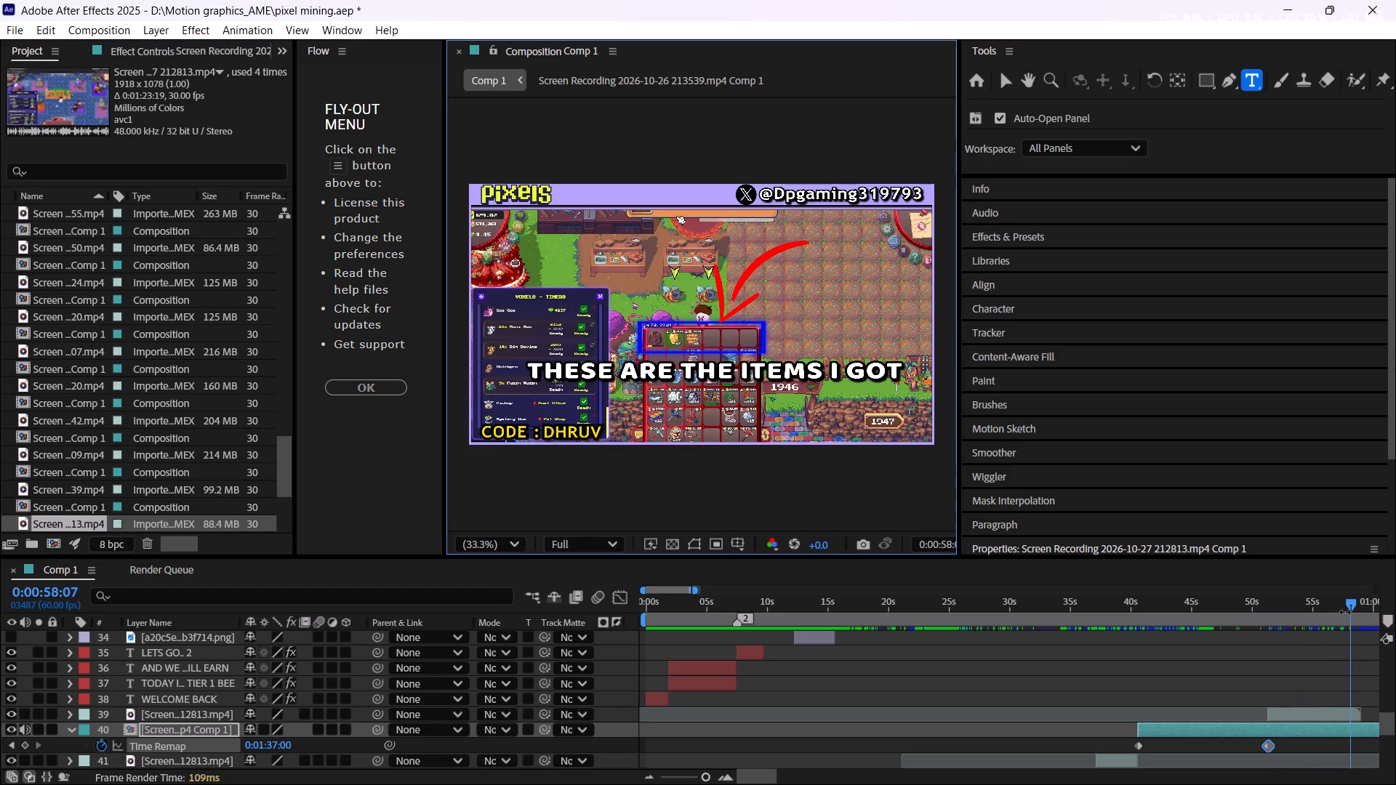
left_click_drag(1350, 597, 923, 625)
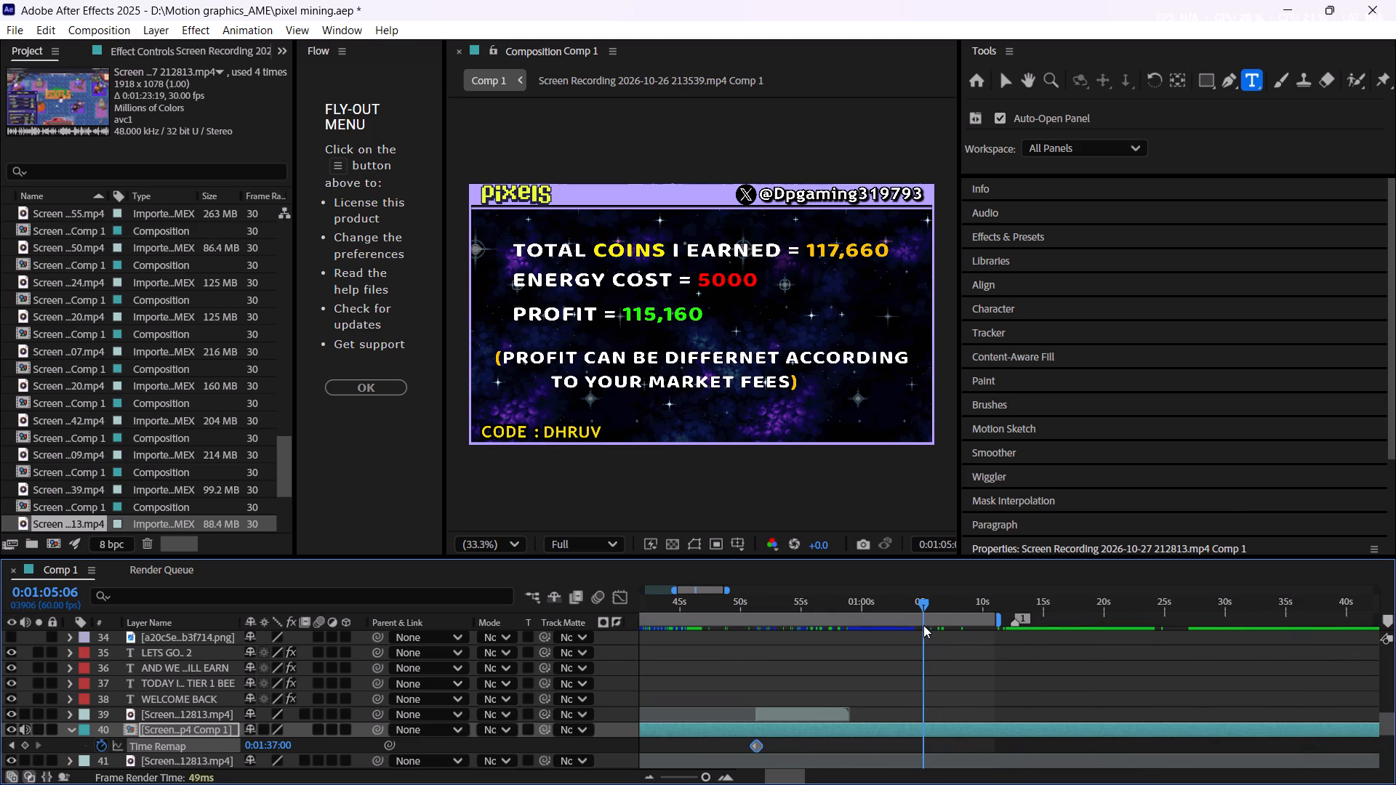
left_click_drag(923, 625, 885, 632)
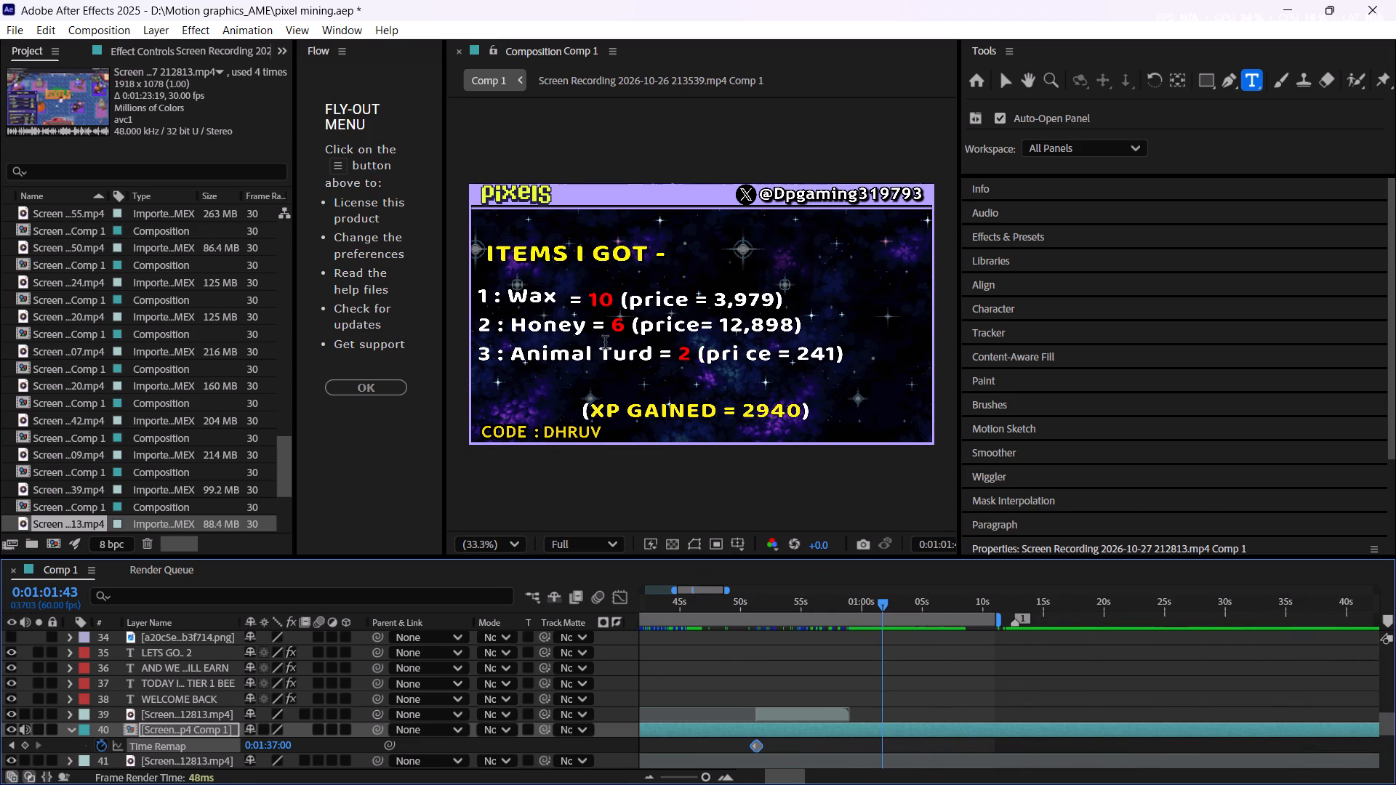
left_click_drag(809, 600, 796, 608)
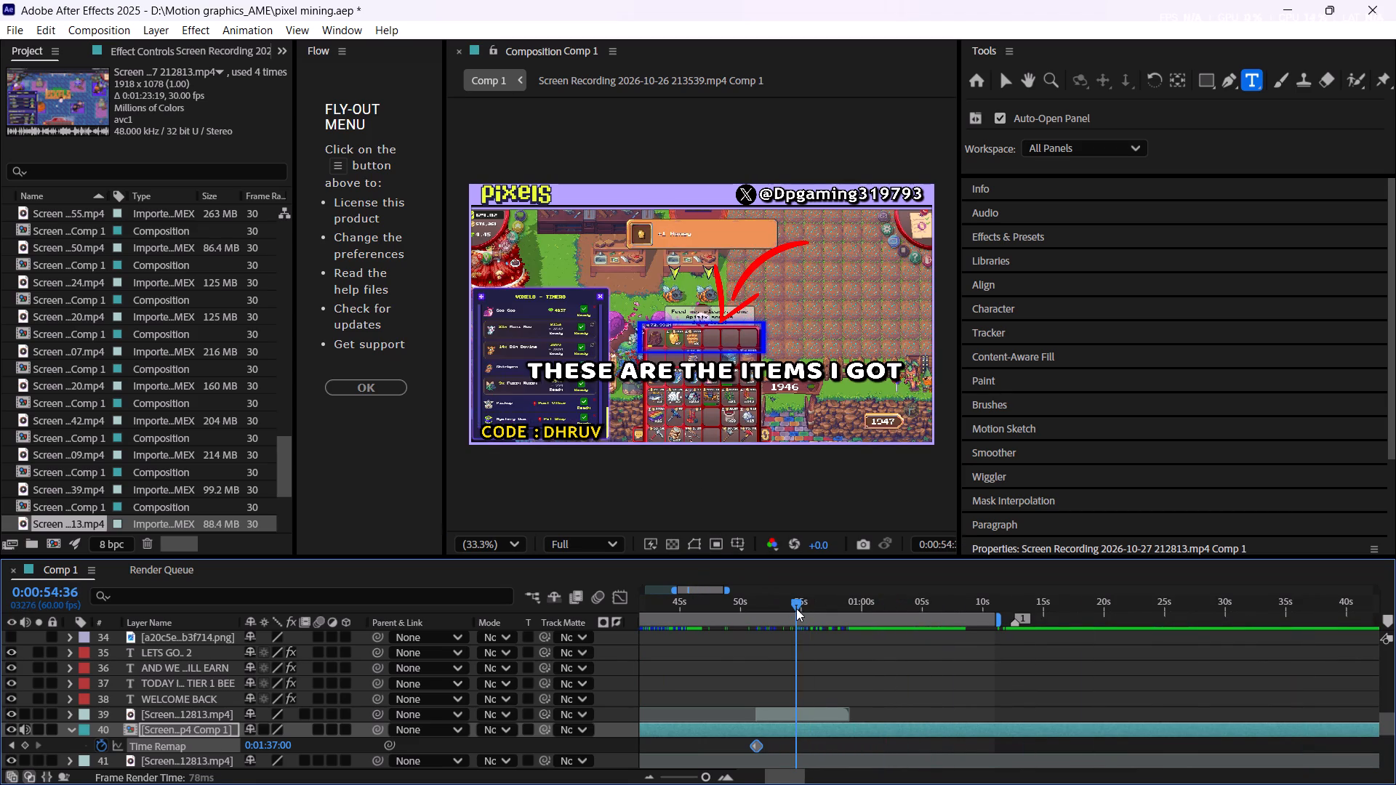
left_click_drag(796, 608, 867, 625)
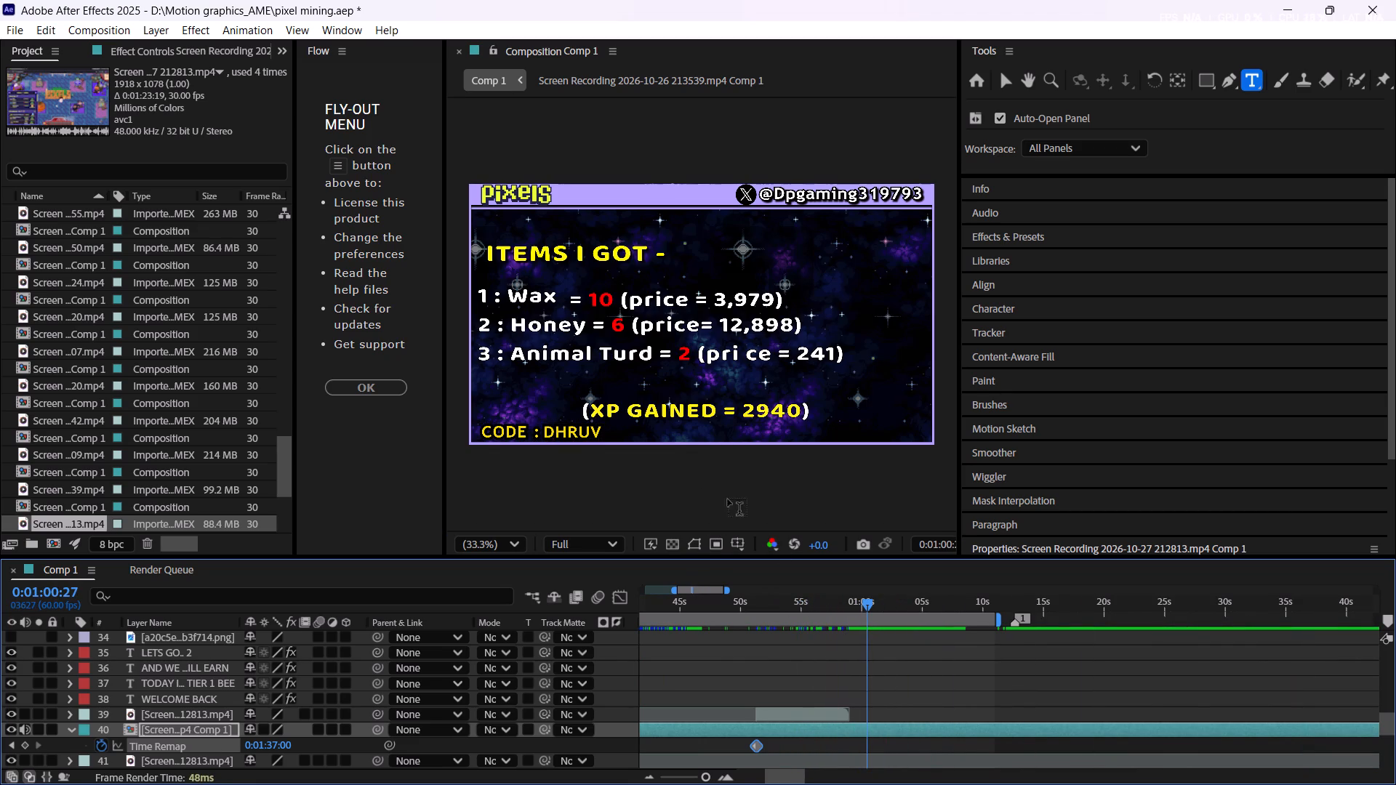
left_click_drag(806, 607, 804, 610)
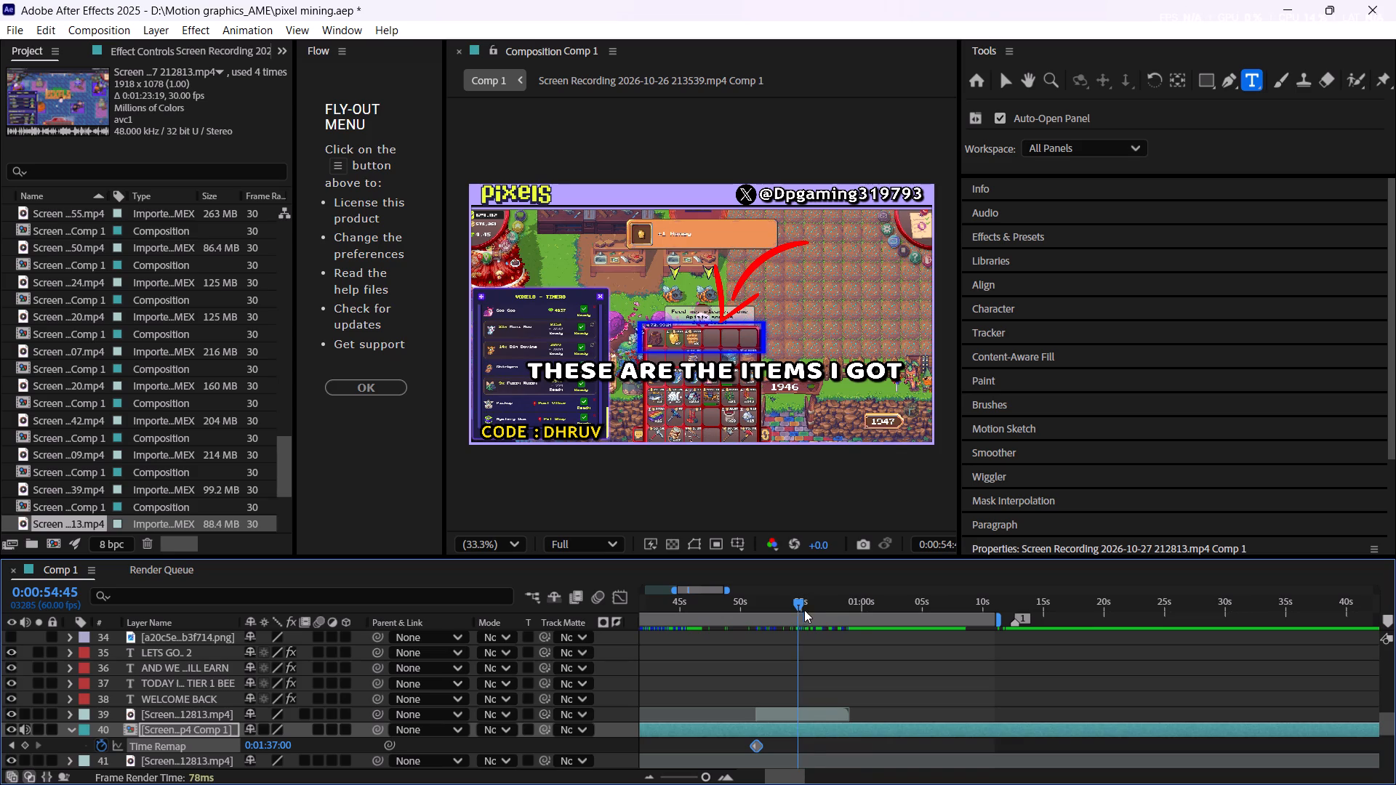
left_click_drag(804, 610, 891, 611)
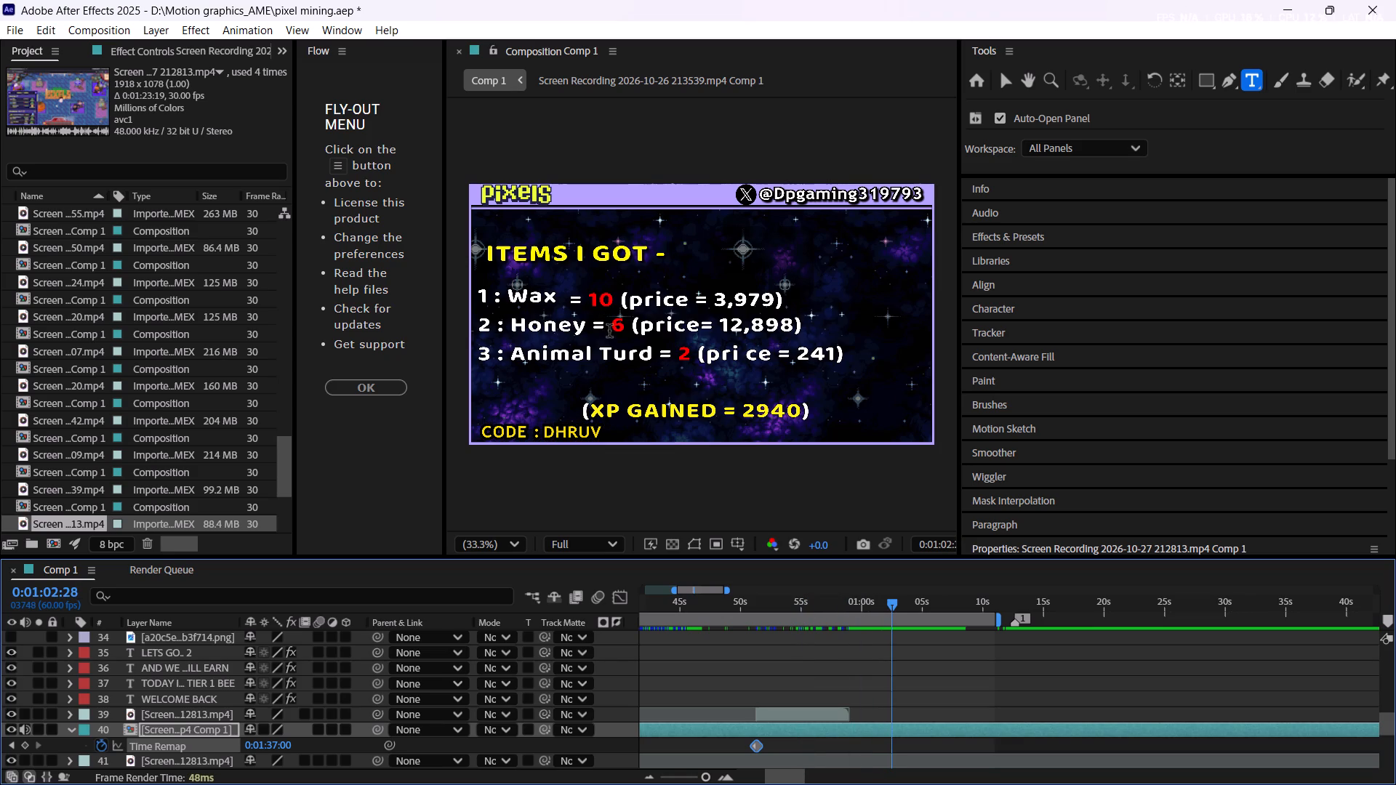
Set the Honey quantity in the "ITEMS I GOT" list to 7.
left_click_drag(609, 330, 621, 329)
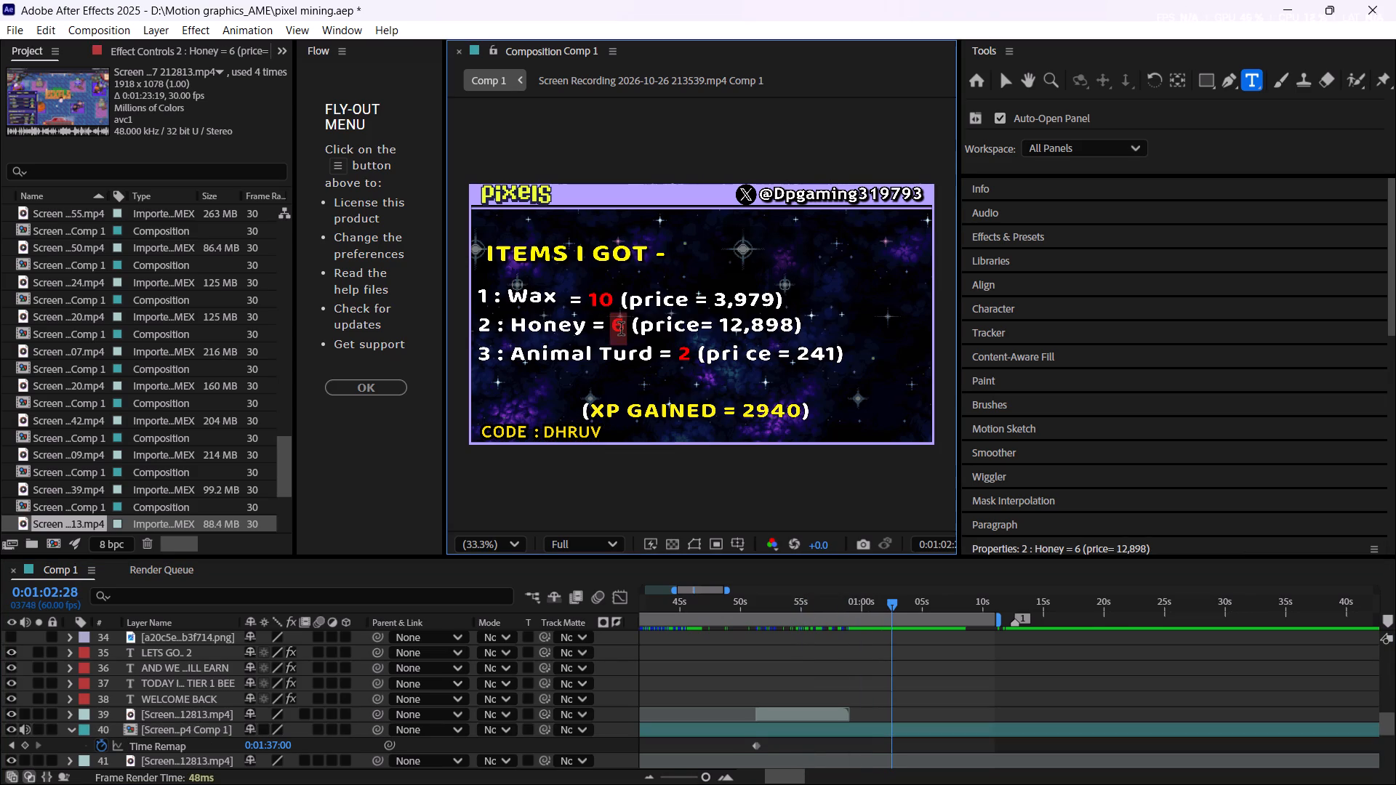
key("7")
Set the Wax quantity in the "ITEMS I GOT" list to 8.
left_click_drag(589, 294, 614, 303)
scroll(865, 696, "up", 4)
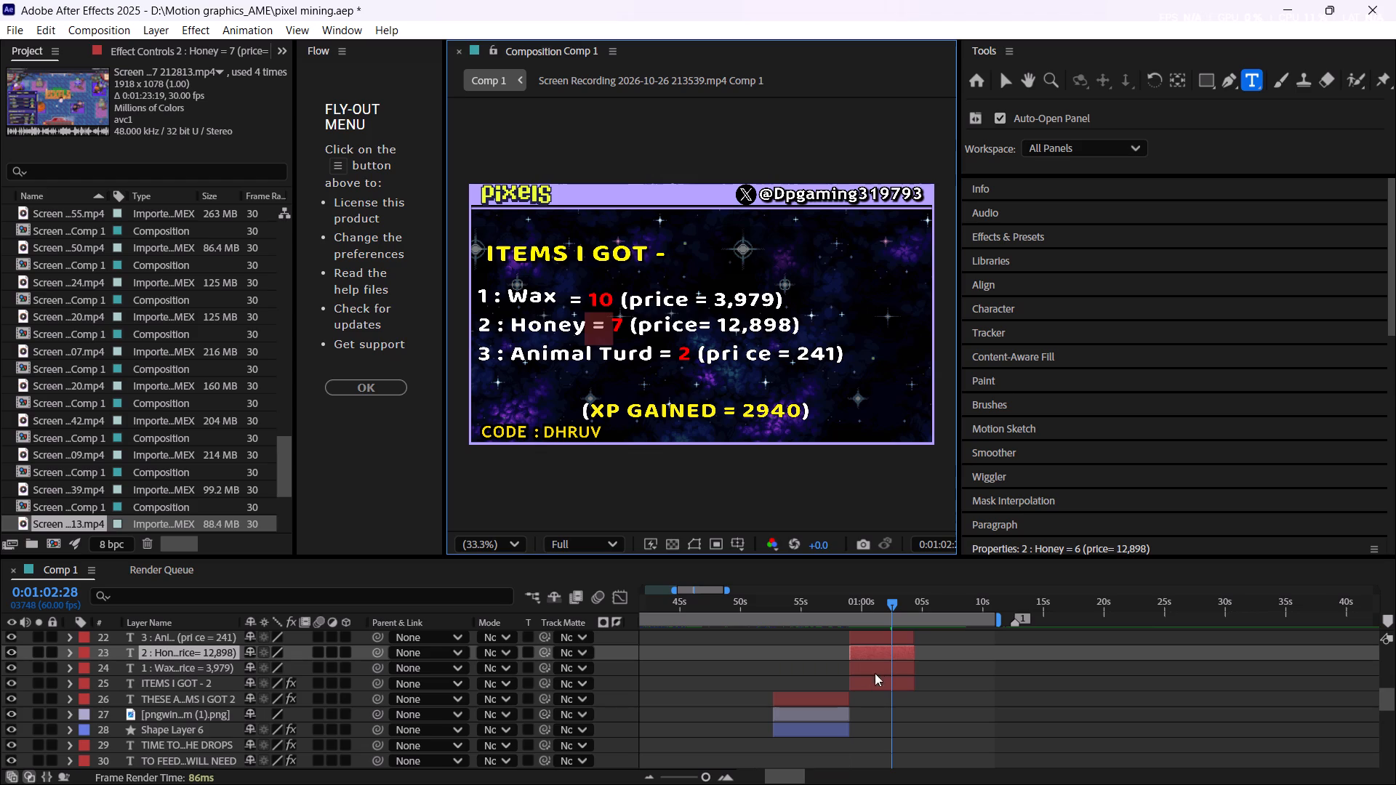
left_click(877, 657)
left_click(875, 671)
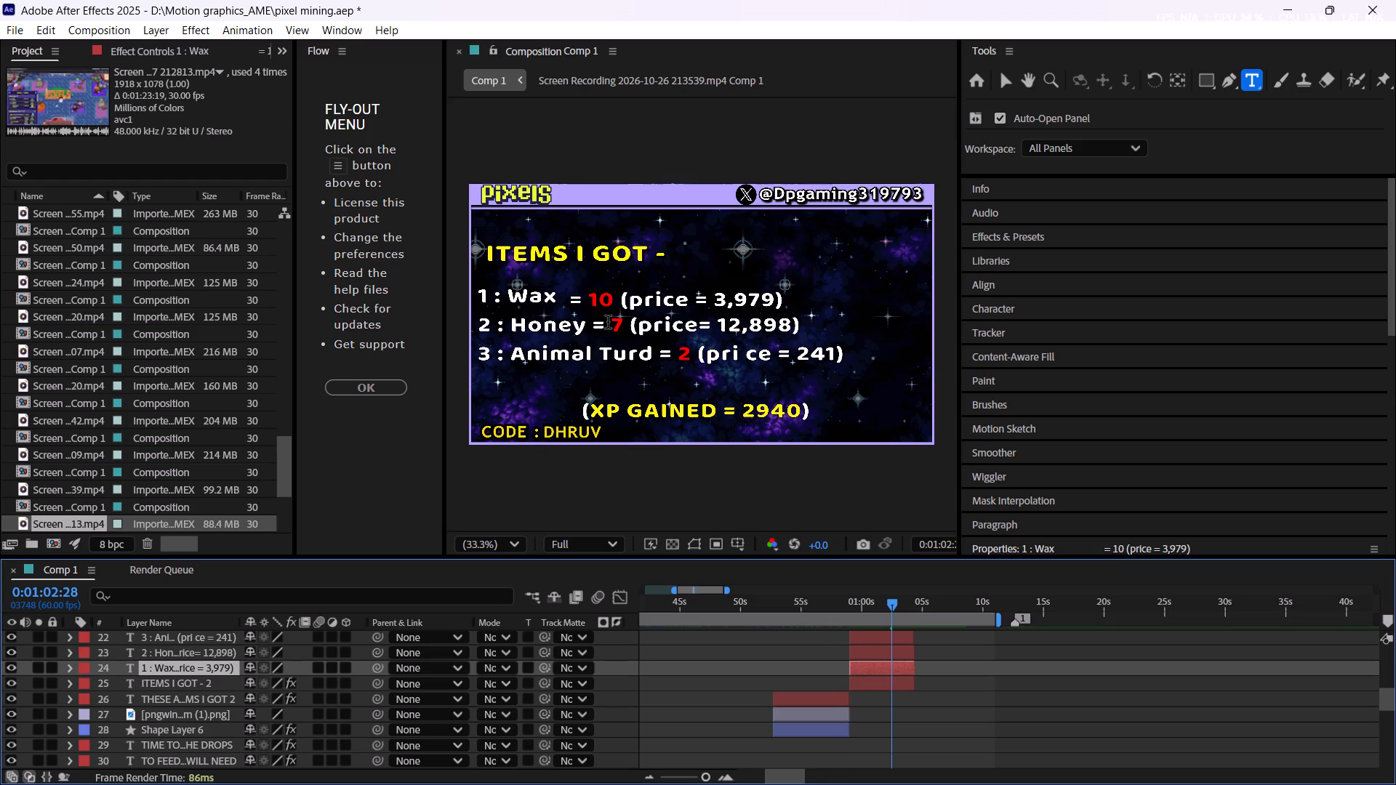
left_click_drag(592, 294, 610, 294)
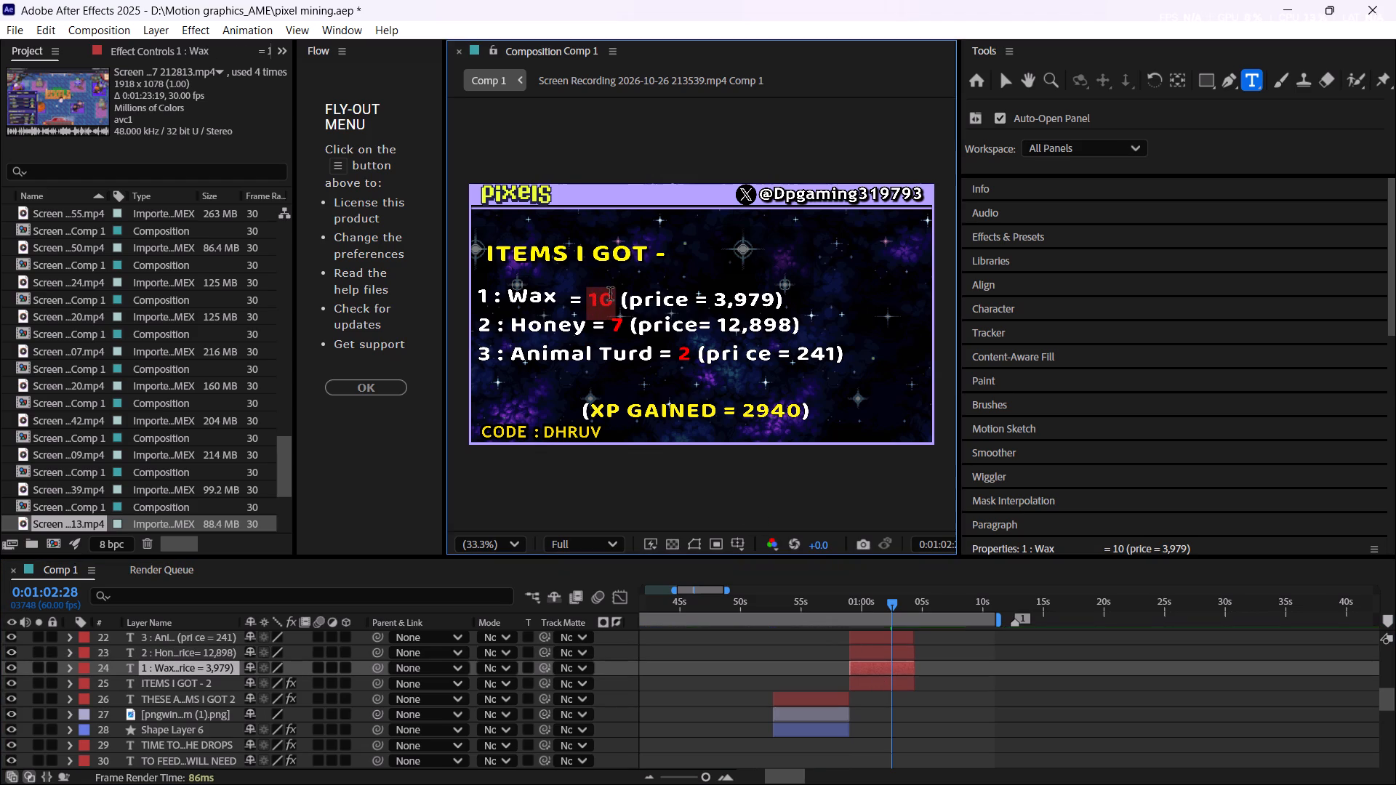
key("8")
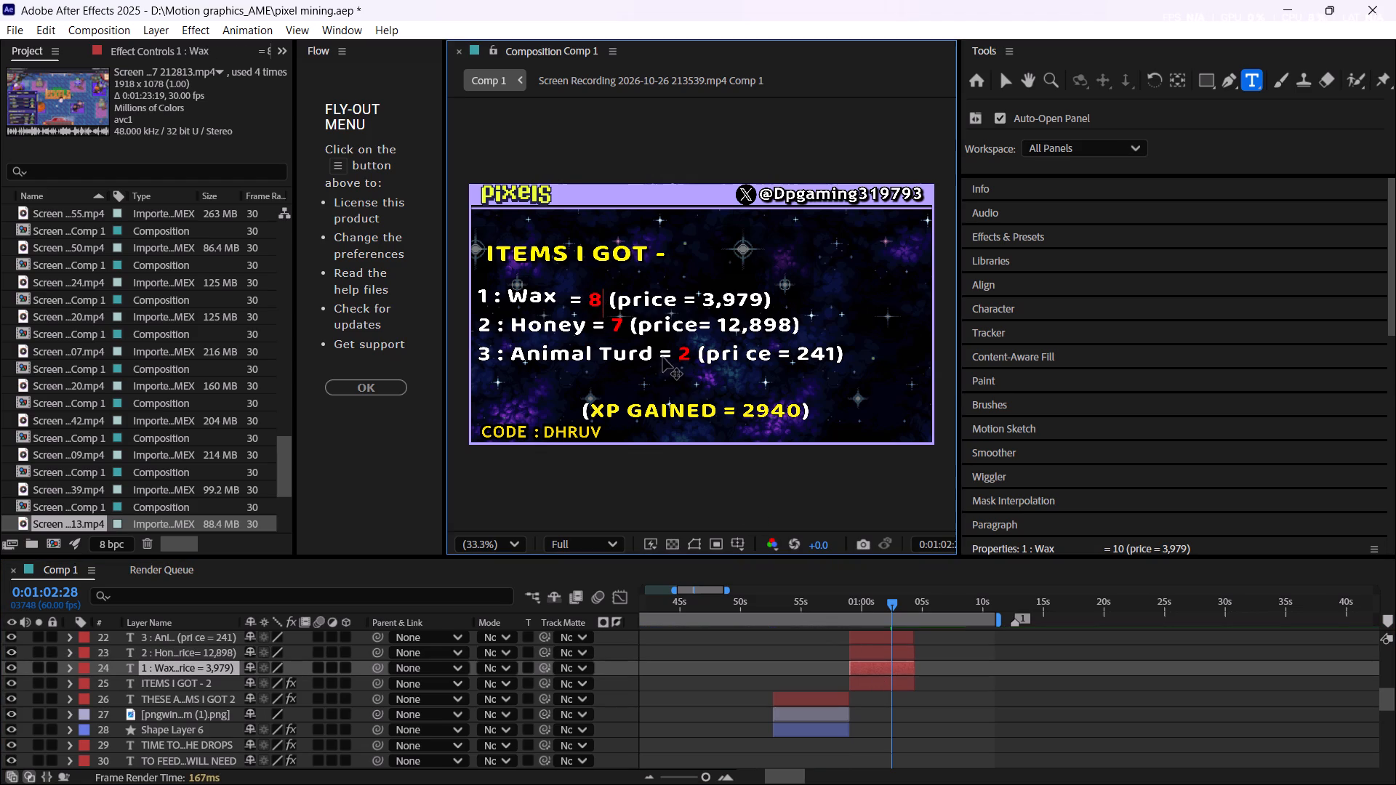
Set the Animal Turd quantity in the "ITEMS I GOT" list to 0.
left_click(873, 653)
left_click(875, 637)
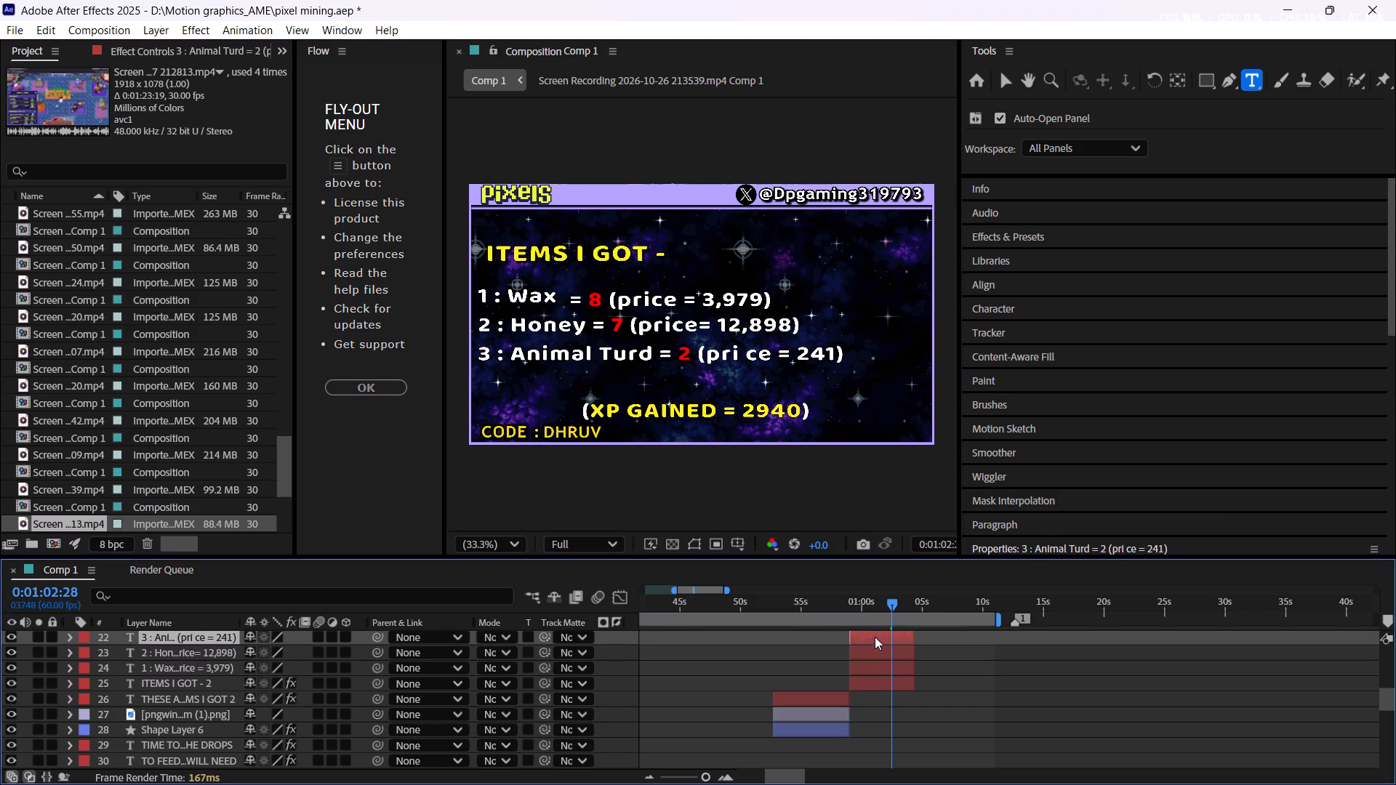
left_click_drag(681, 363, 691, 356)
key("0")
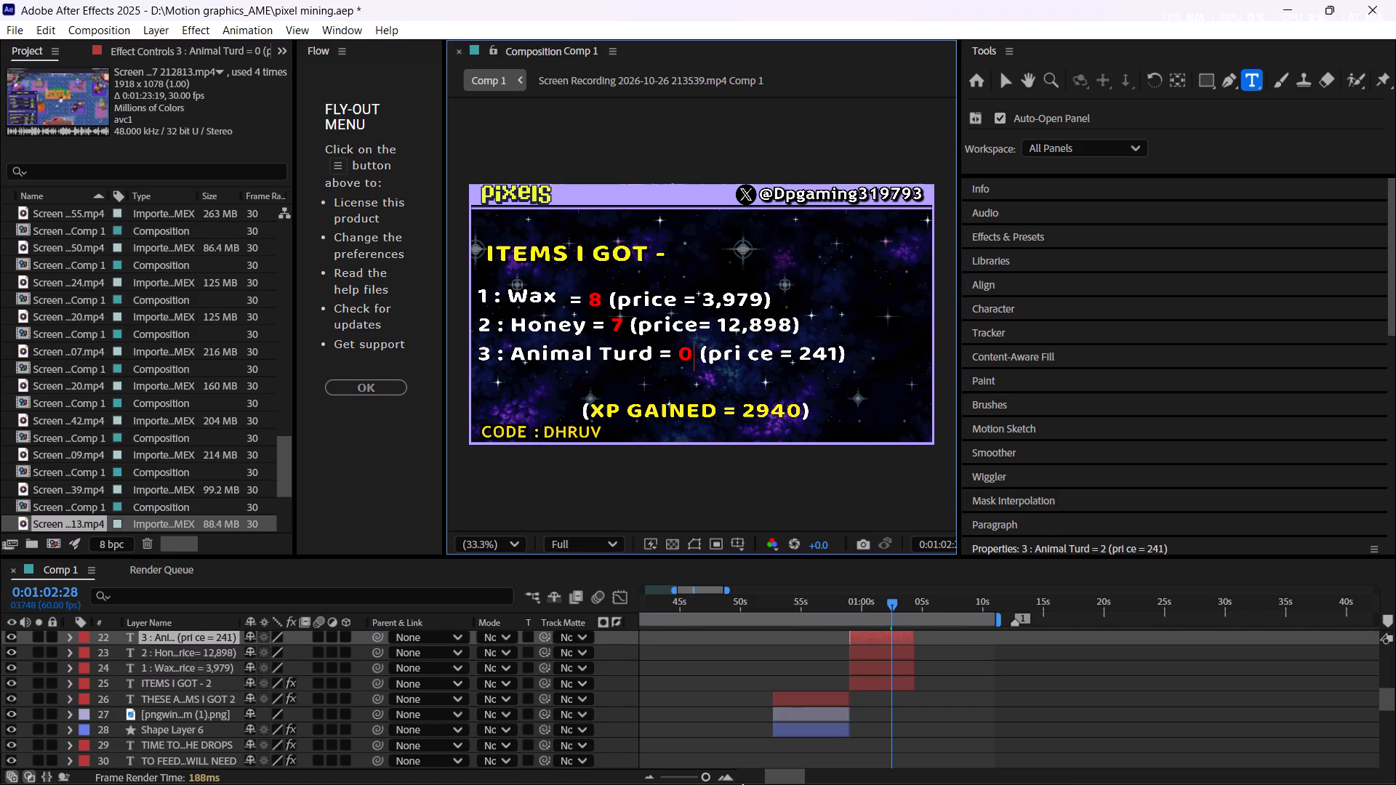
In Chrome, open Mixyero's Honey marketplace page from the Tier 1 bee's drops and copy the current price.
left_click(696, 769)
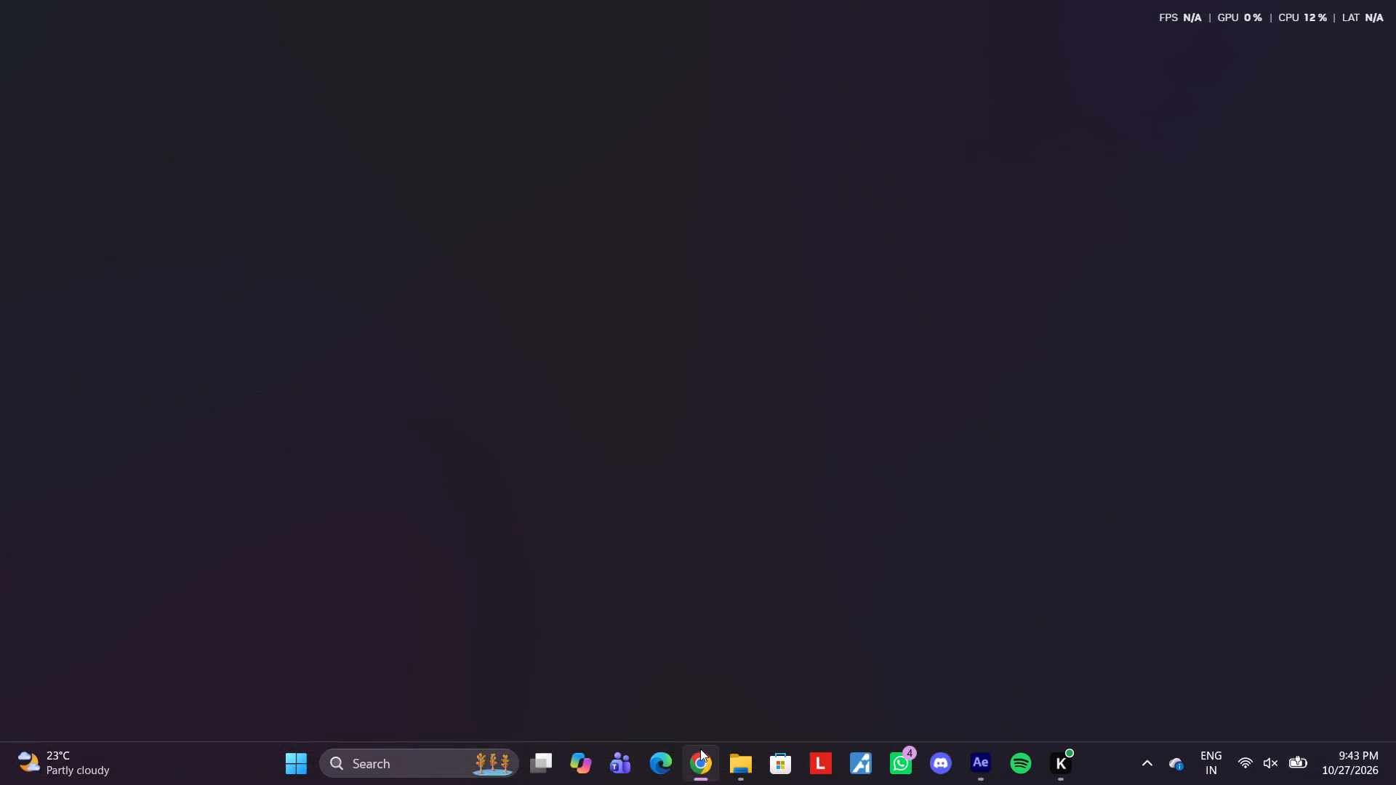
key("m")
key("Return")
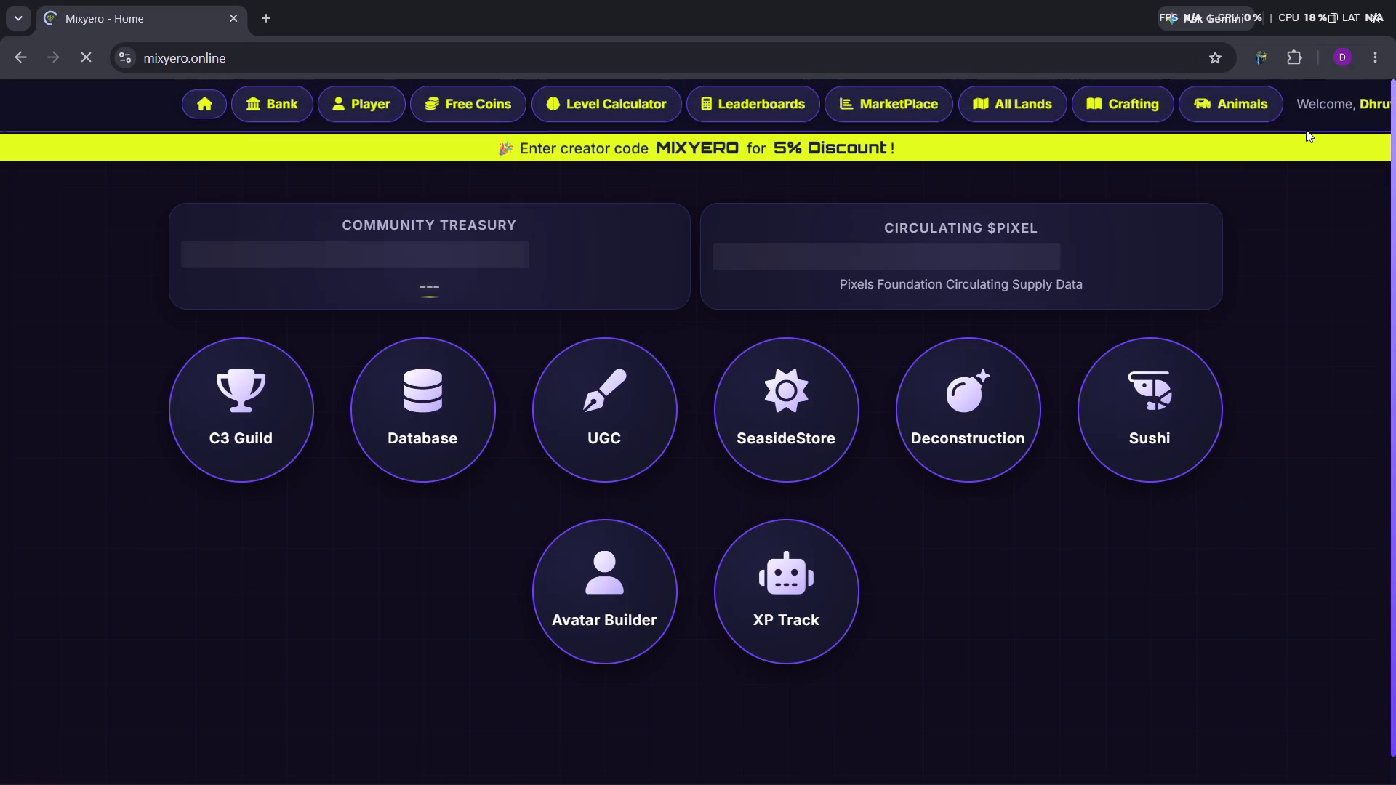
left_click(1239, 121)
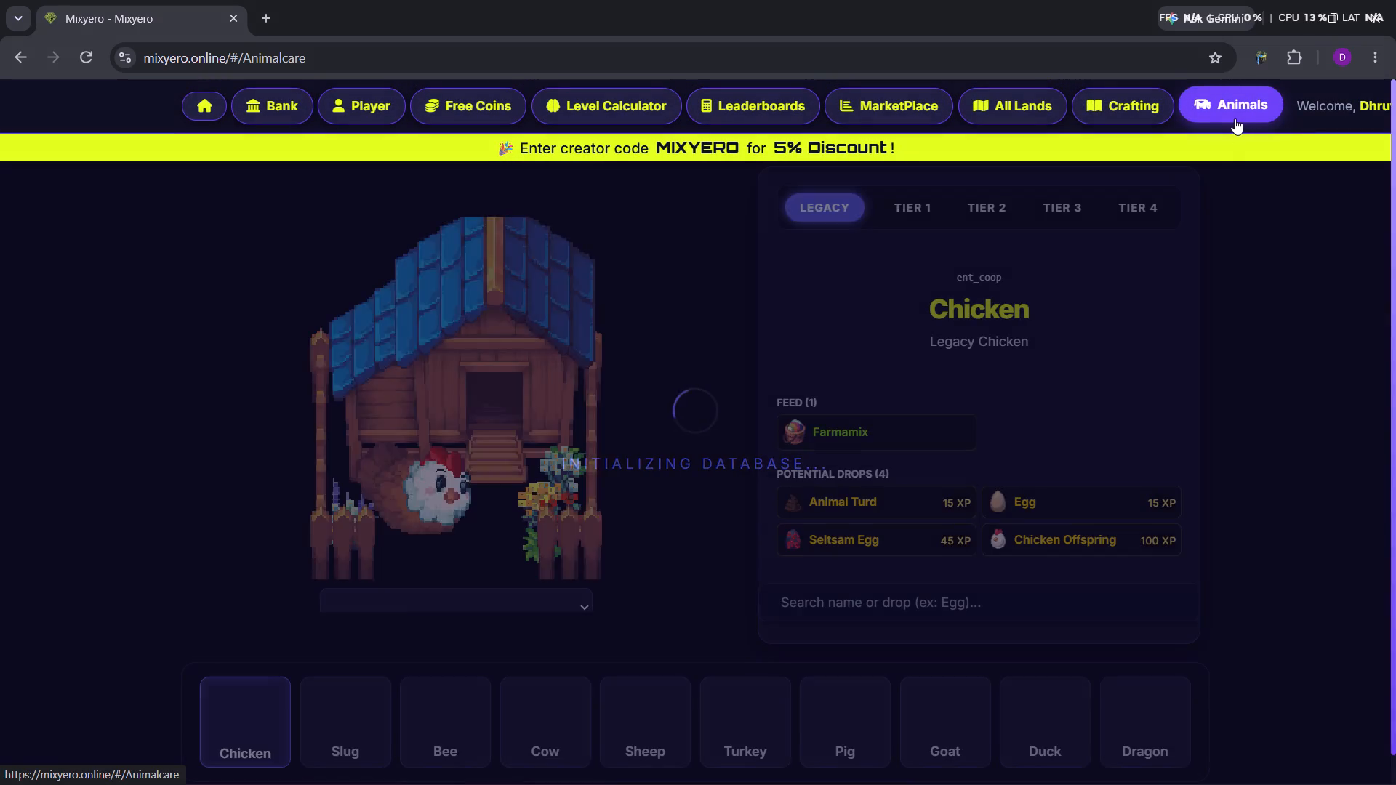
left_click(436, 709)
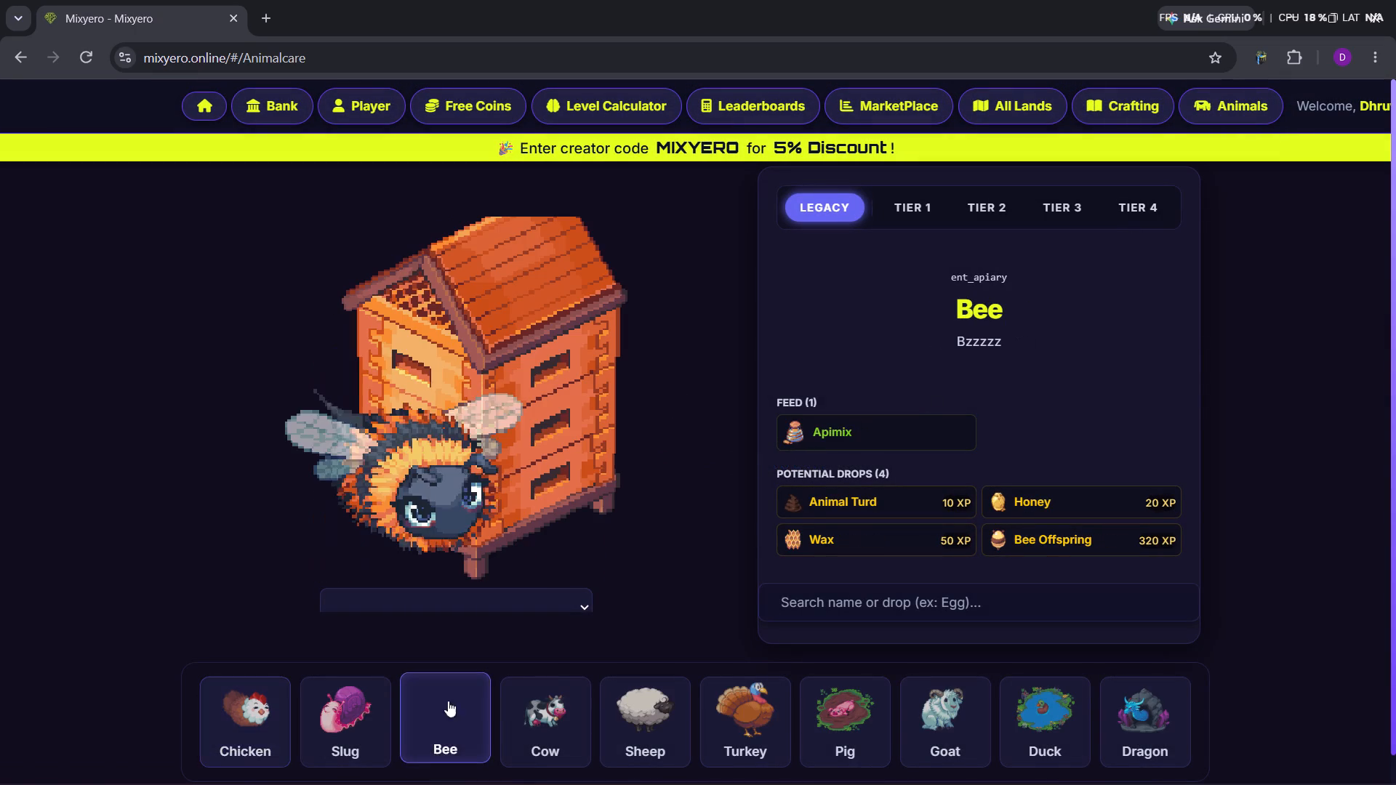
left_click(913, 193)
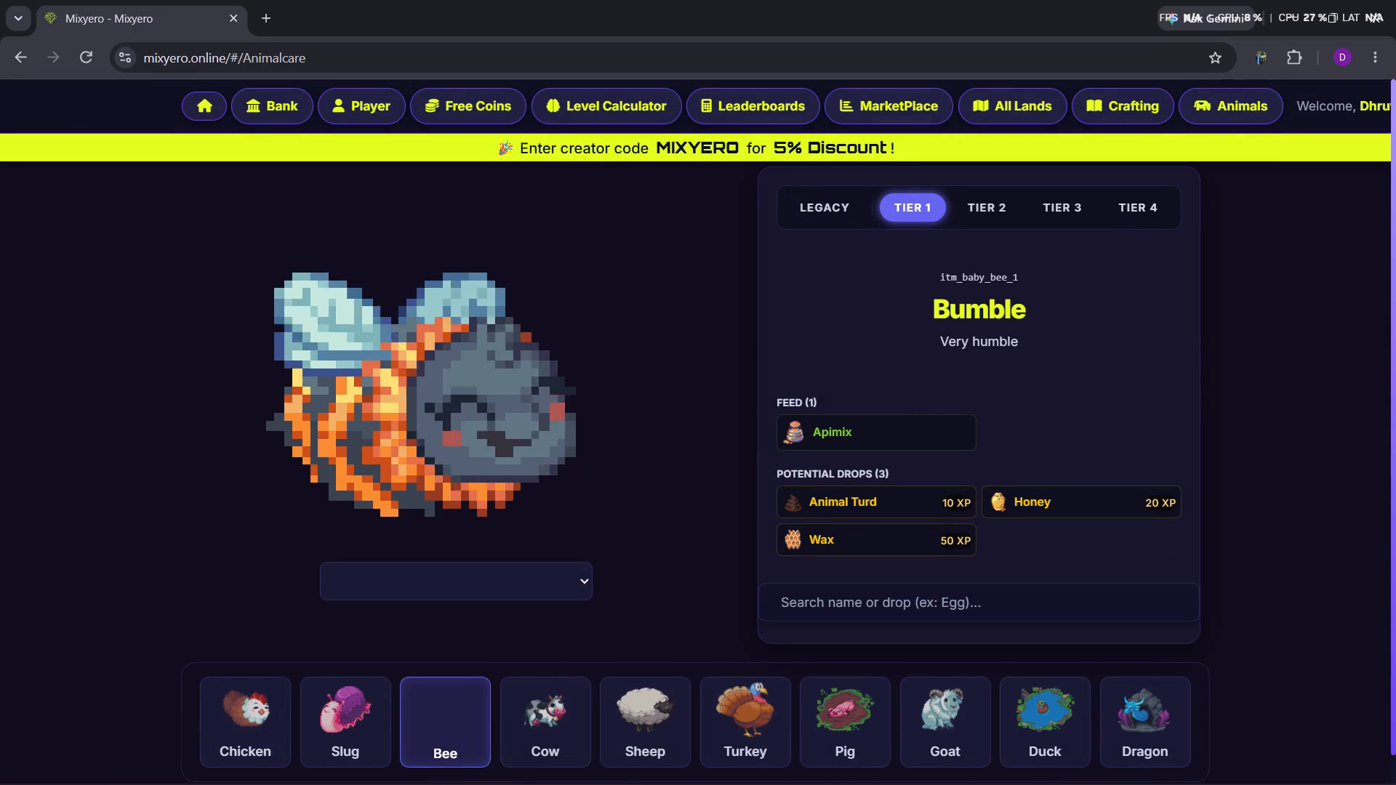
left_click(1061, 507)
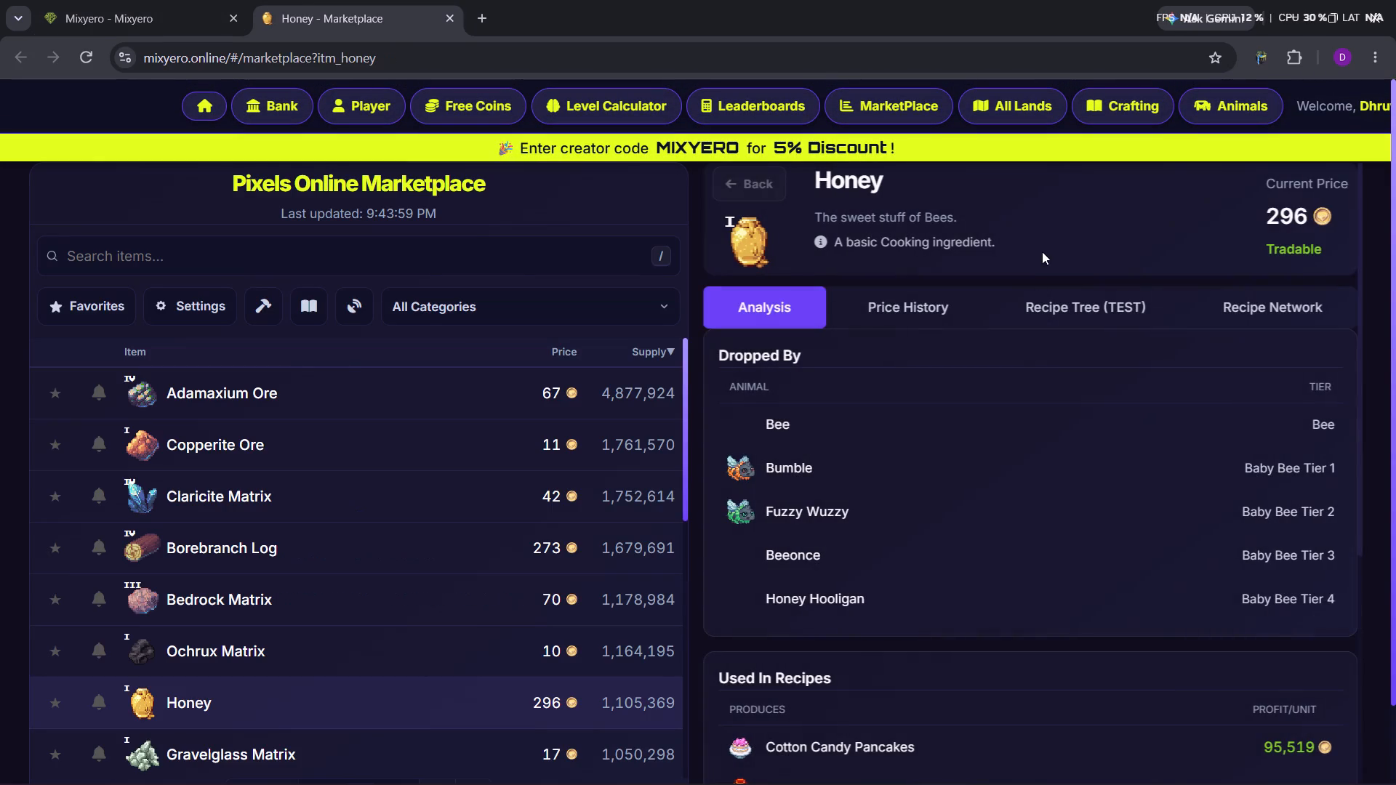
left_click_drag(1272, 221, 1307, 209)
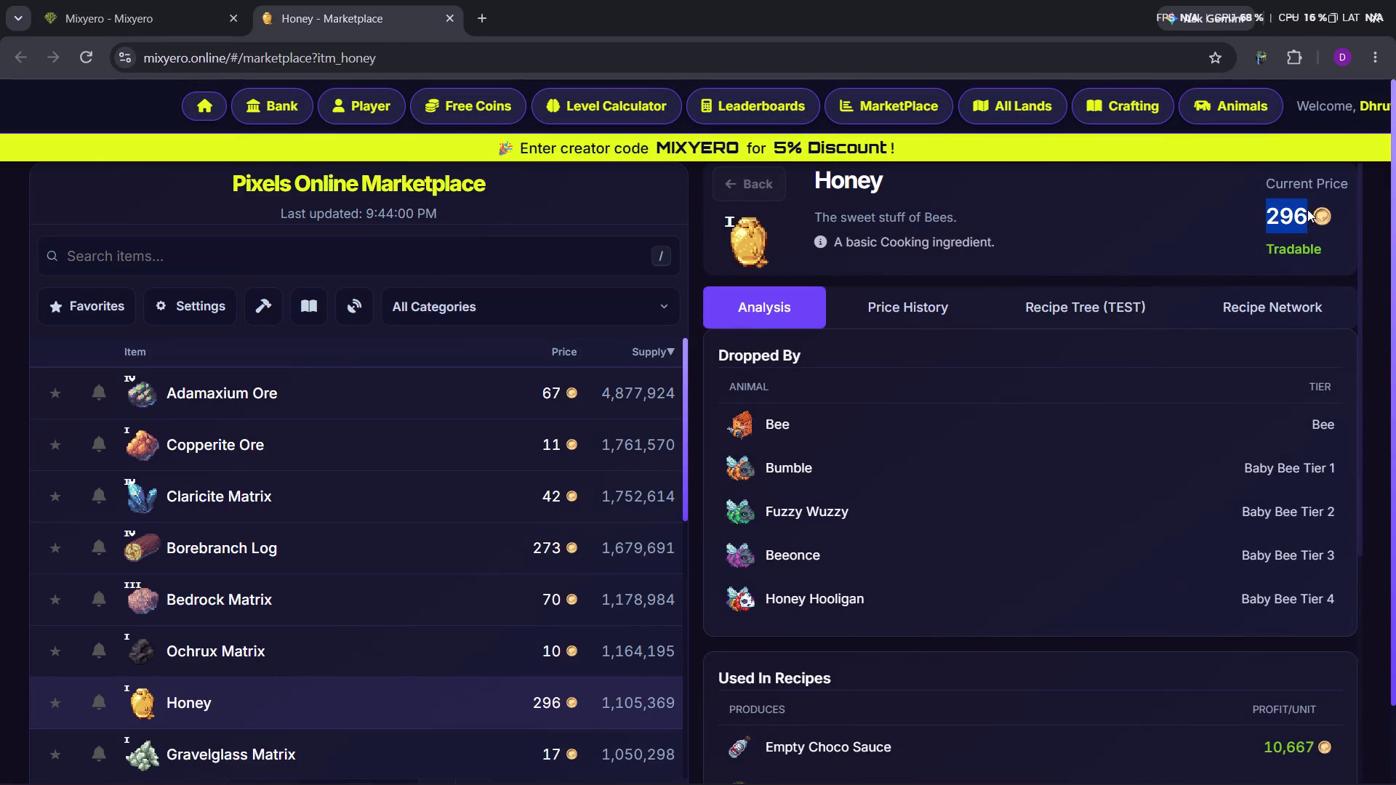
left_click_drag(1307, 209, 1304, 212)
key("ctrl+c")
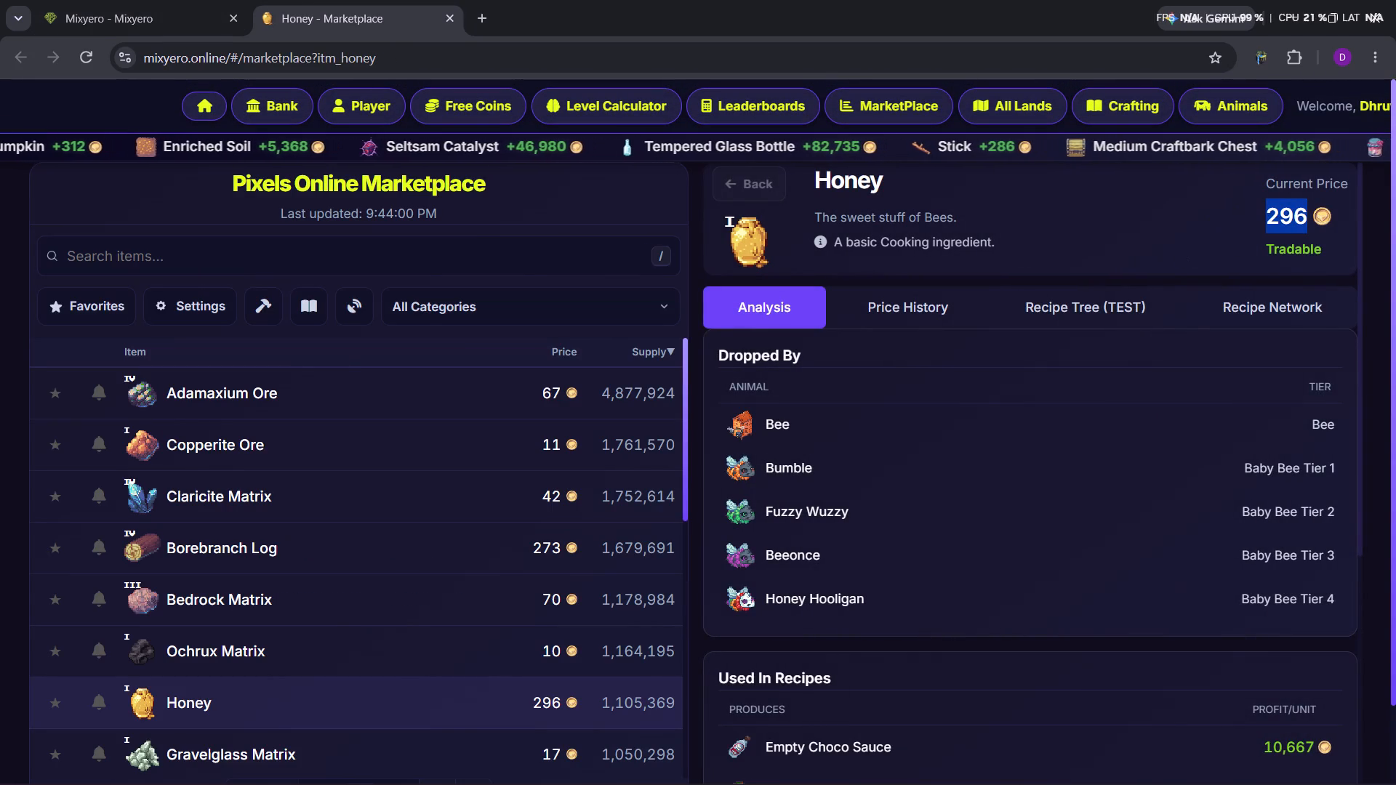
Back in After Effects, set the Wax price in the "ITEMS I GOT" list to 296.
left_click(993, 766)
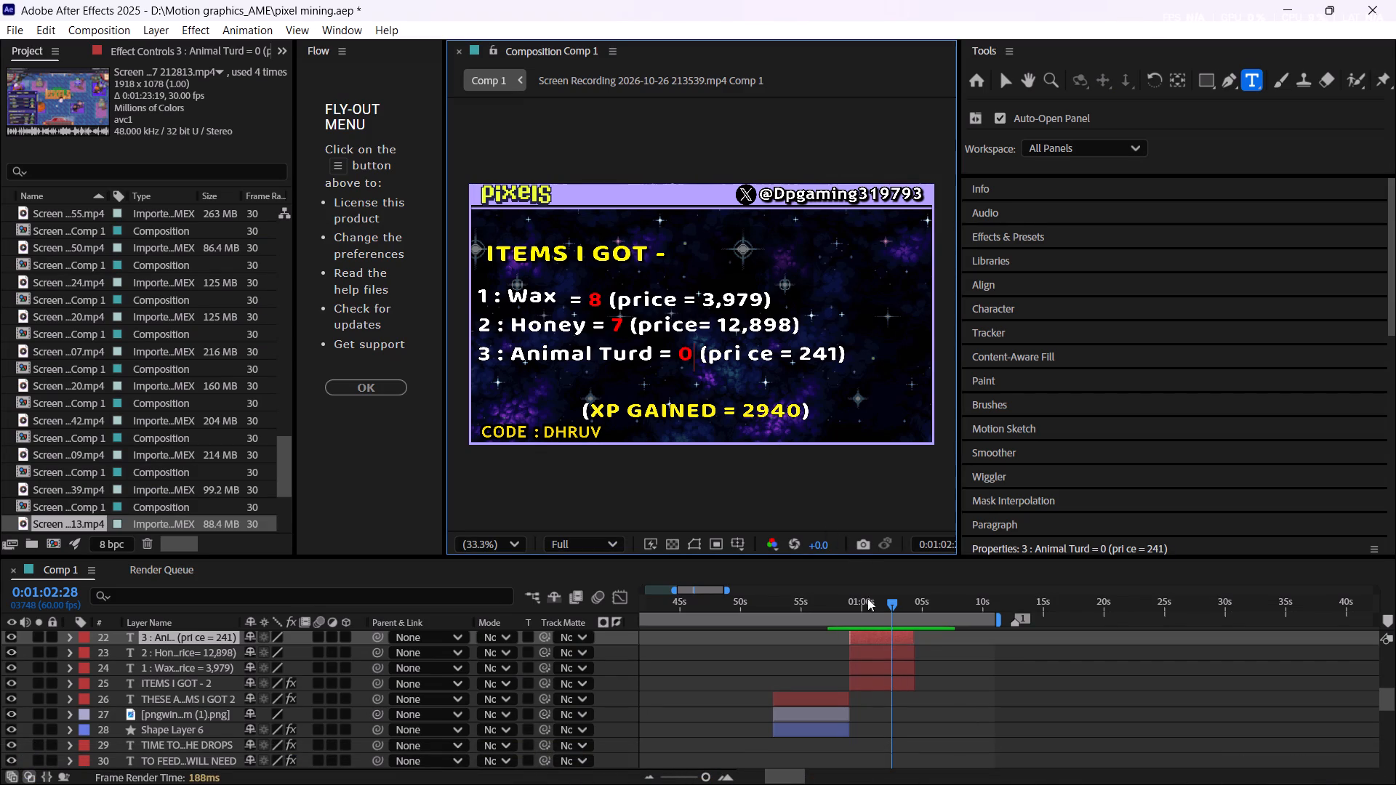
left_click(871, 669)
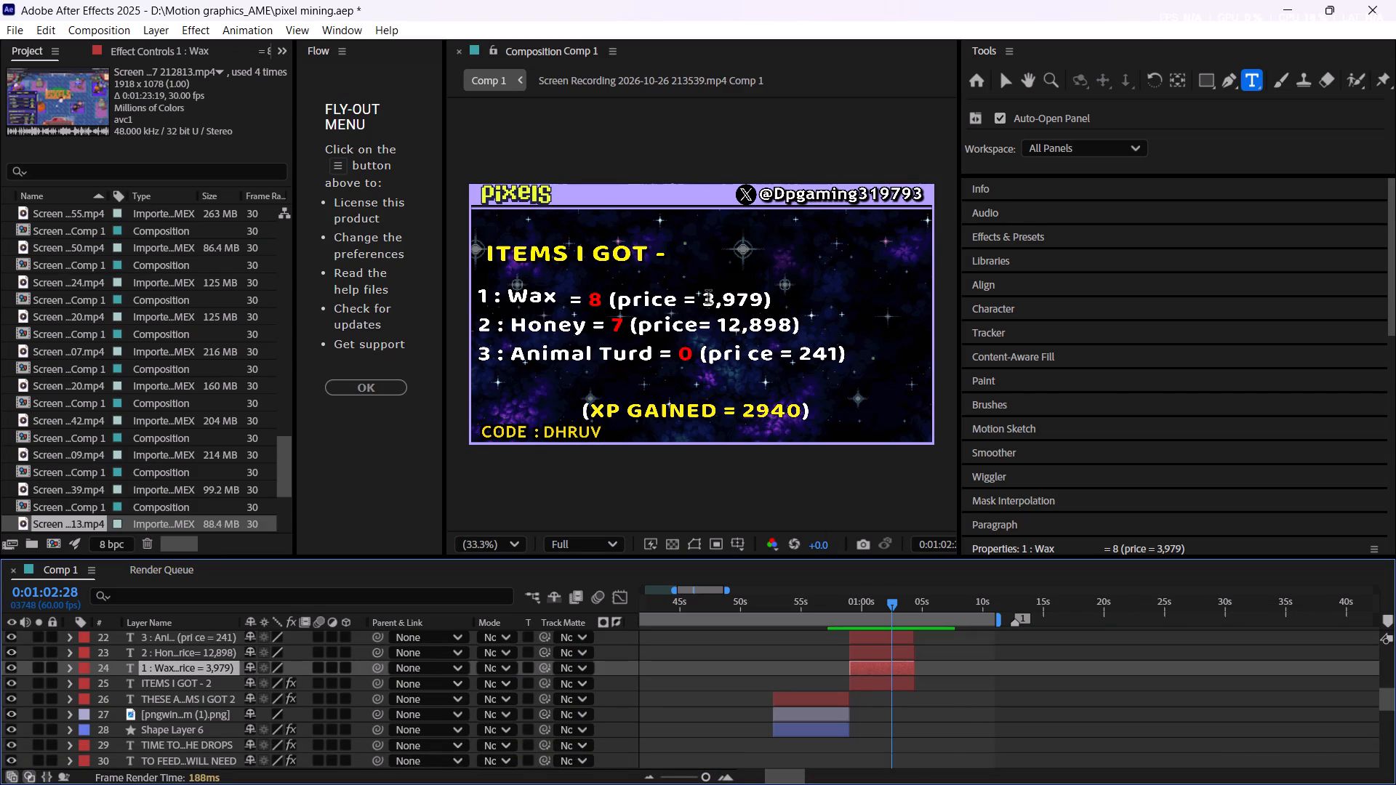
left_click_drag(707, 299, 756, 294)
key("ctrl+v")
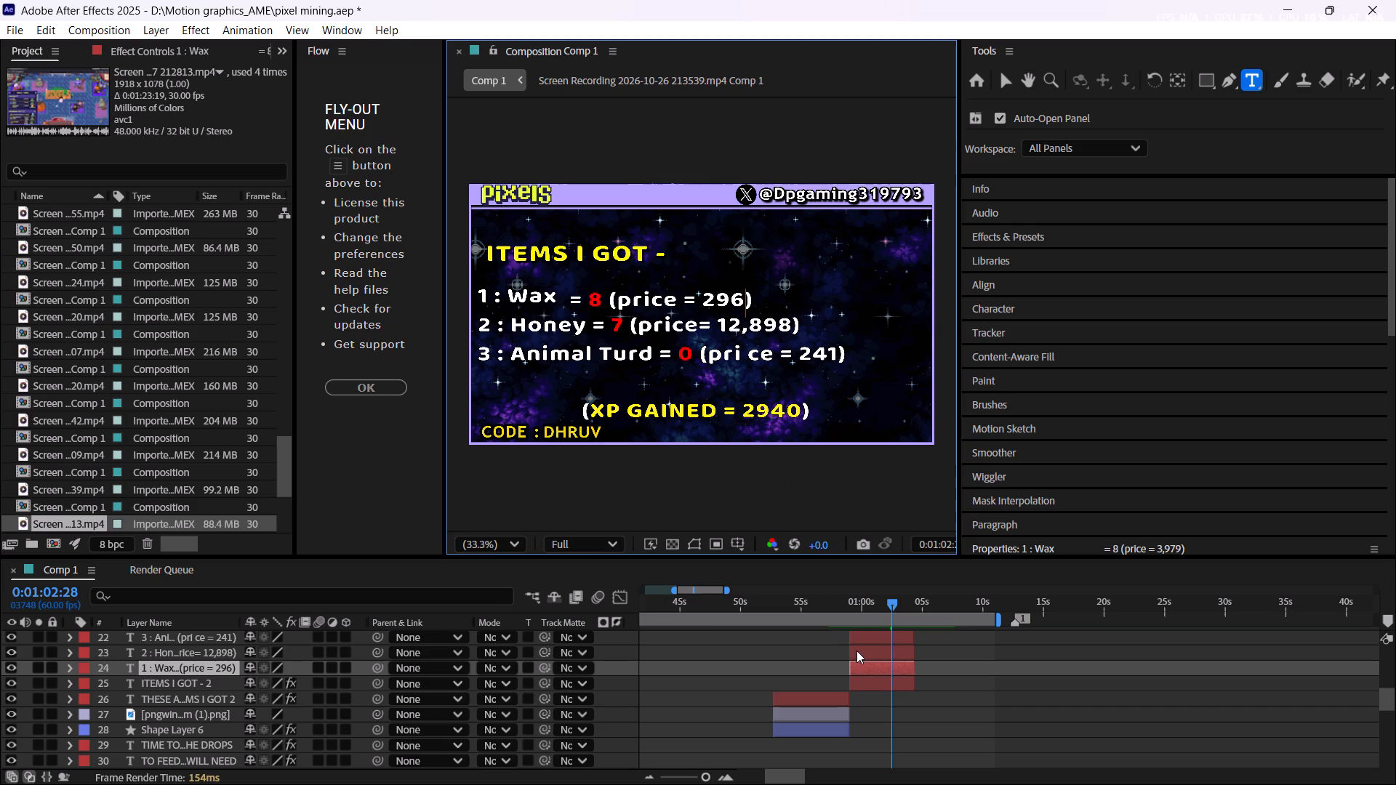
In Chrome, open the Wax marketplace page from the Tier 1 bee's drops and copy the current price.
left_click(857, 651)
left_click(716, 765)
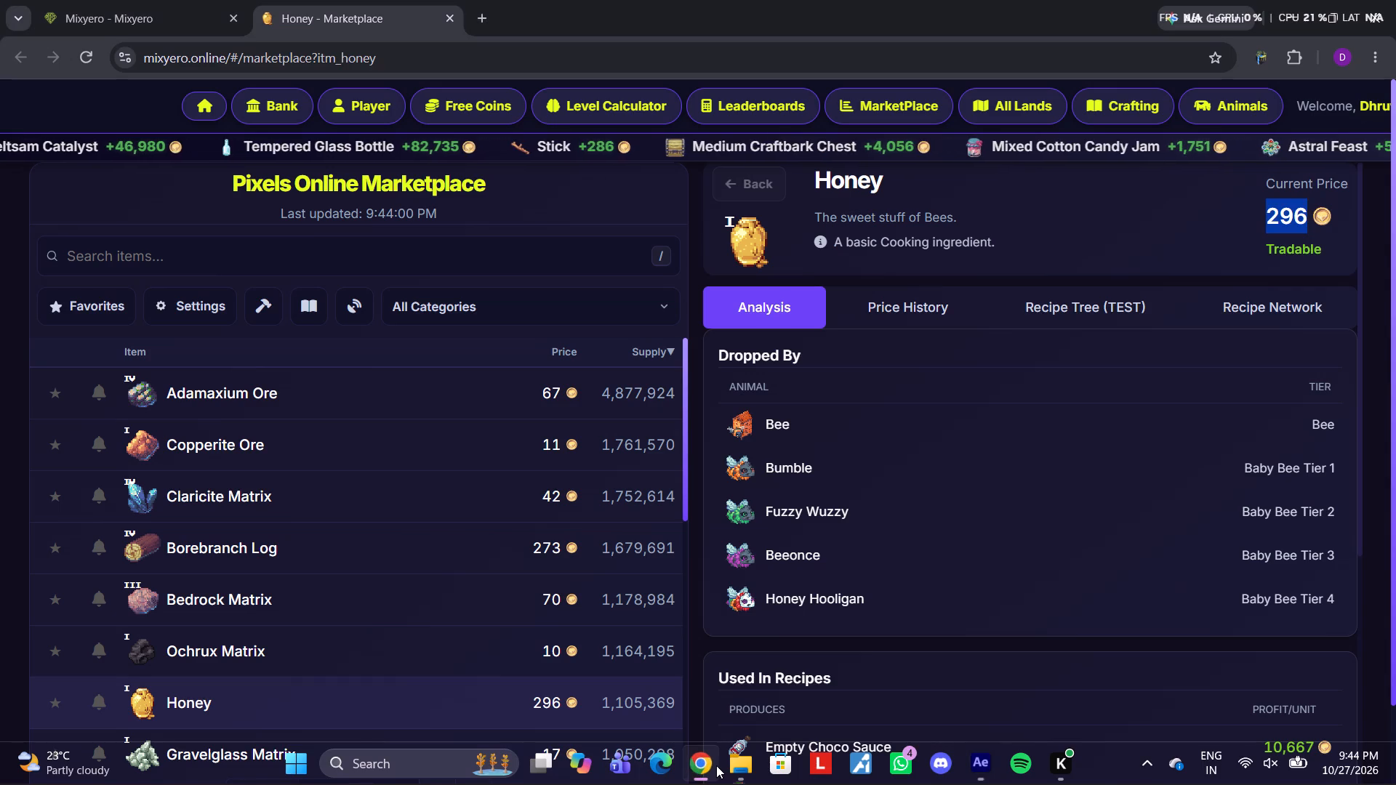
left_click(165, 0)
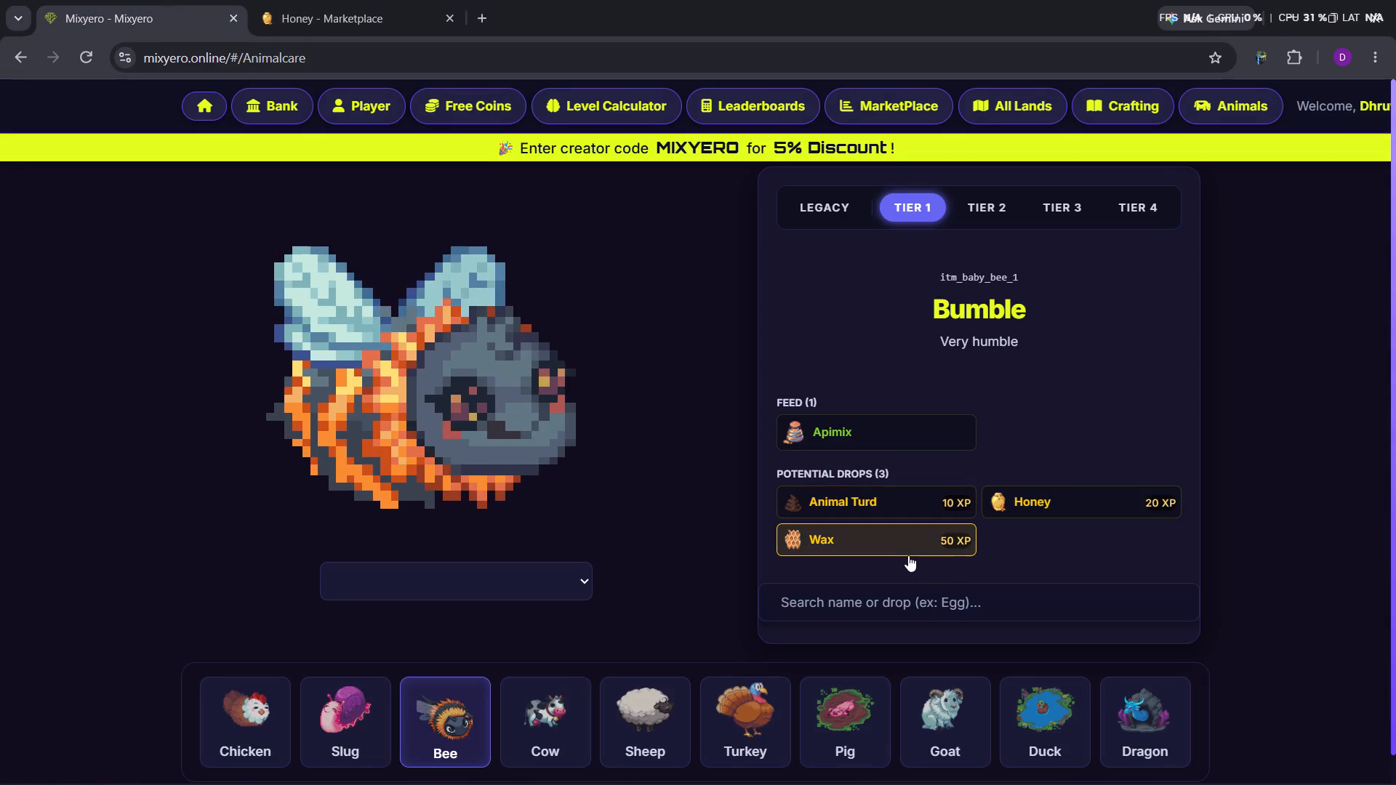
left_click(894, 549)
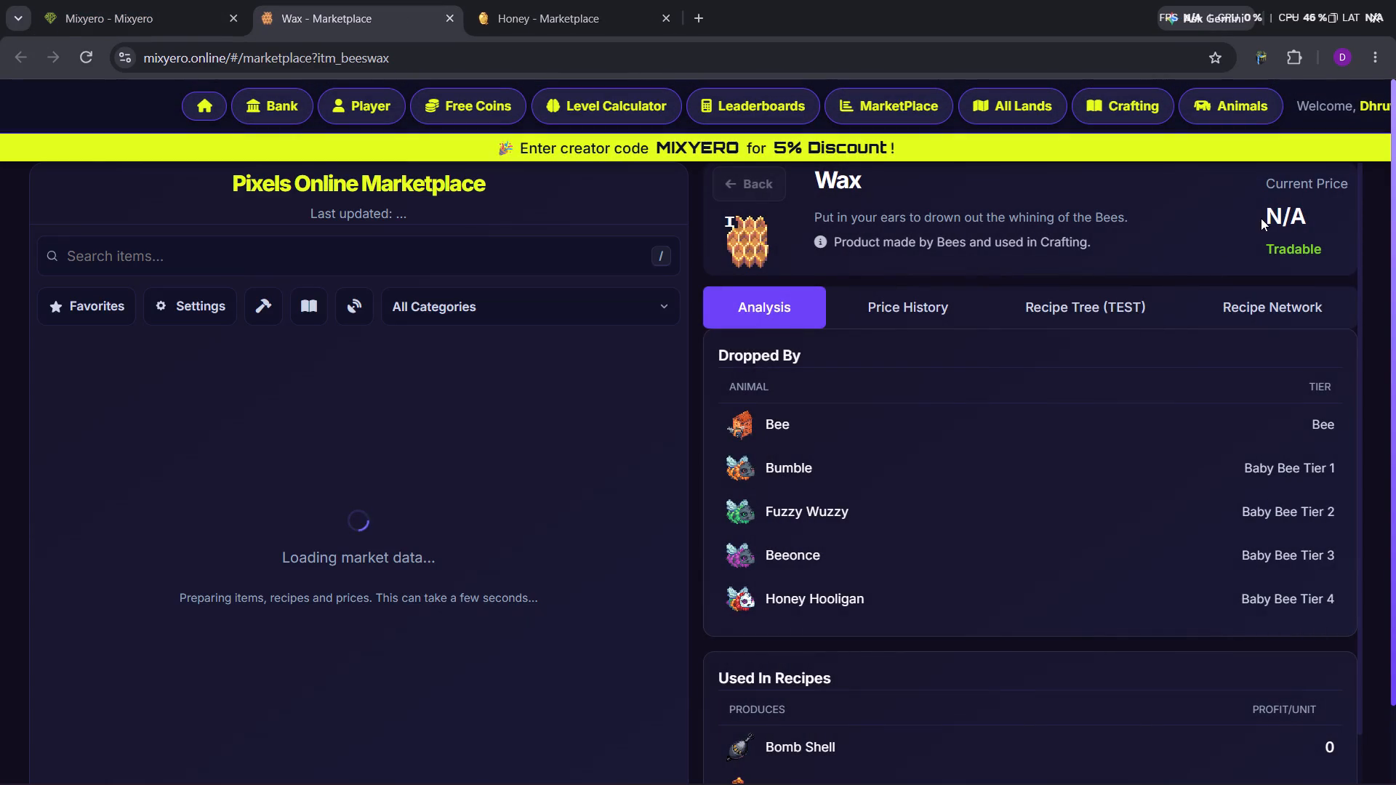
left_click_drag(1261, 218, 1308, 220)
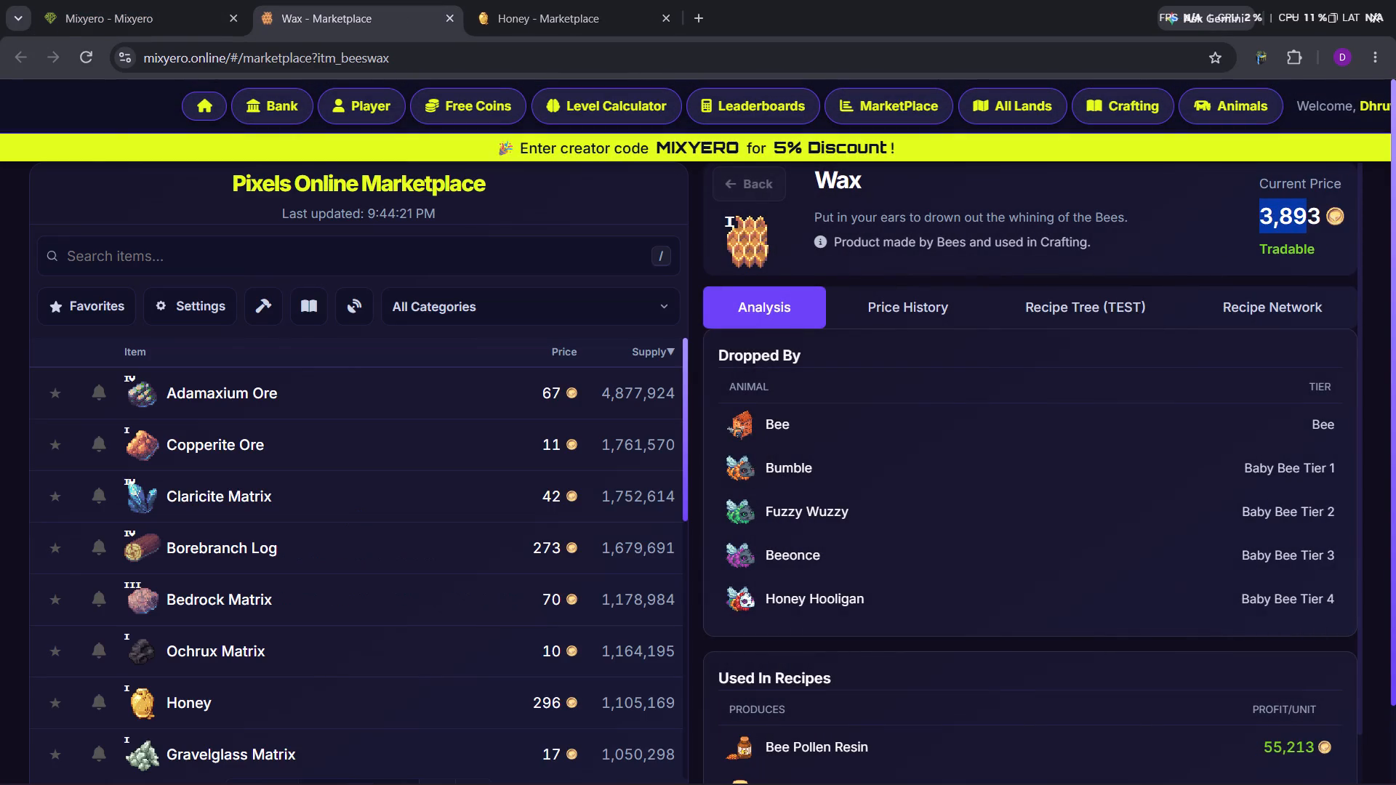
left_click_drag(1308, 220, 1315, 216)
key("ctrl+c")
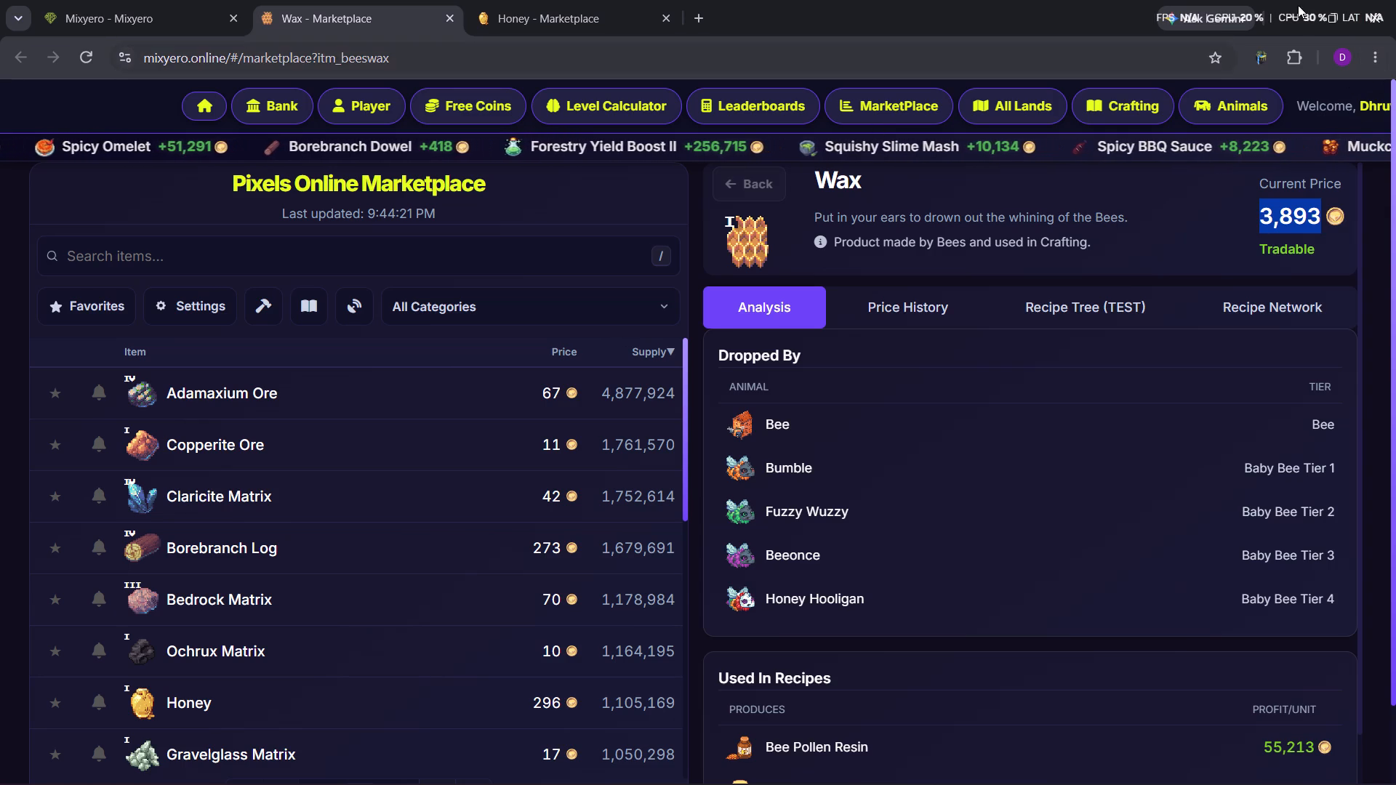
left_click(1395, 0)
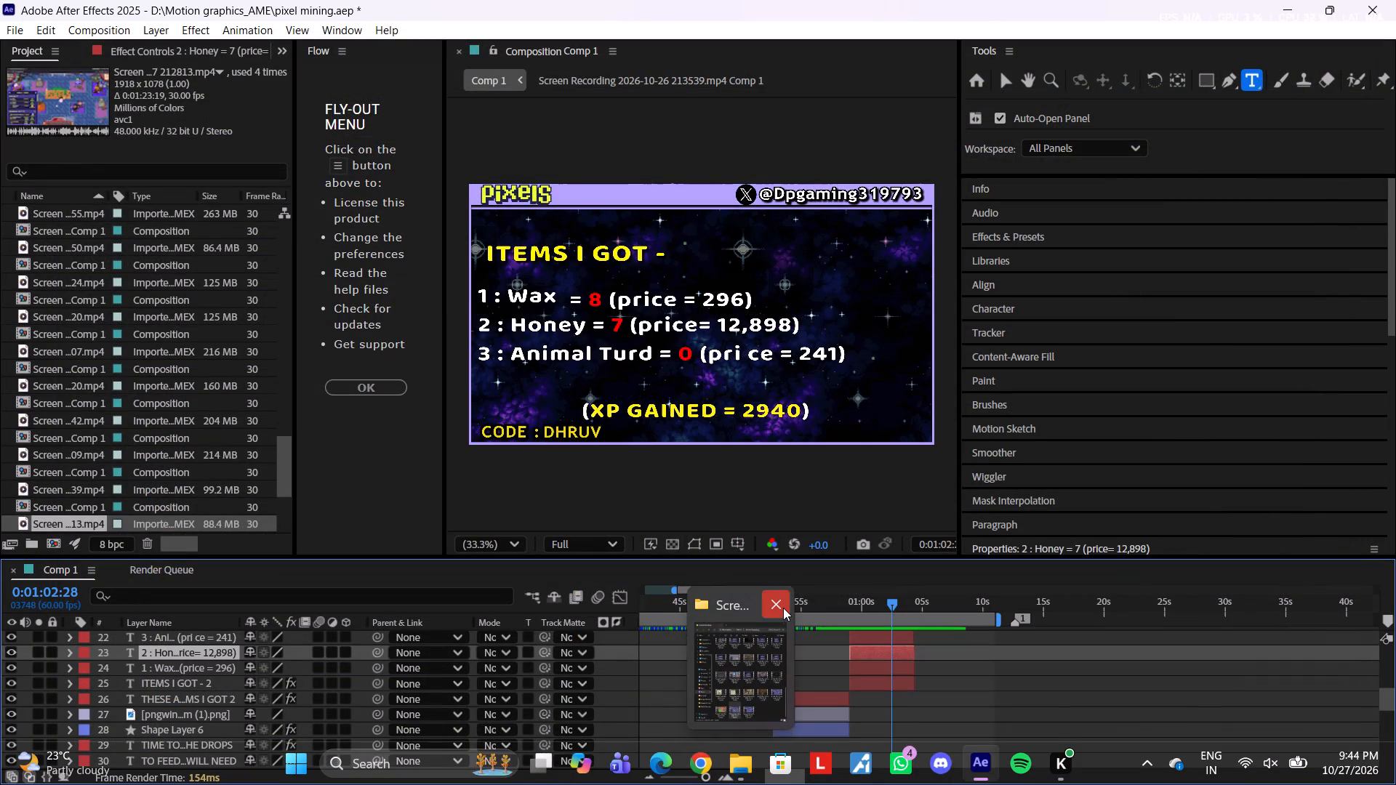
In After Effects, set the Honey price in the "ITEMS I GOT" list to 3,893.
left_click(783, 608)
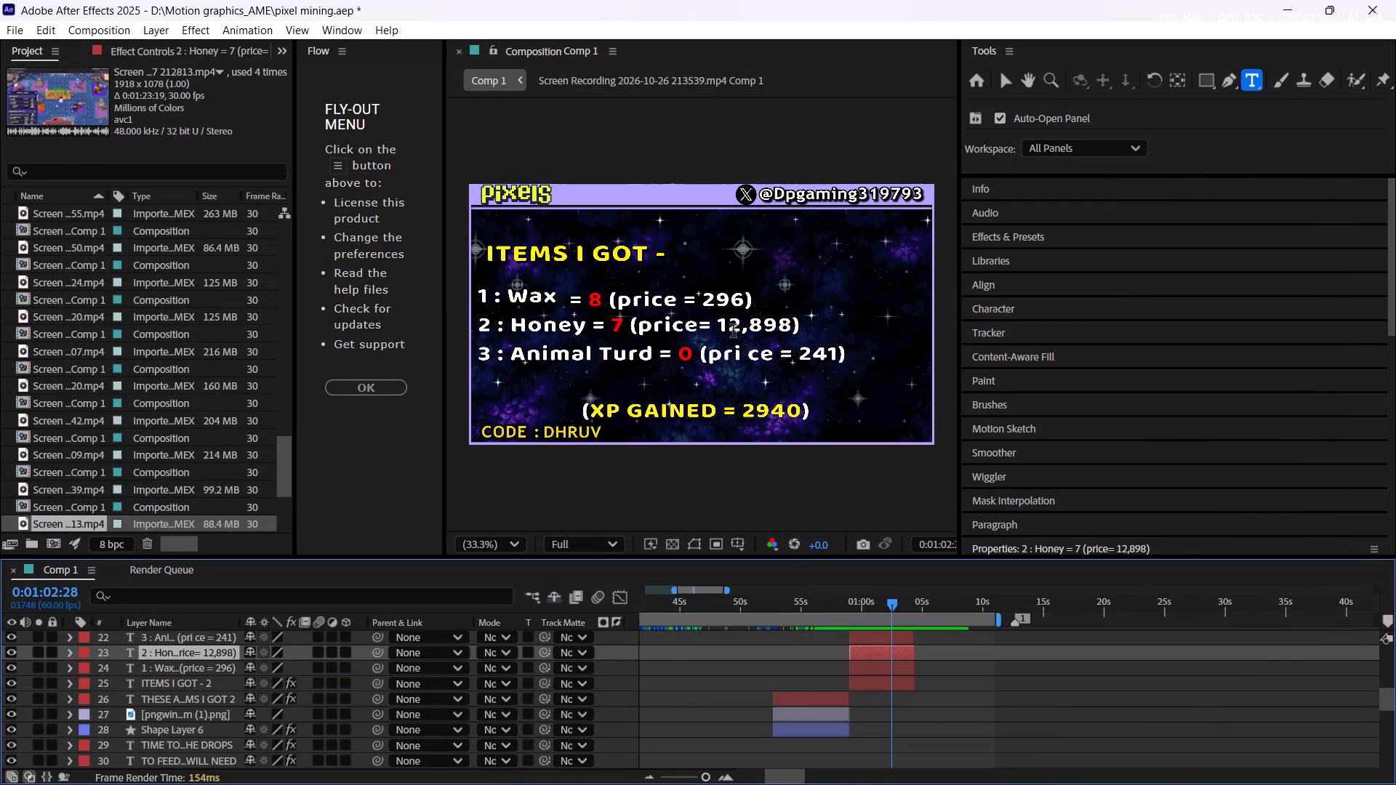
left_click_drag(722, 327, 749, 321)
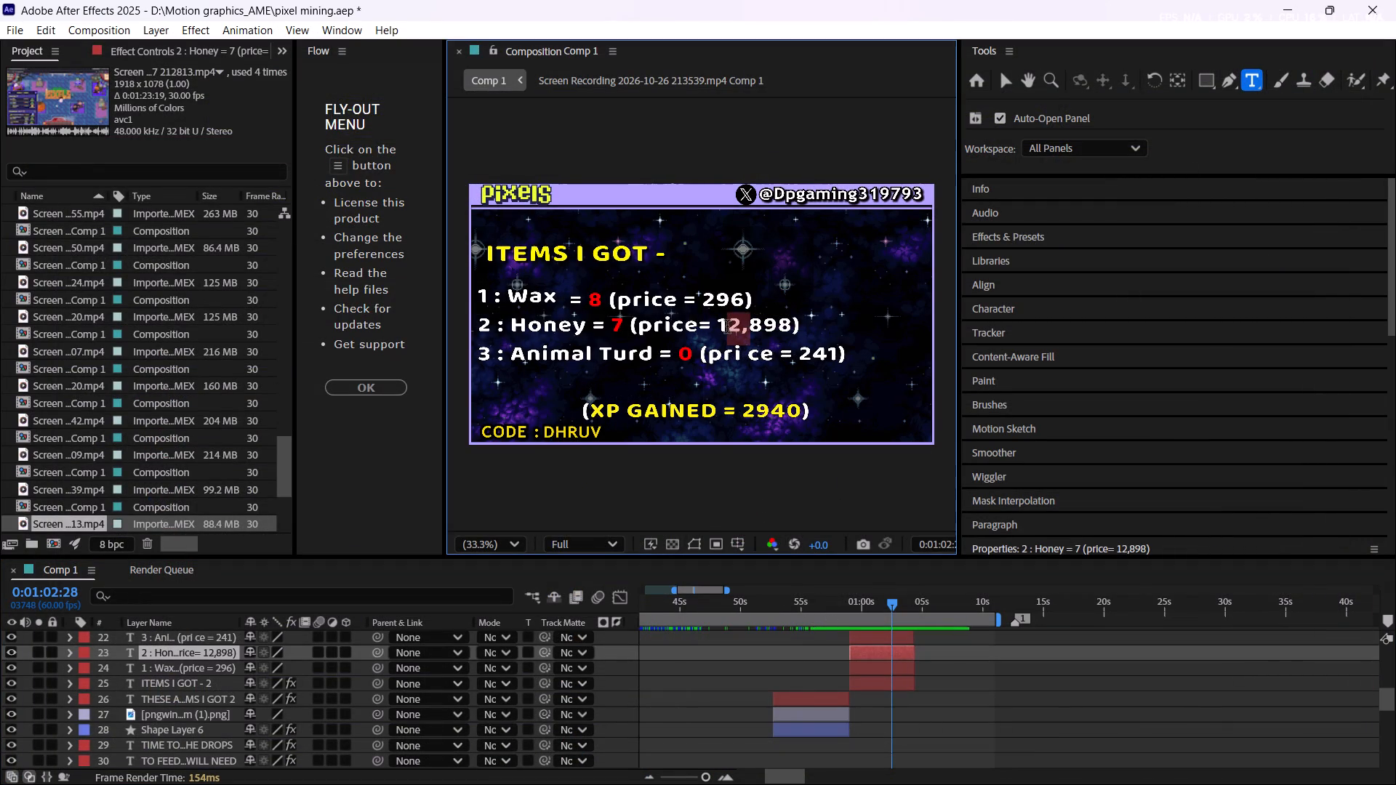
left_click_drag(715, 323, 782, 317)
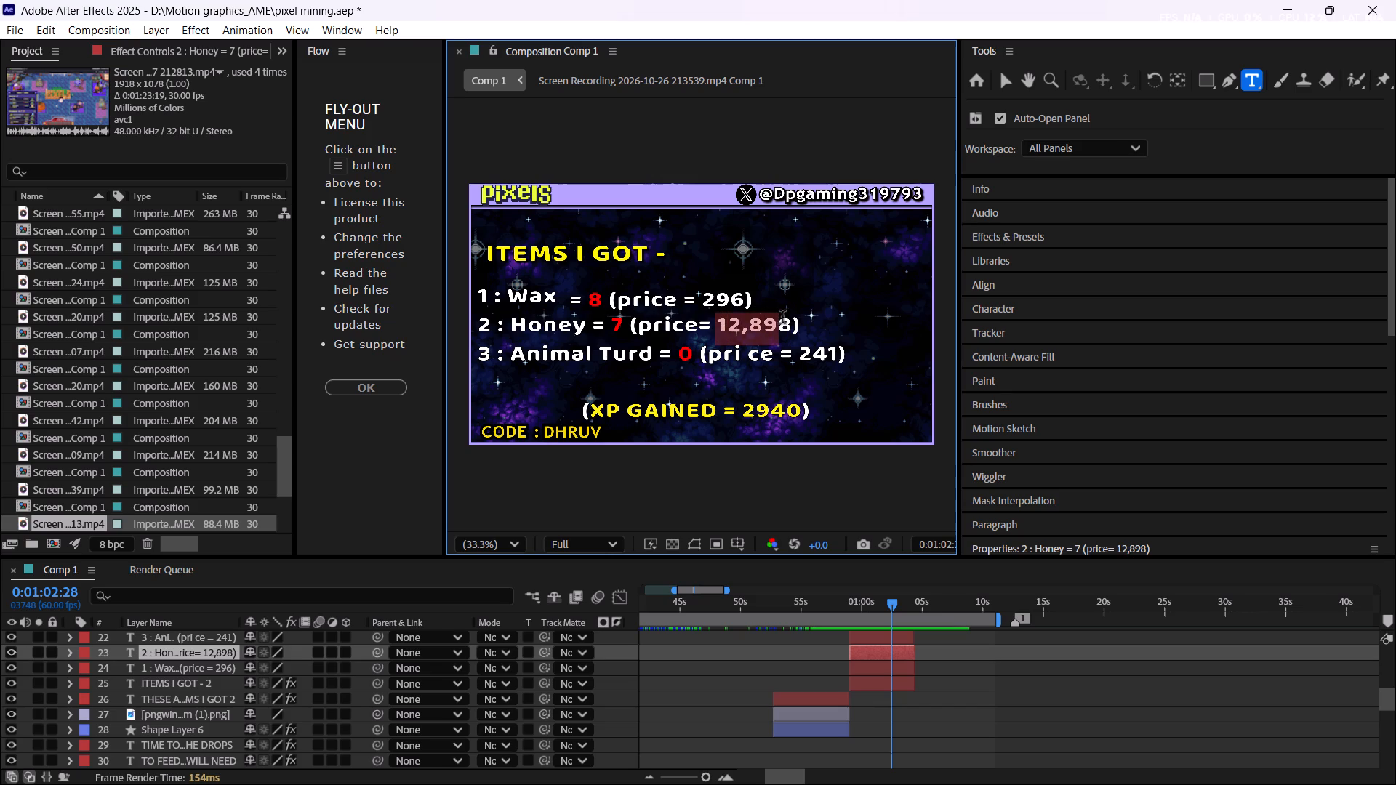
left_click_drag(782, 317, 787, 315)
key("ctrl+v")
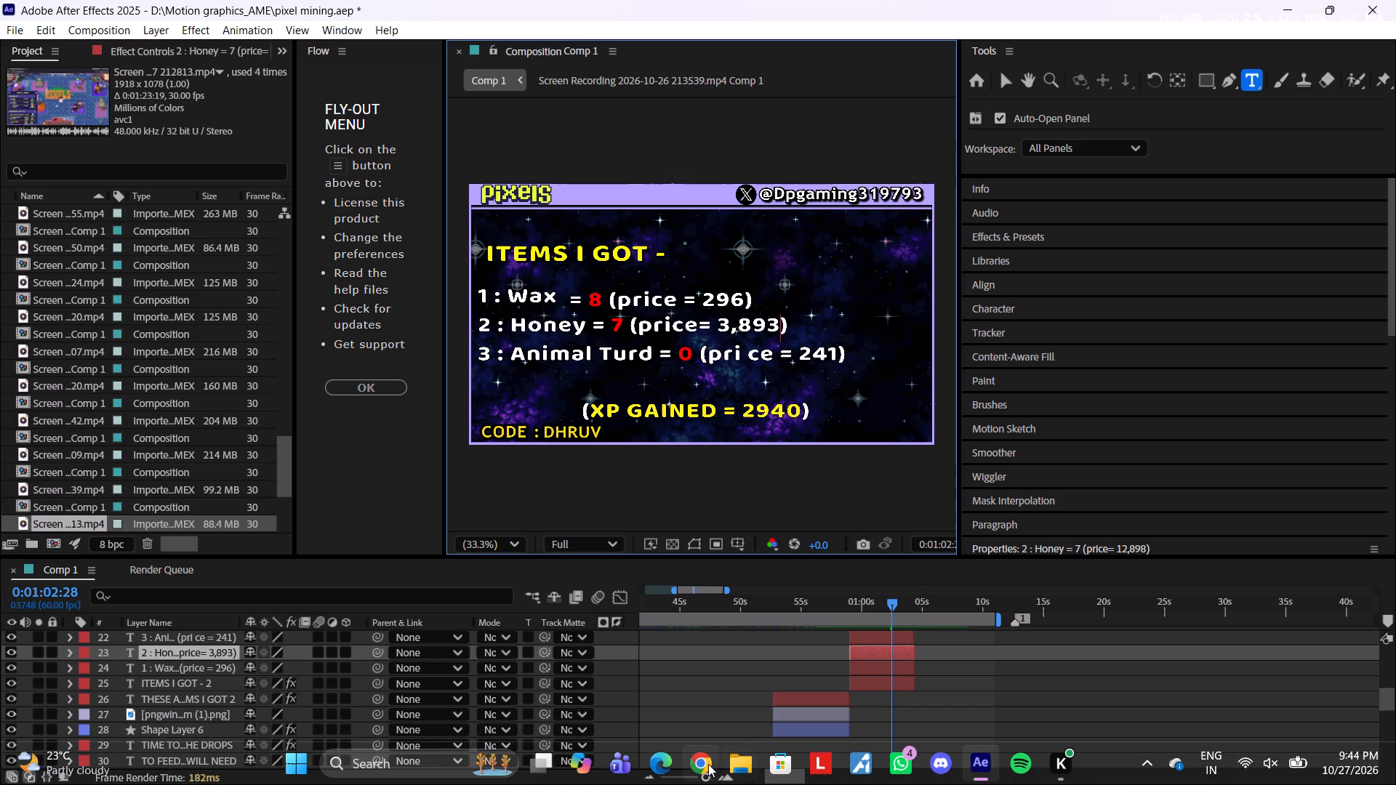
In Chrome, open Mixyero's Tier 1 bee details and examine the XP given by each drop.
left_click(706, 764)
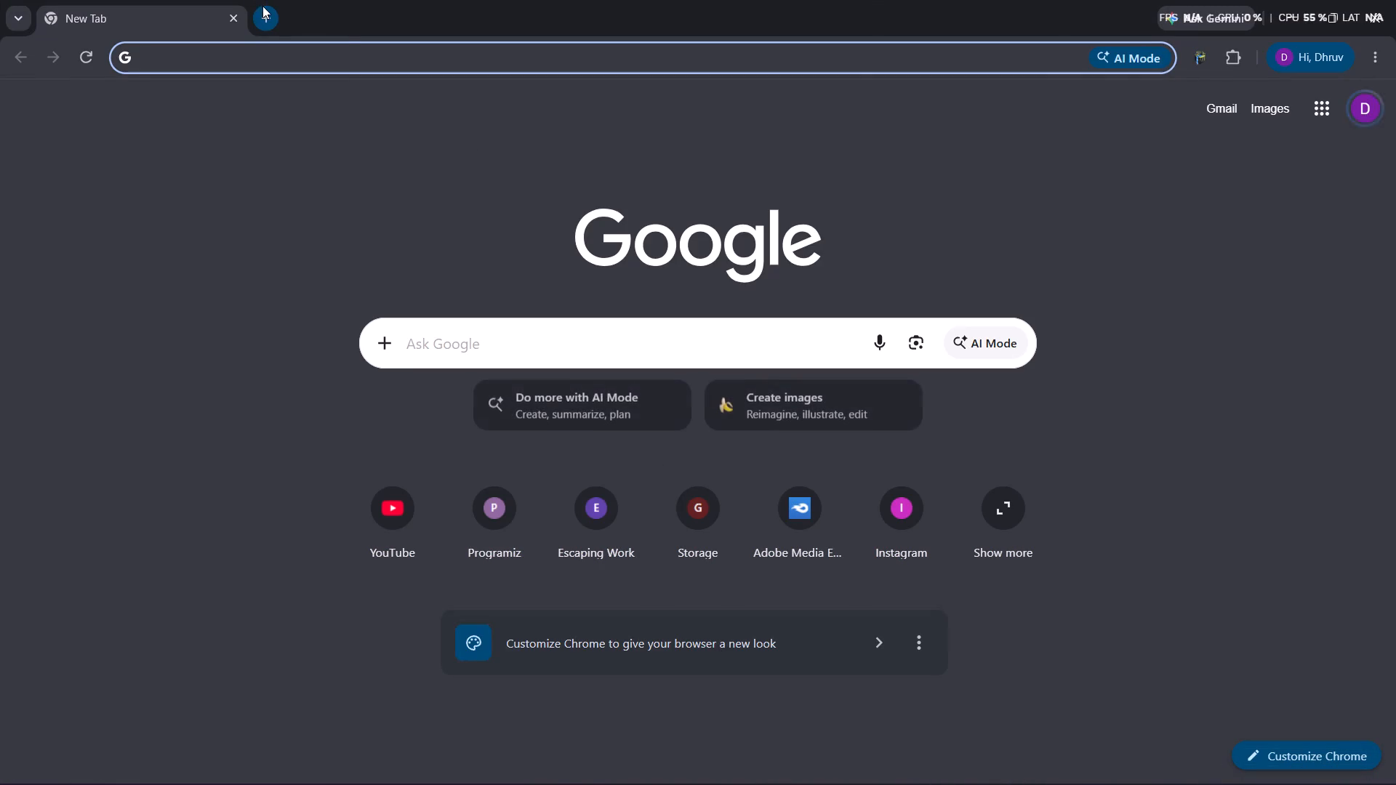
key("m")
key("Return")
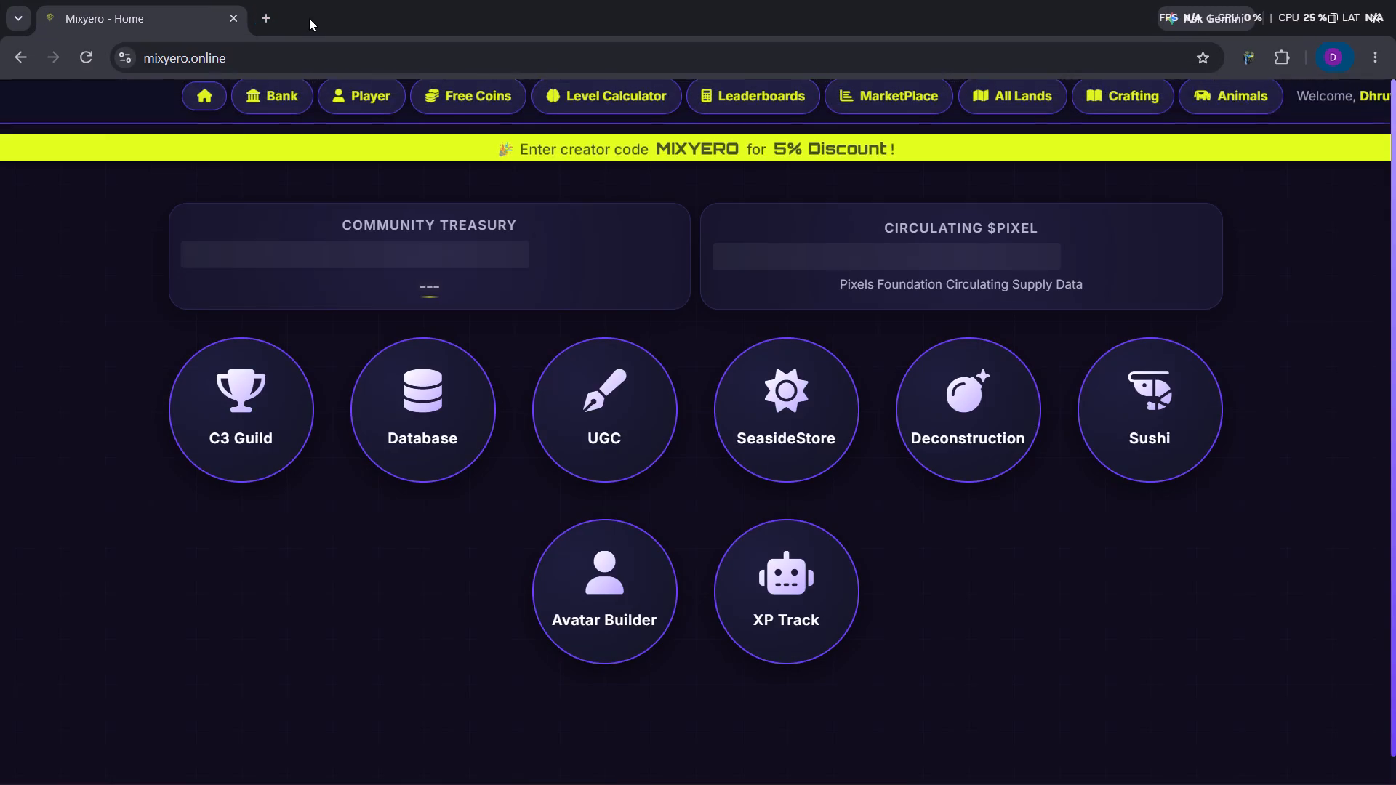
left_click(1221, 107)
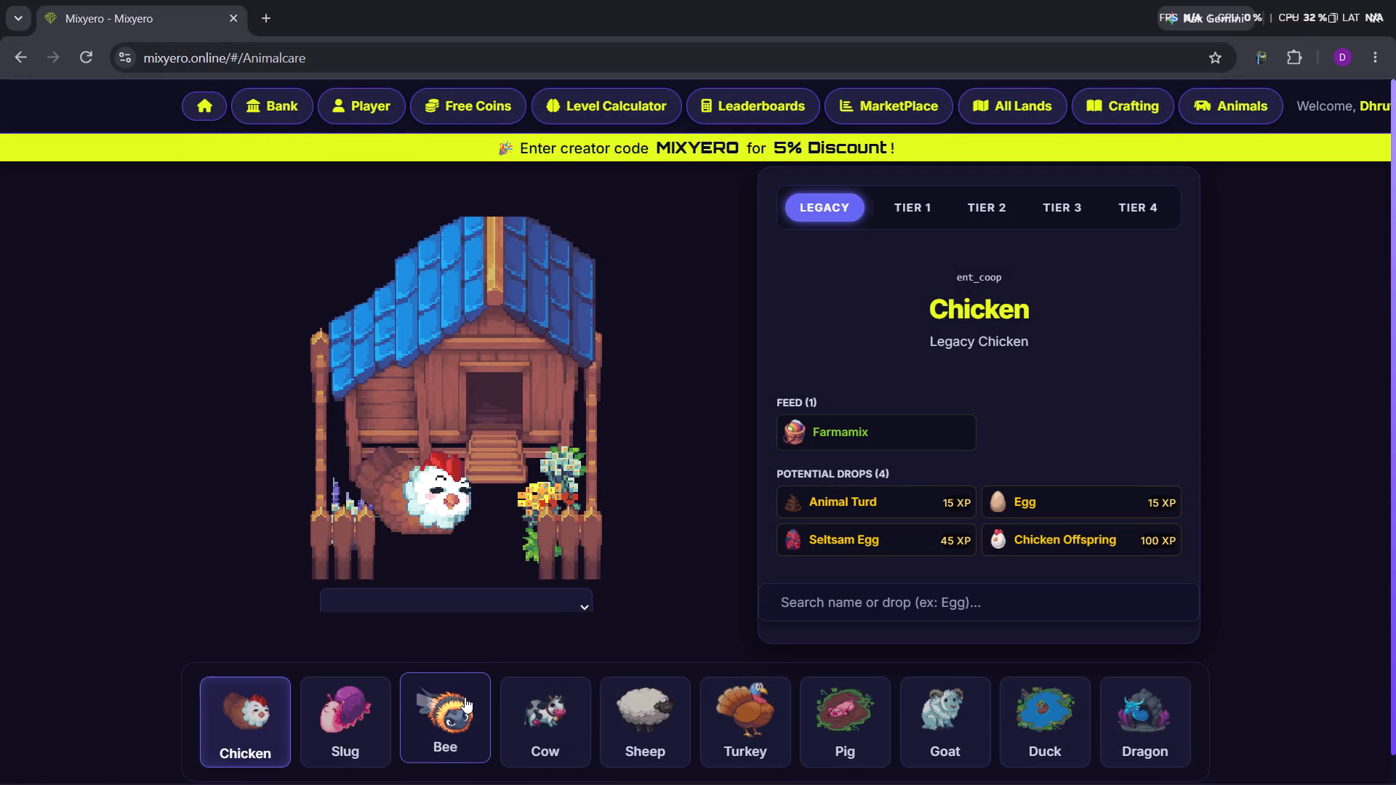
left_click(465, 697)
left_click(922, 209)
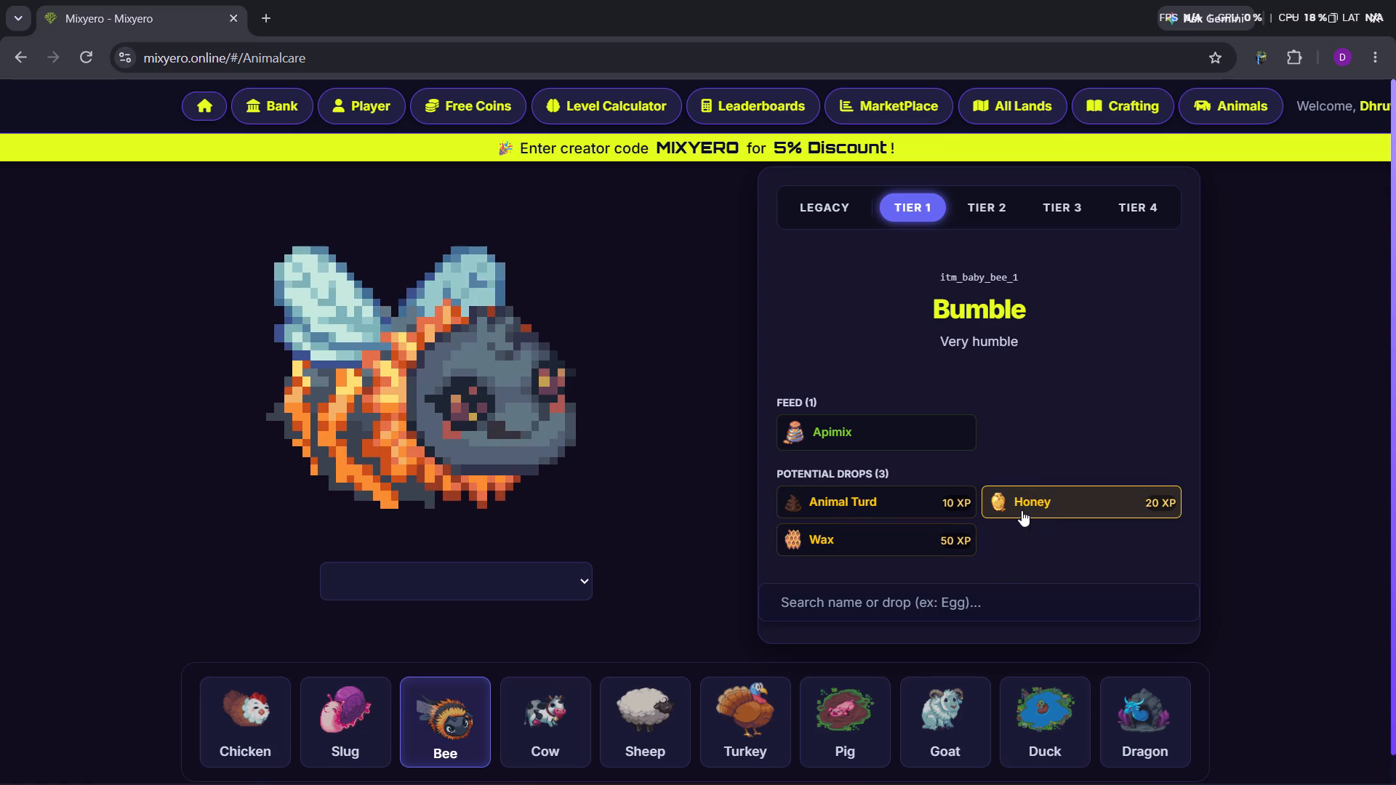
Open Google's online calculator in a second tab and recheck the Tier 1 bee's XP values.
left_click(268, 7)
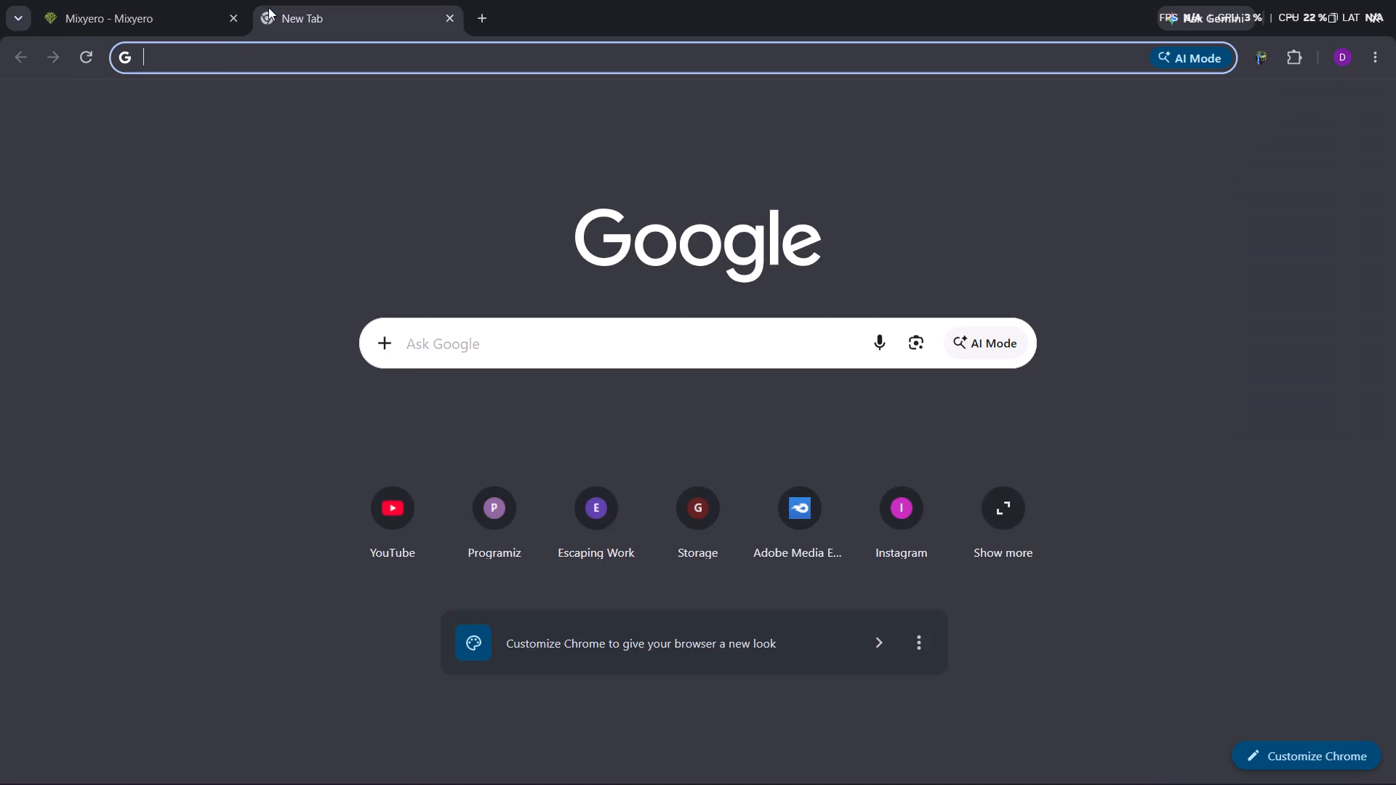
key("c")
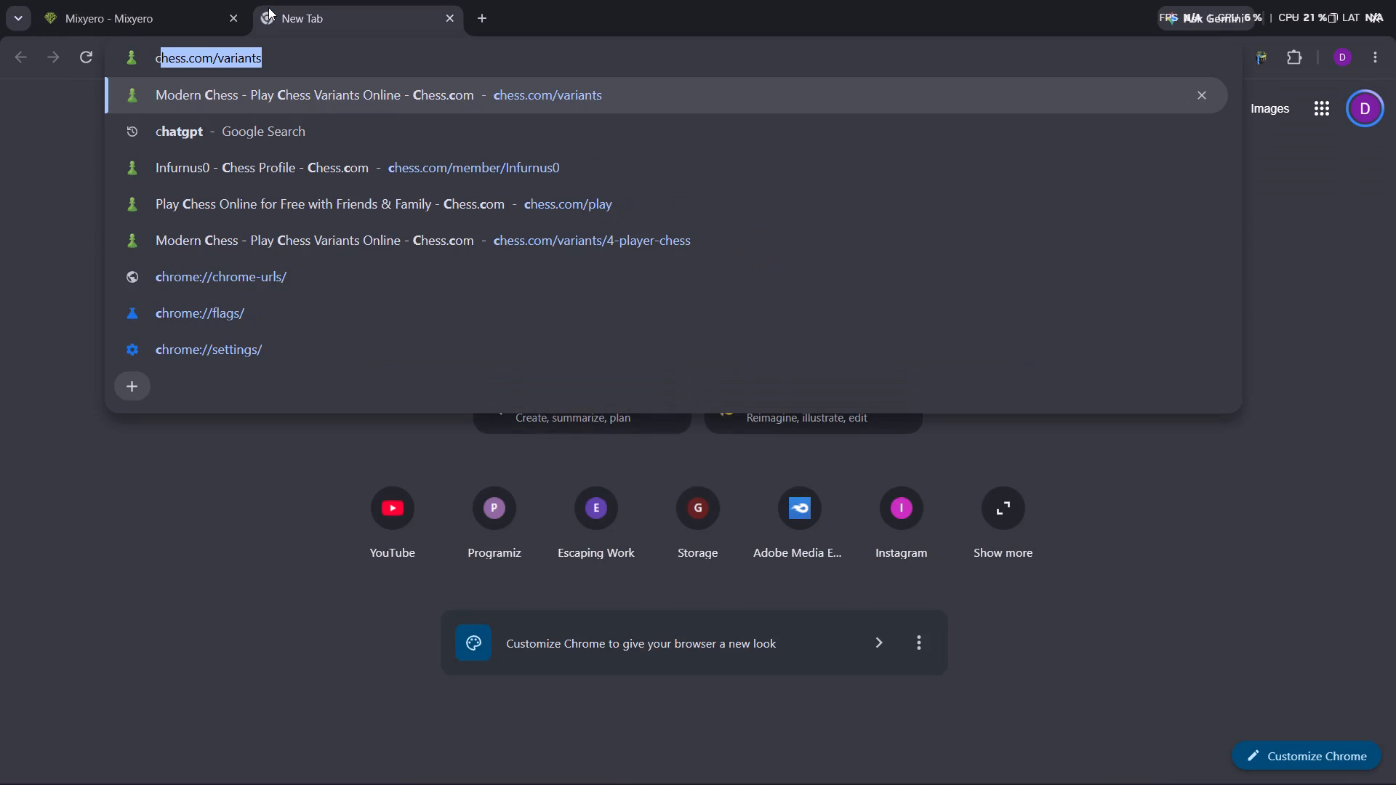
key("a")
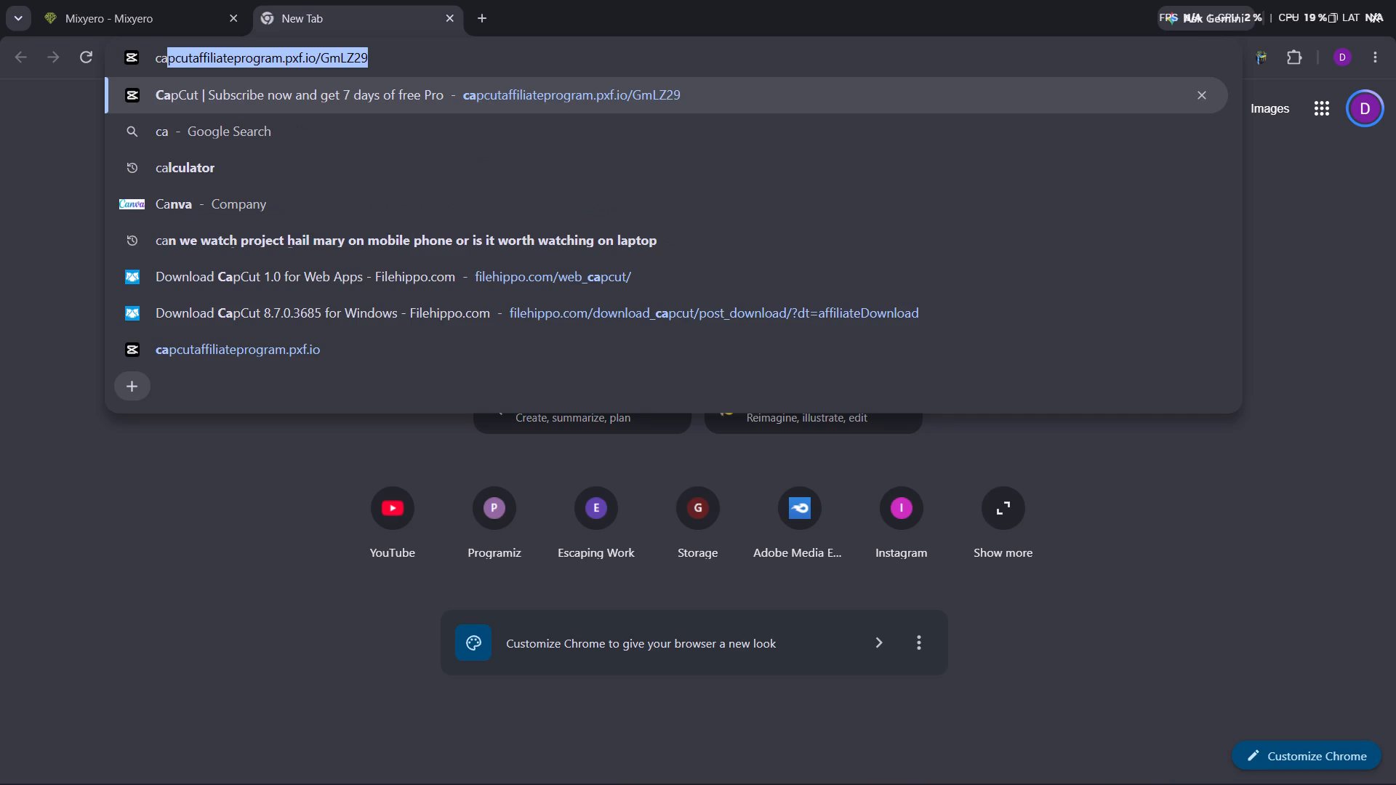
type("lc")
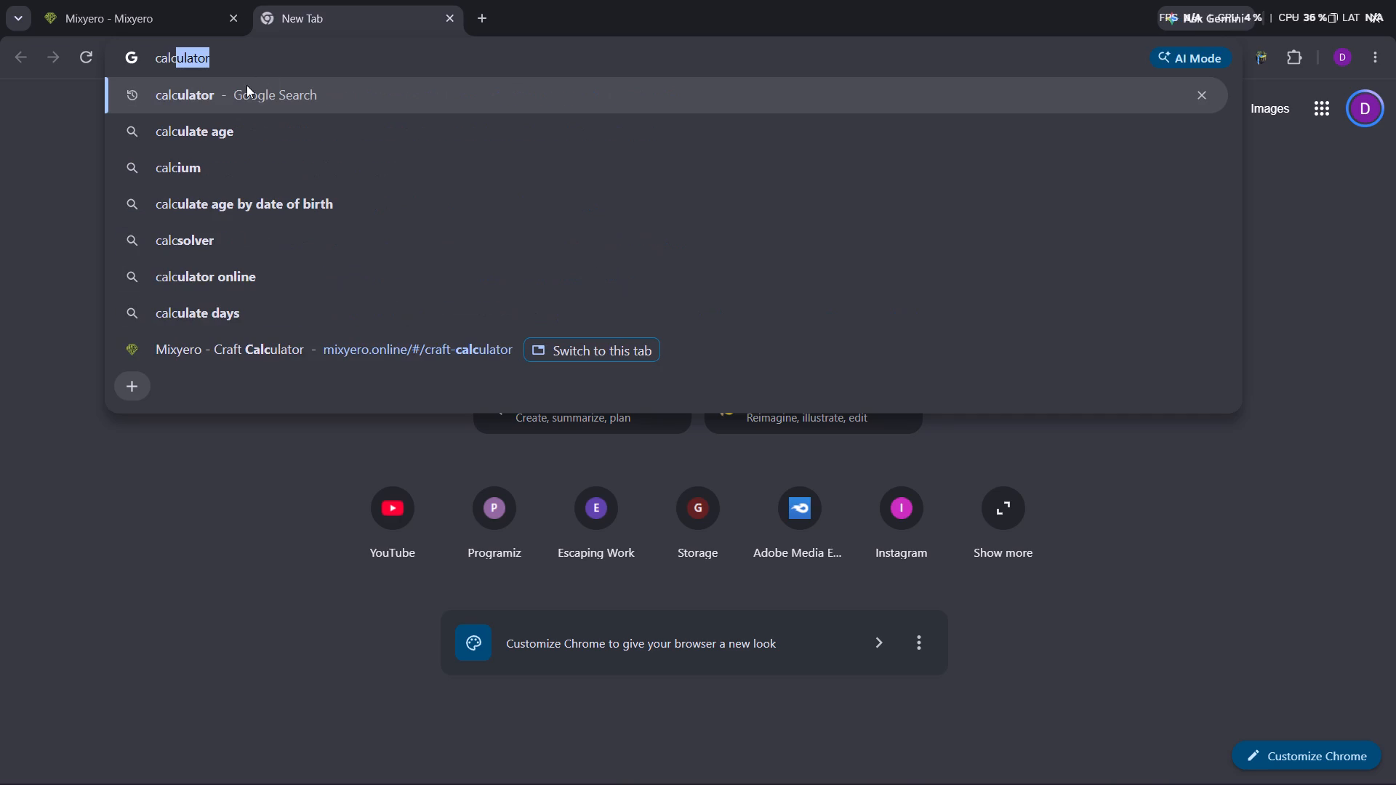
left_click(220, 84)
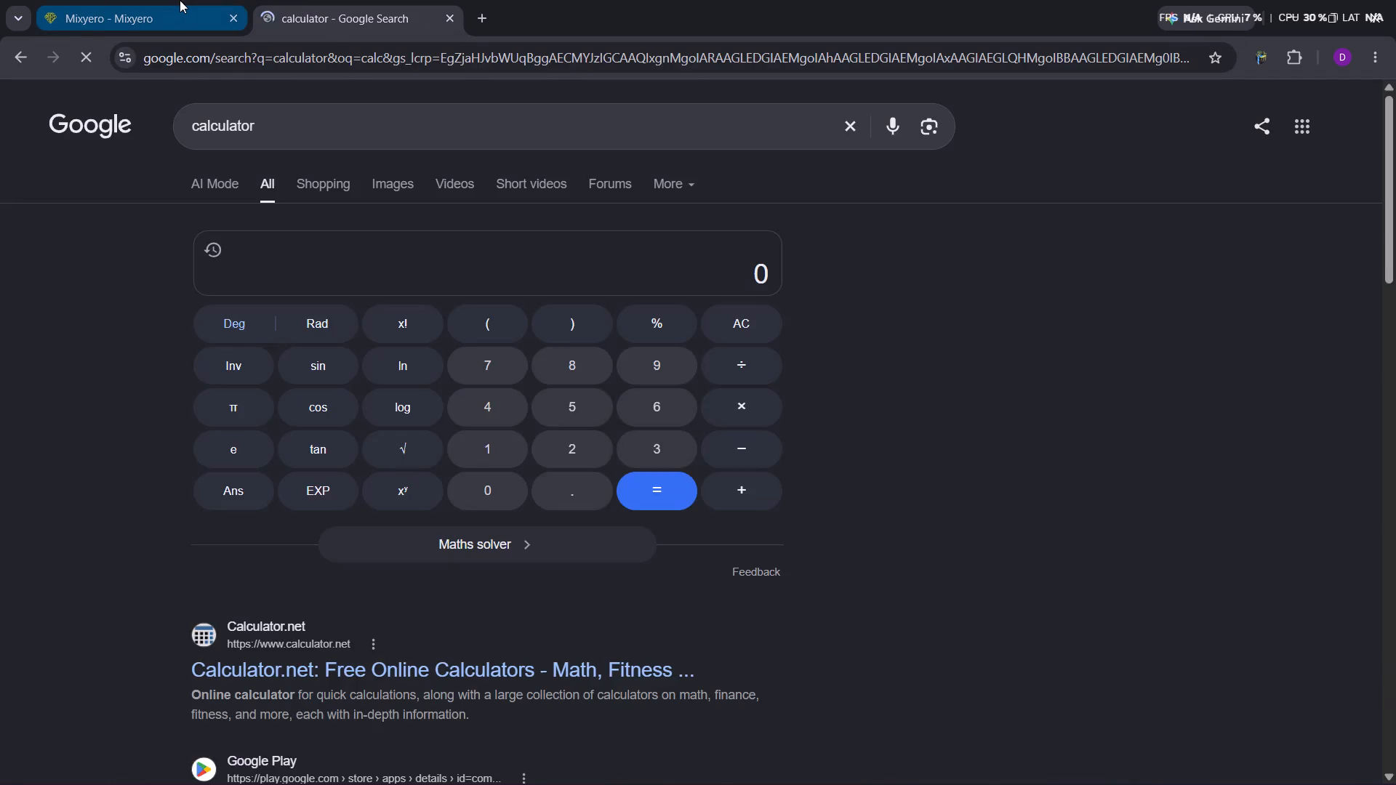
left_click(180, 0)
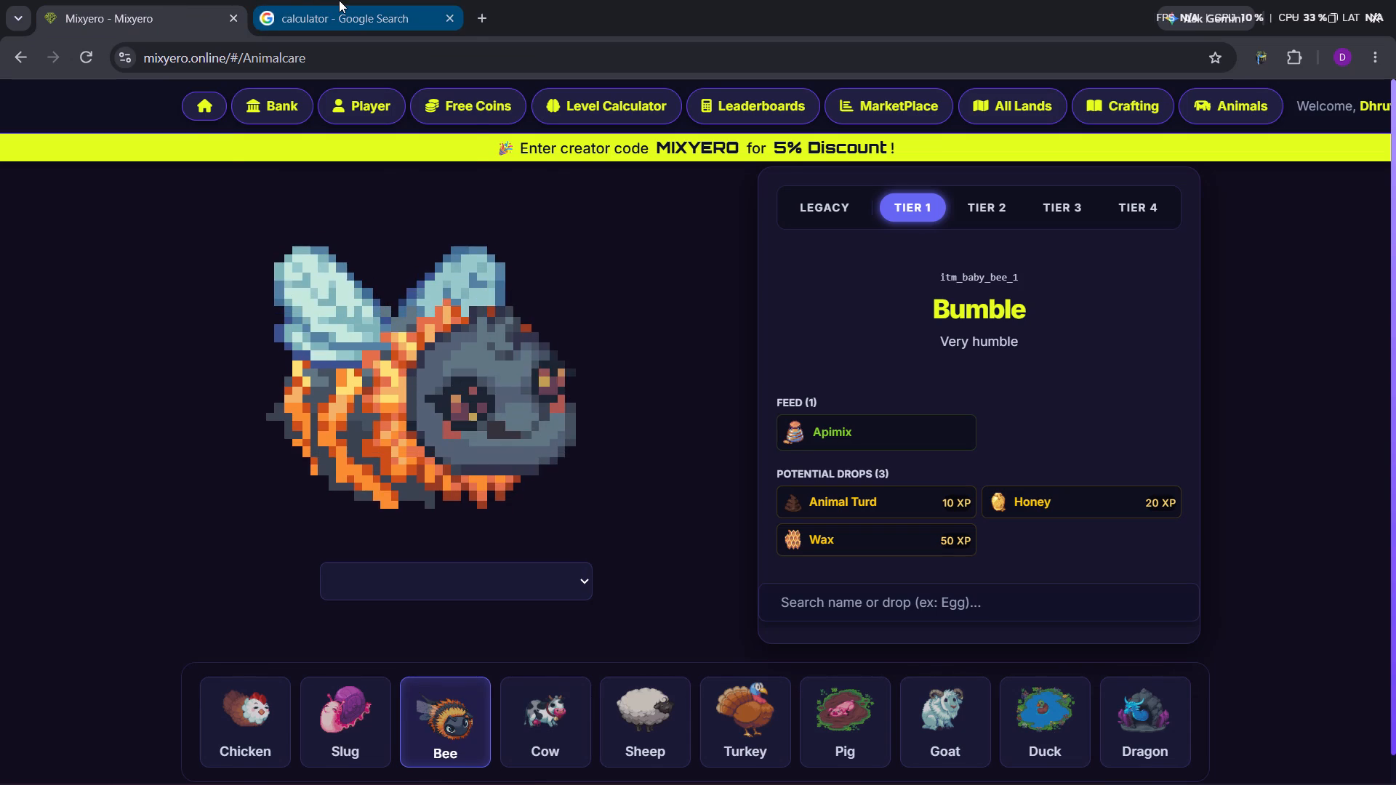
left_click(369, 0)
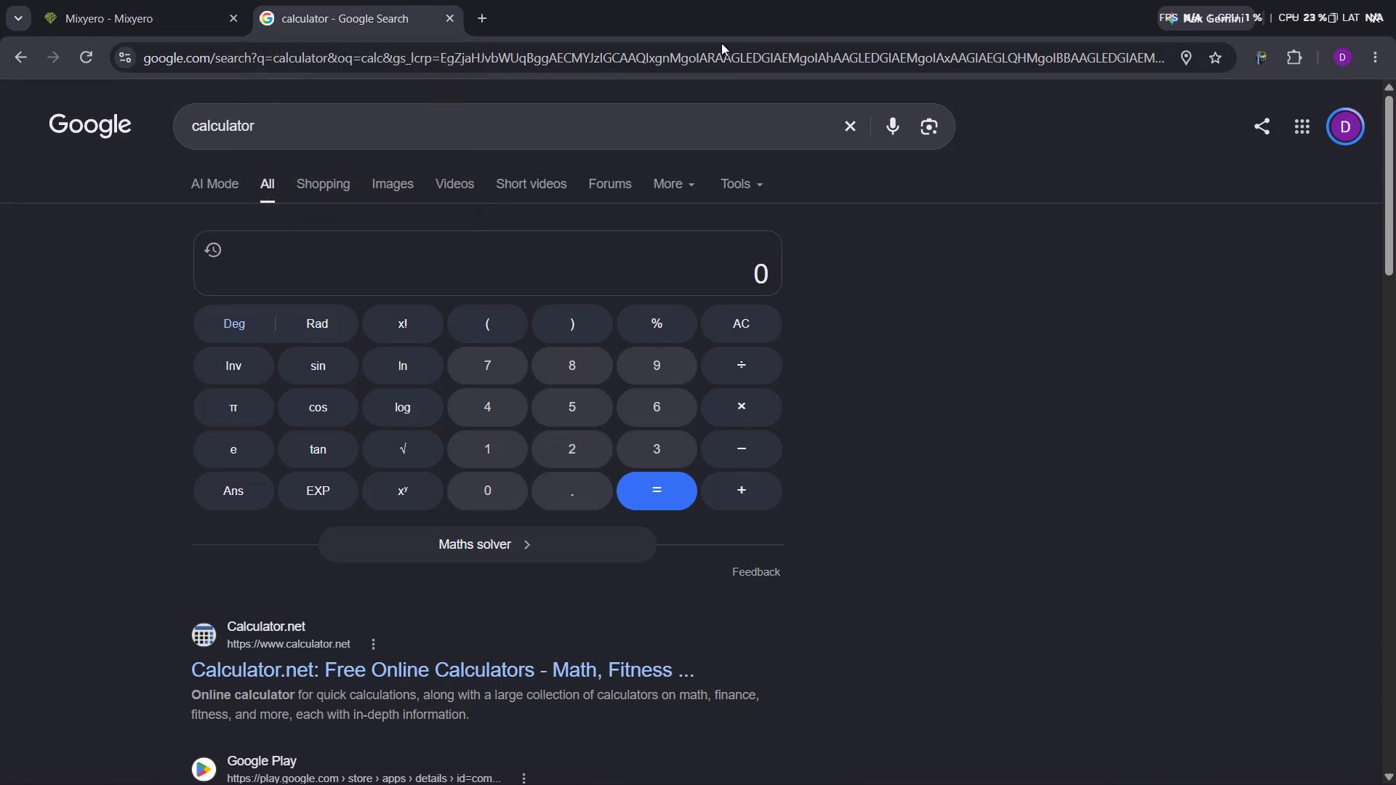
Return to After Effects and examine the Honey and Wax quantities up close in the inventory footage at about 0:00:57:45.
left_click(1287, 4)
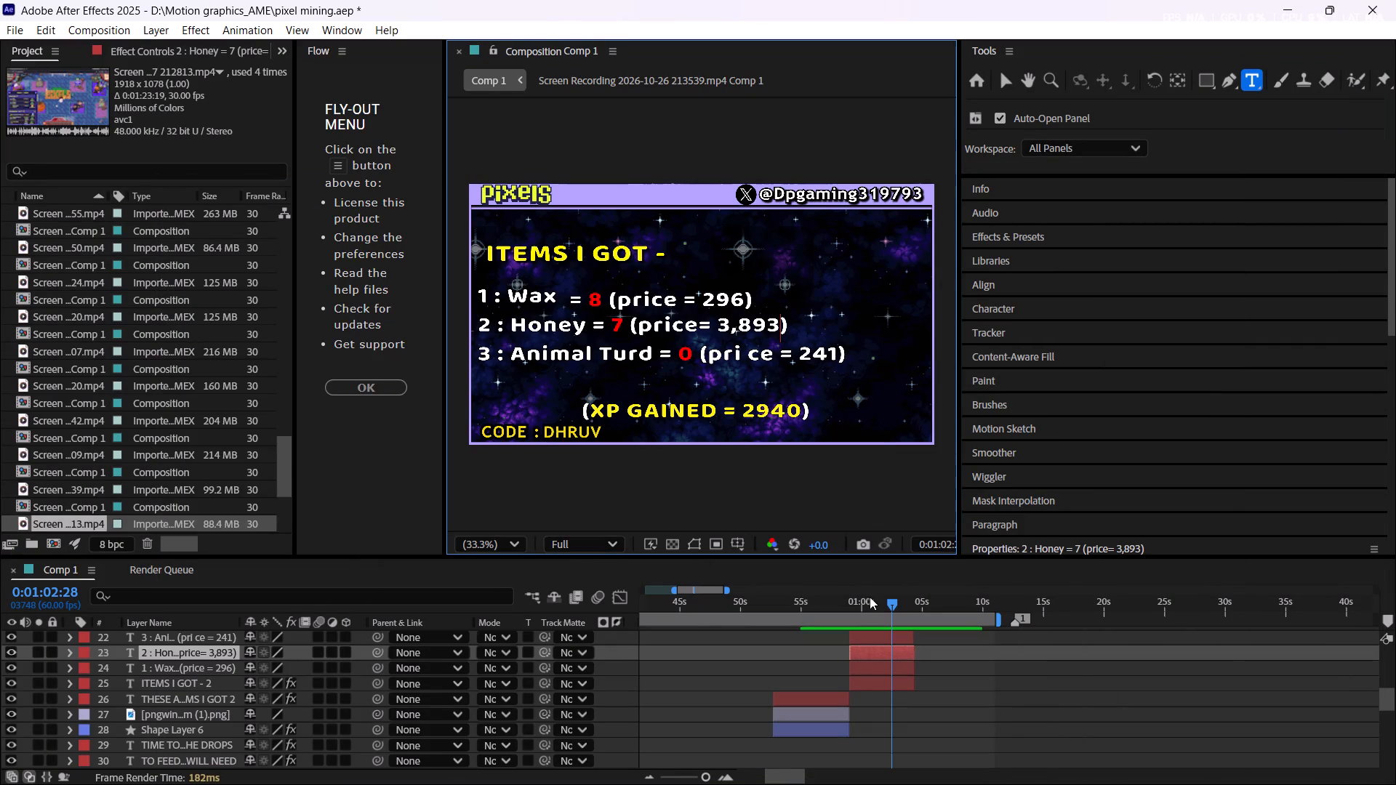
left_click_drag(867, 603, 835, 605)
scroll(686, 363, "up", 1)
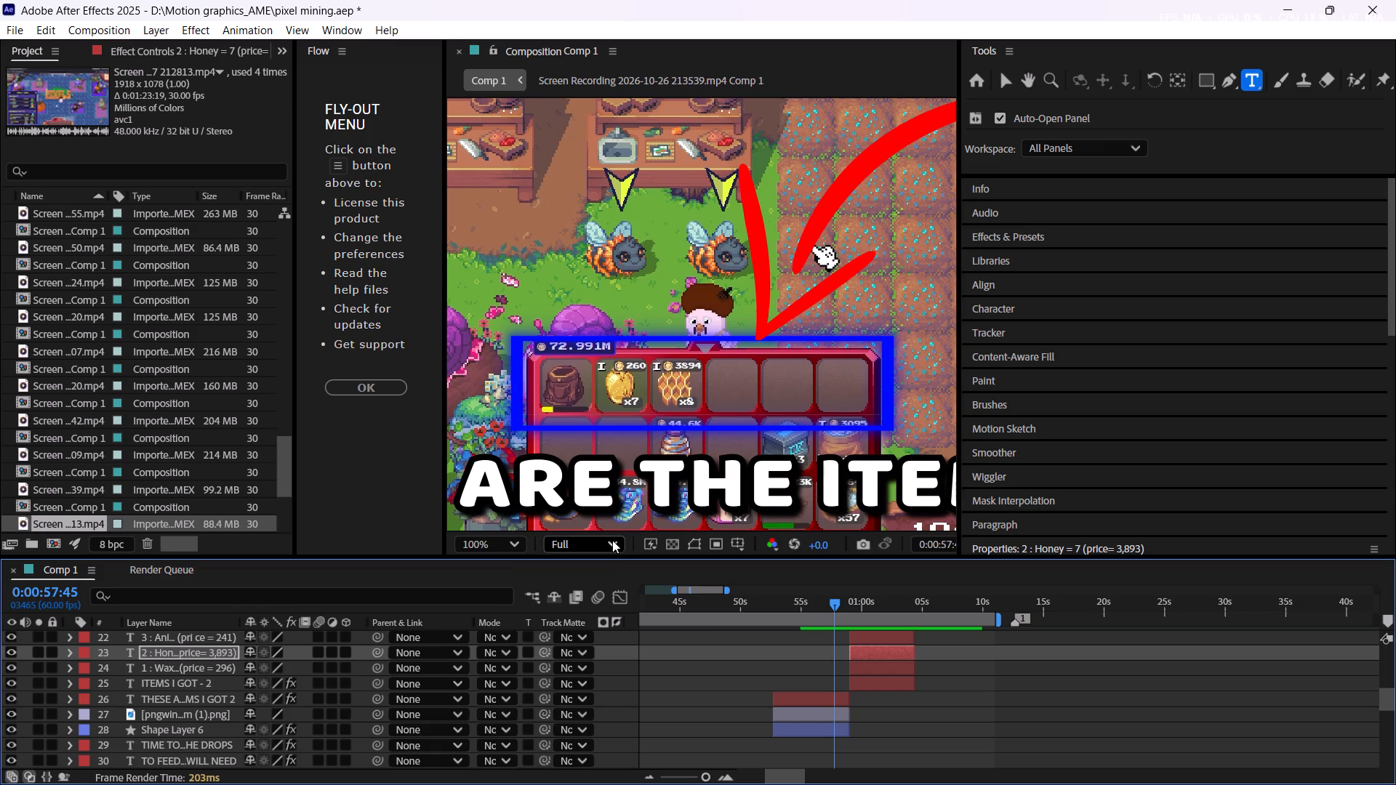
In Chrome, calculate the XP gained as 8 × 50 + 7 × 20 on Google's calculator, using Mixyero's Wax and Honey XP values.
left_click(516, 540)
left_click(523, 200)
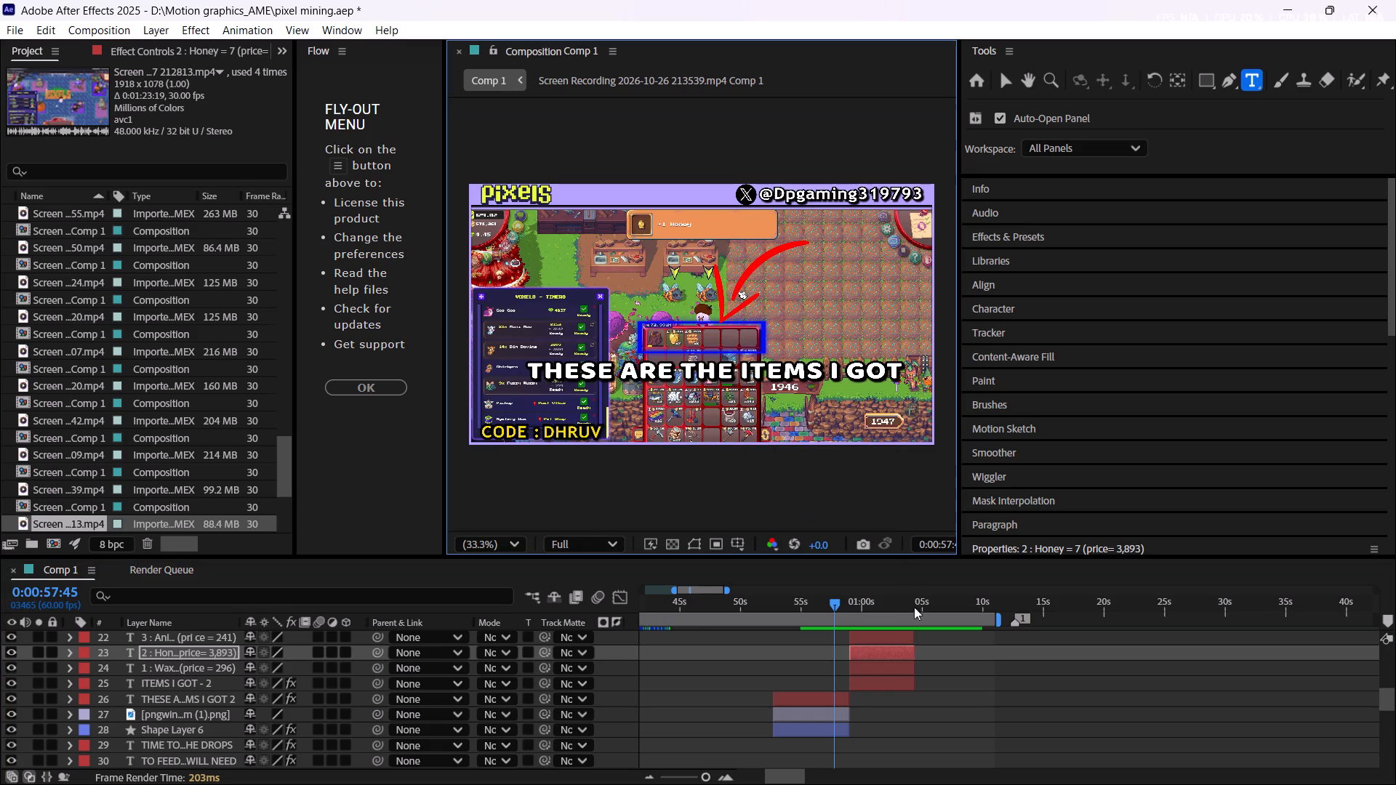
left_click(867, 601)
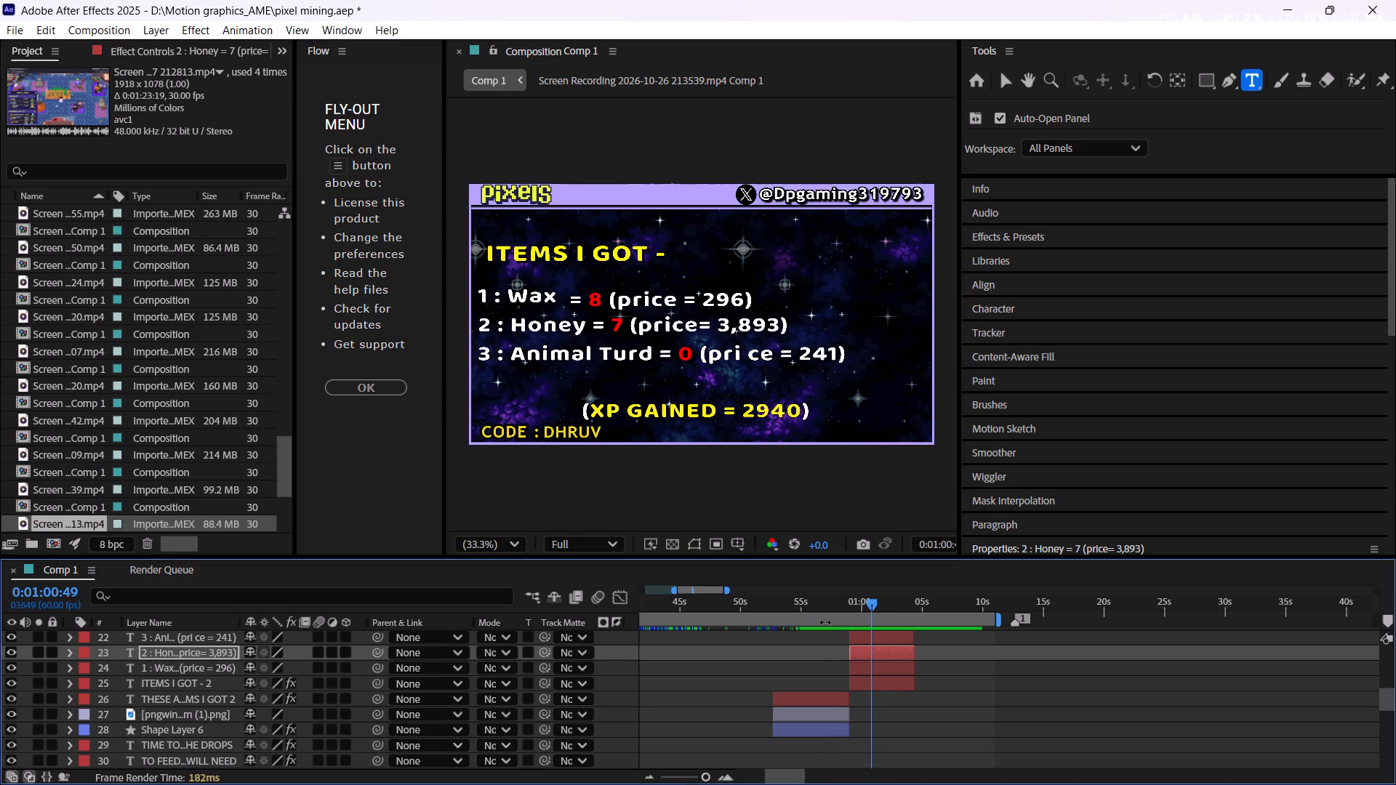
left_click(697, 766)
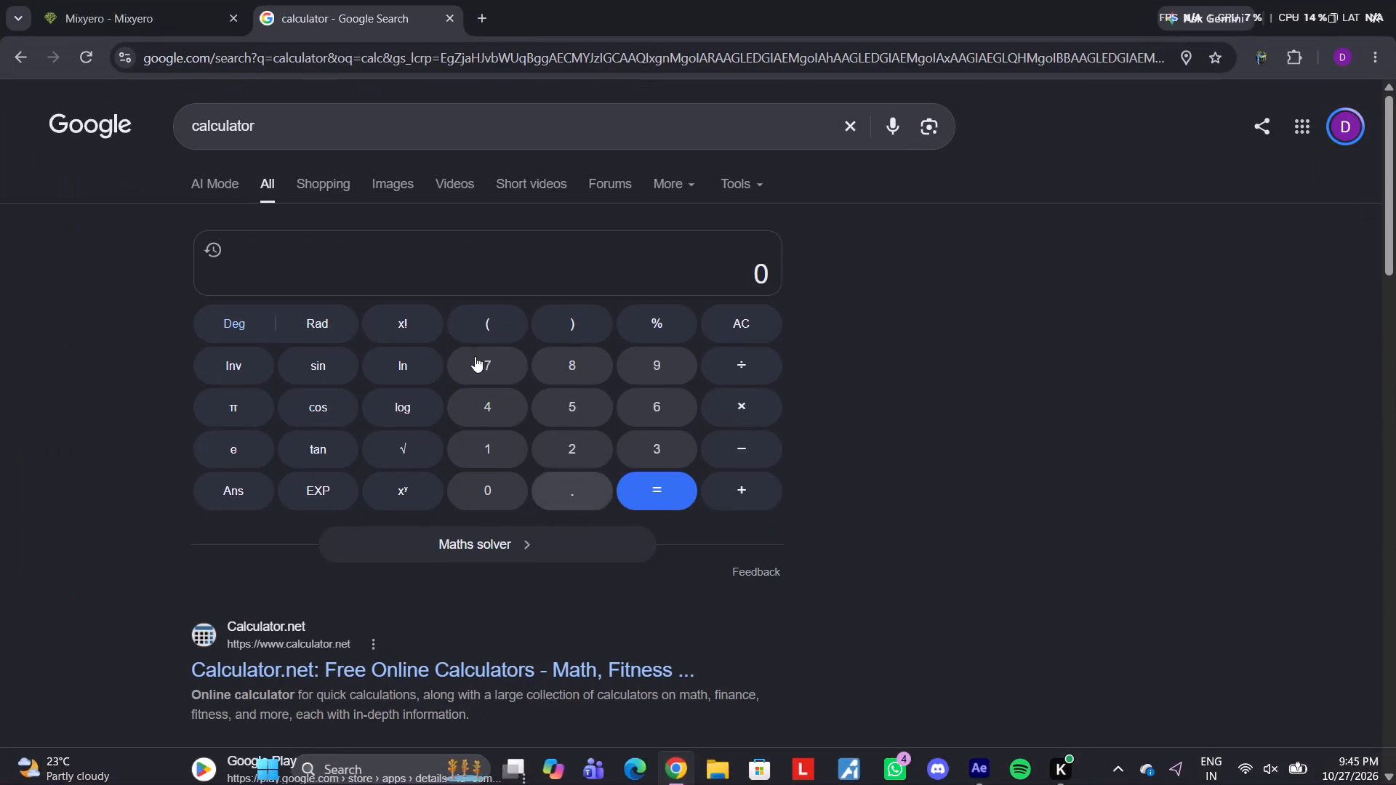
left_click(177, 0)
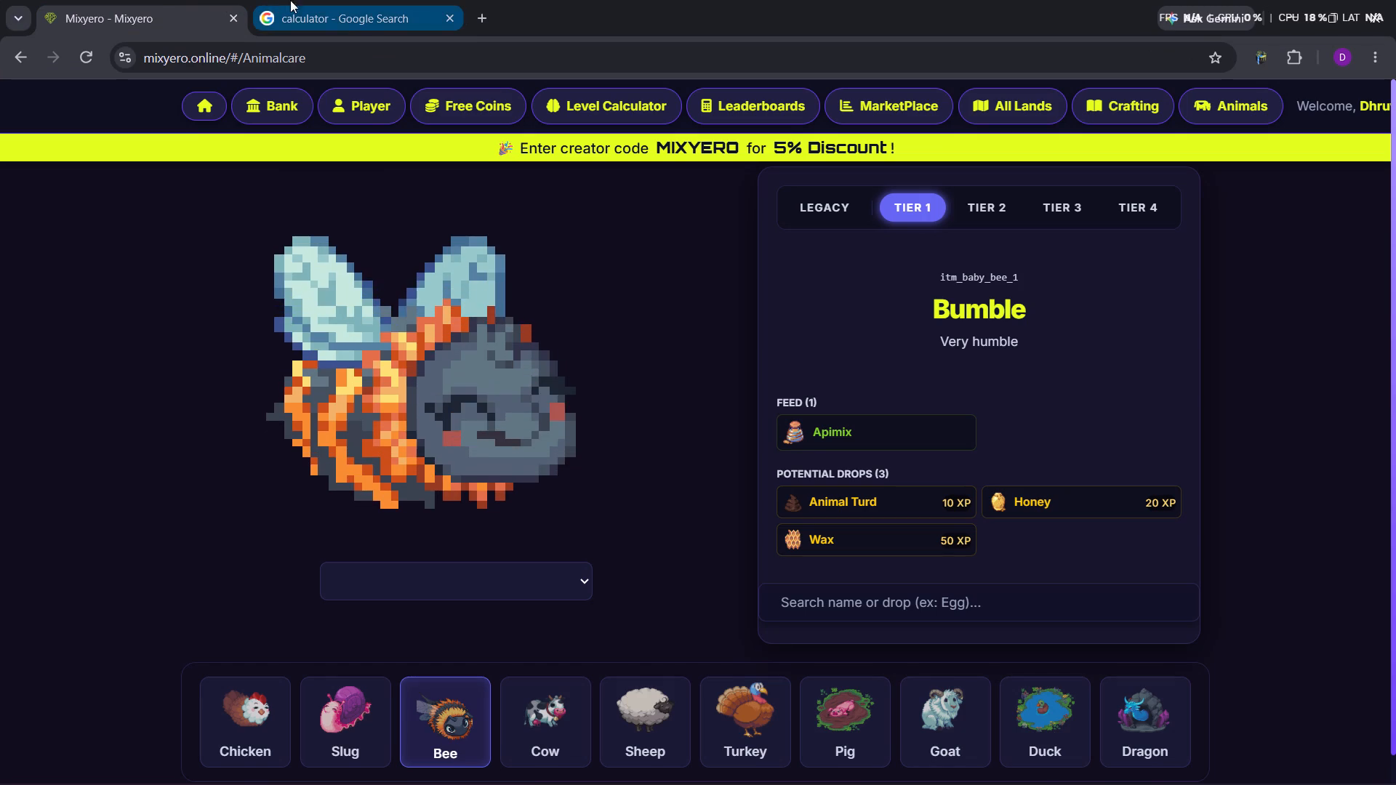
left_click(343, 0)
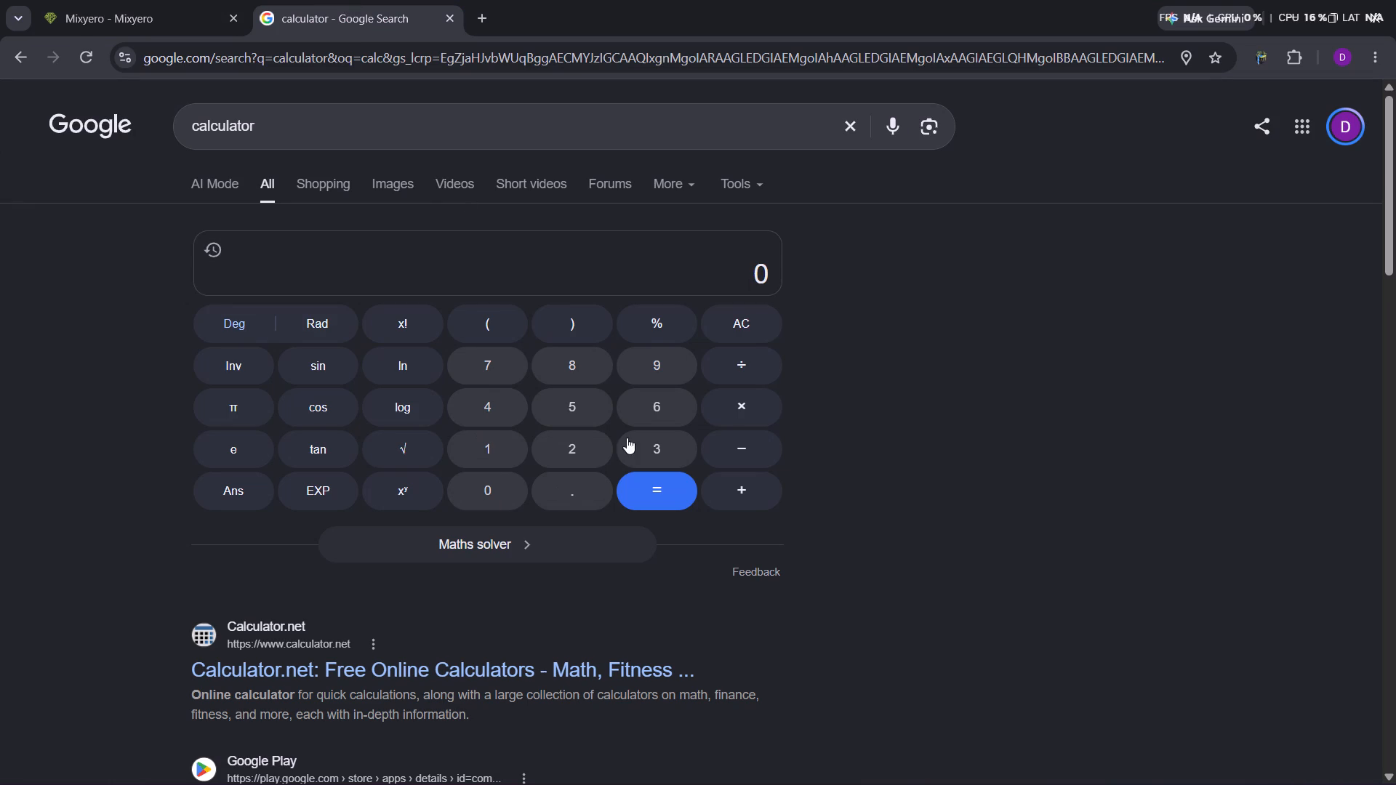
left_click(571, 369)
left_click(748, 398)
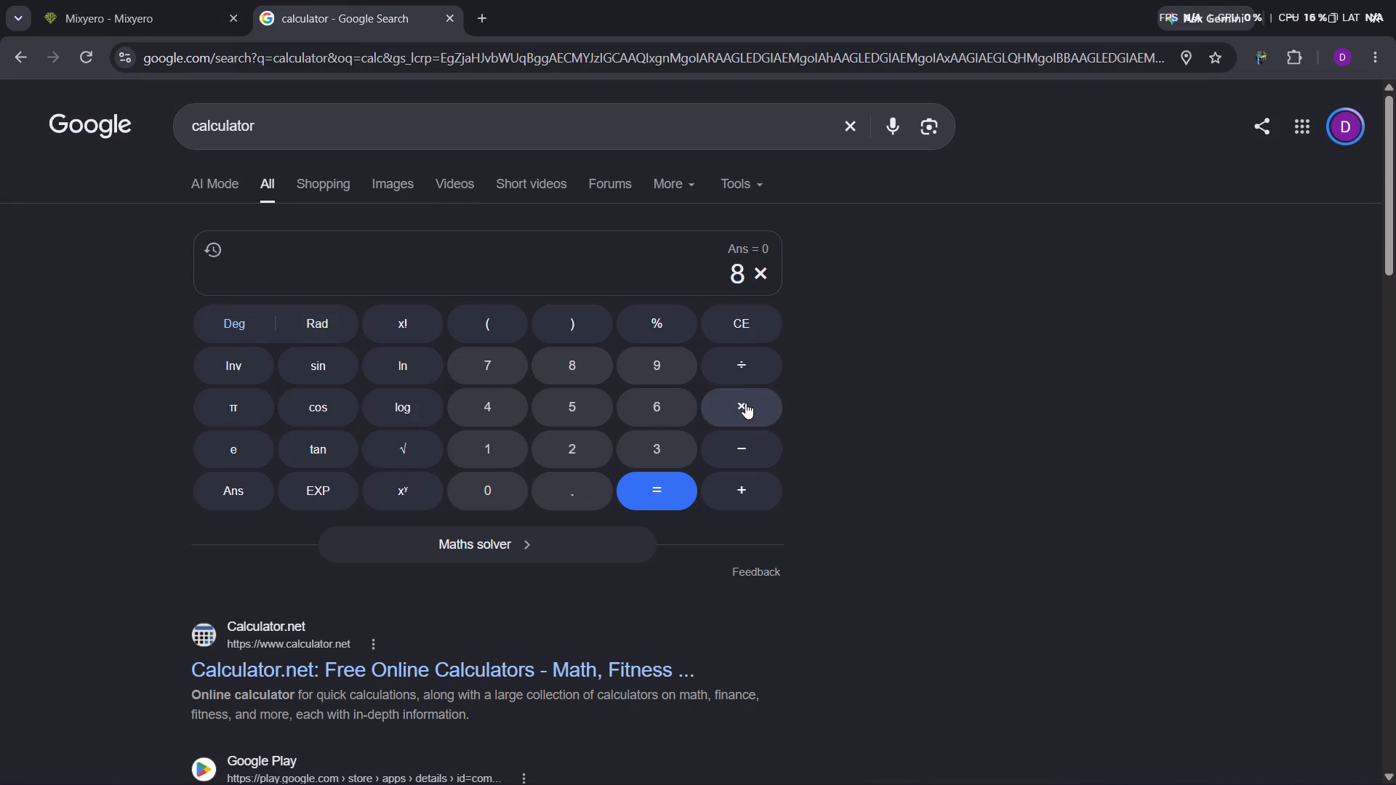
left_click(550, 411)
left_click(502, 491)
left_click(751, 490)
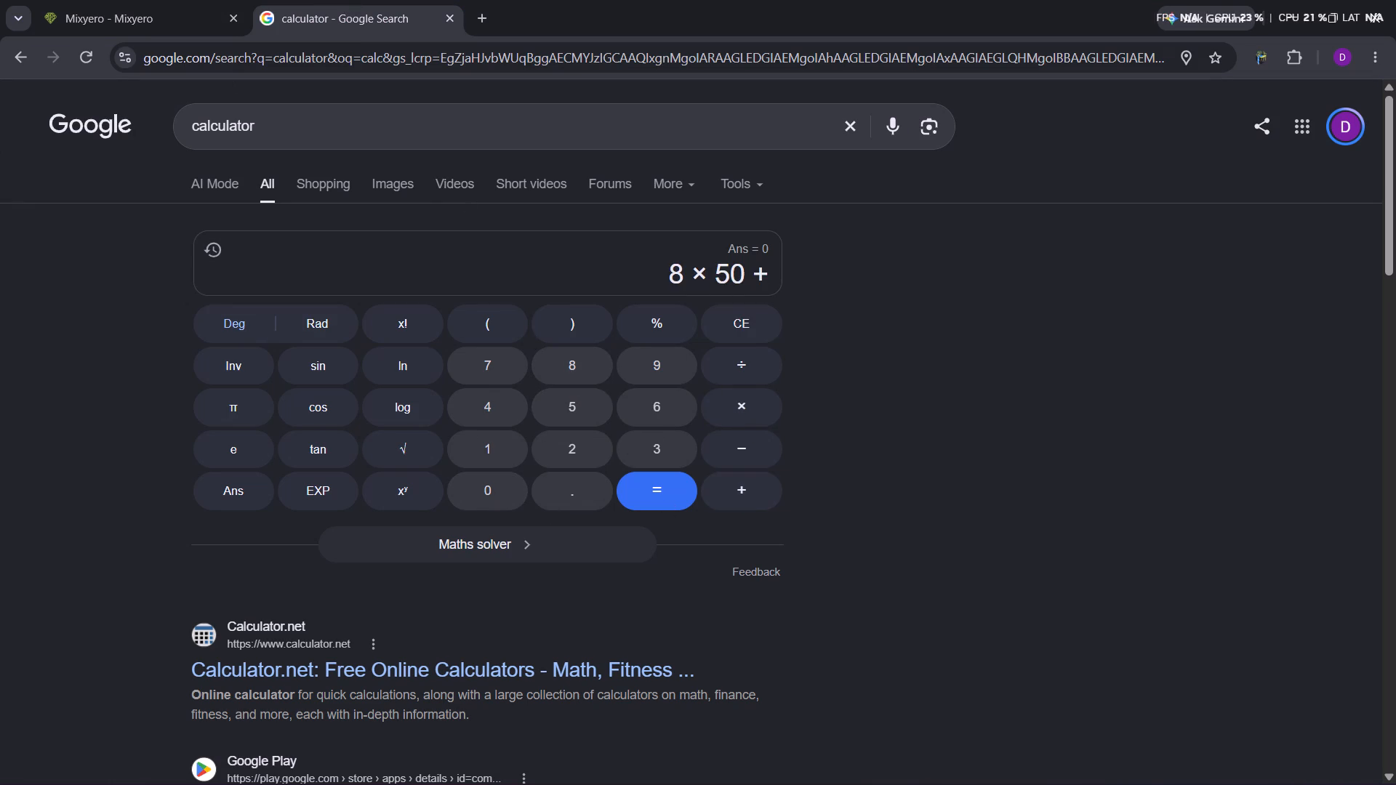
left_click(122, 0)
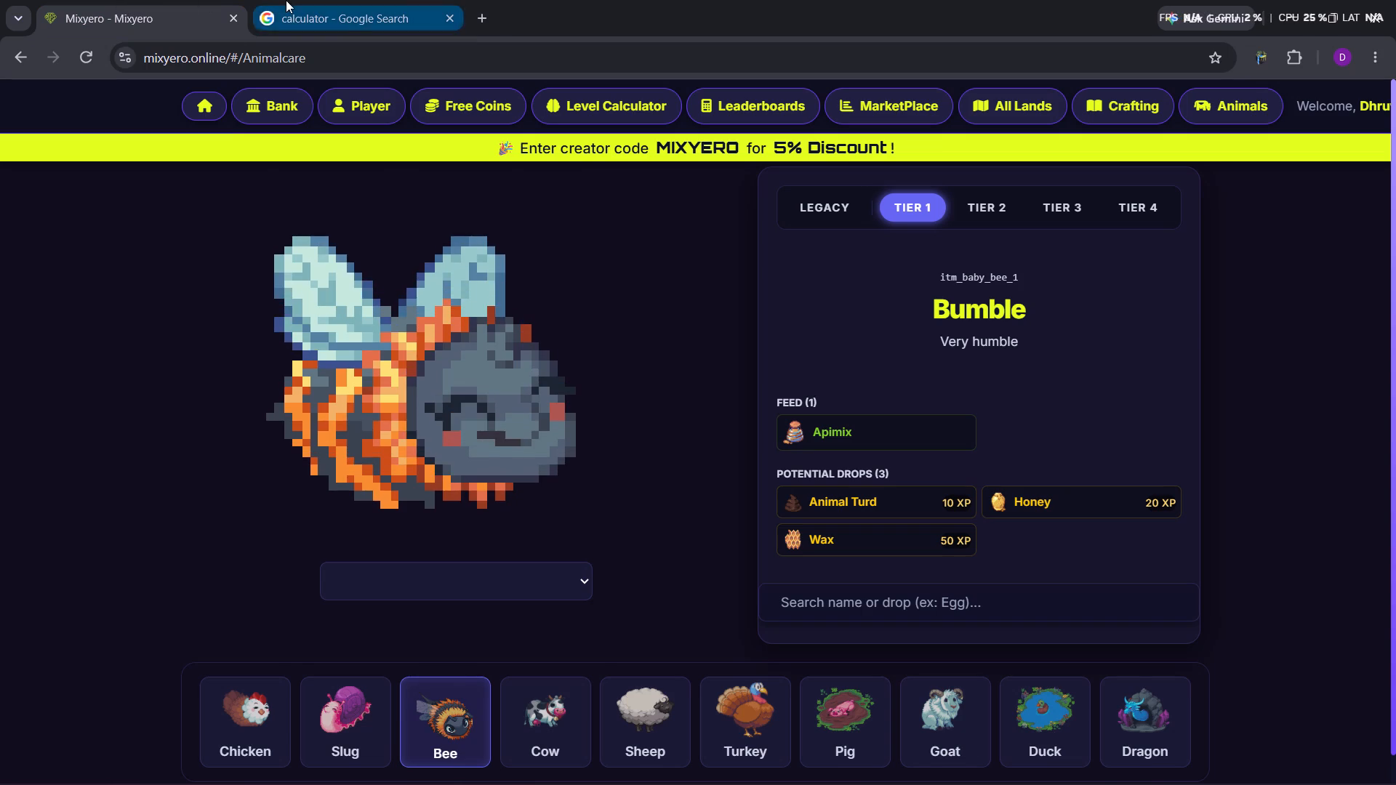
left_click(286, 0)
left_click(476, 373)
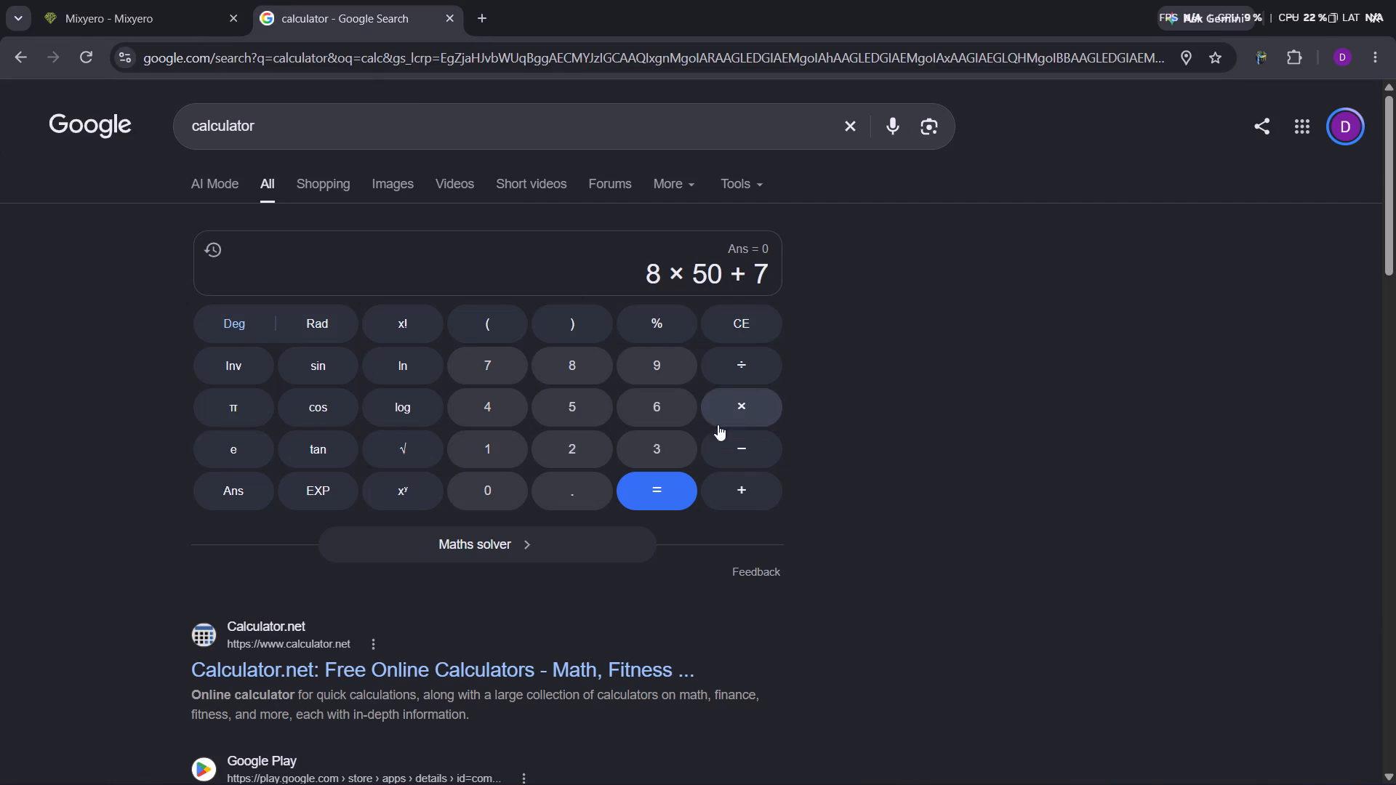
left_click(746, 404)
left_click(567, 446)
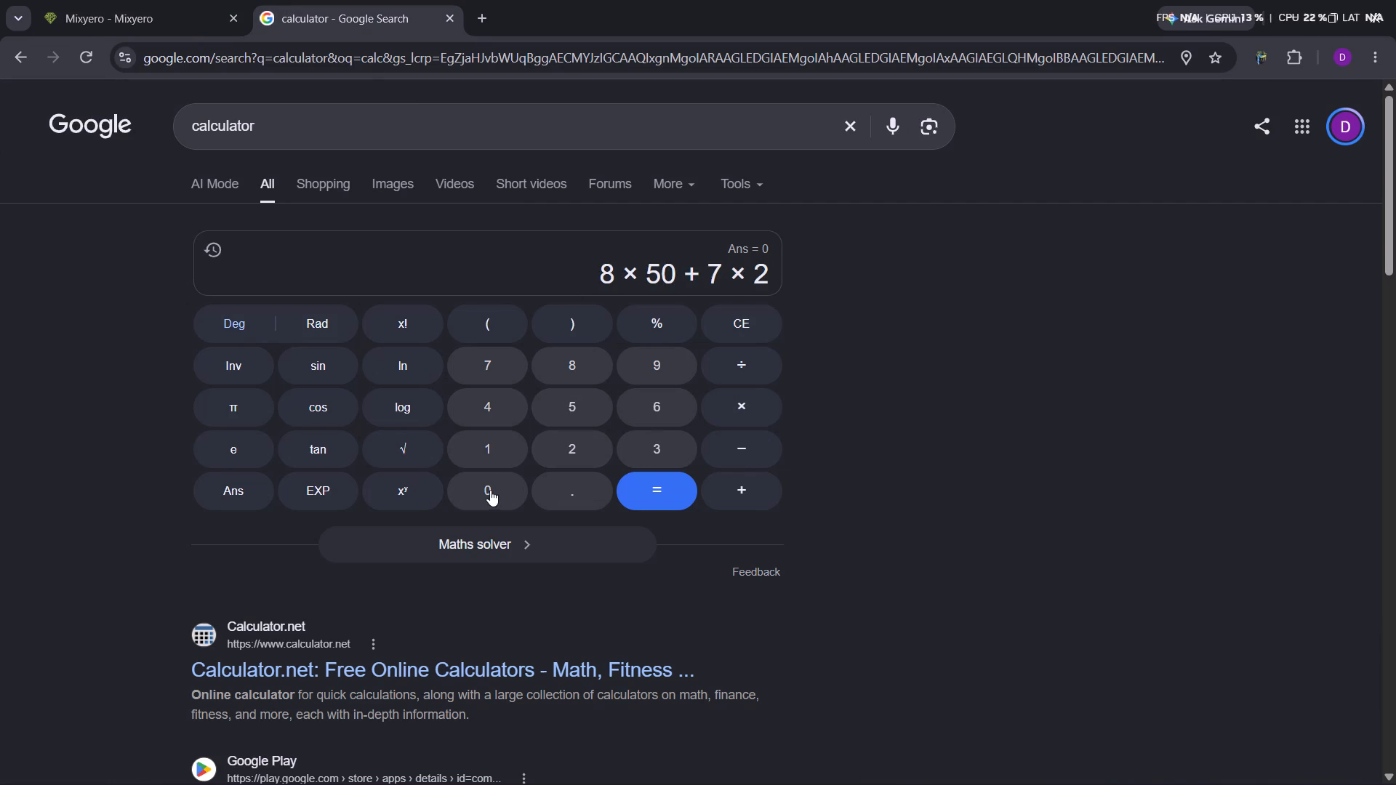
left_click(484, 491)
left_click(659, 493)
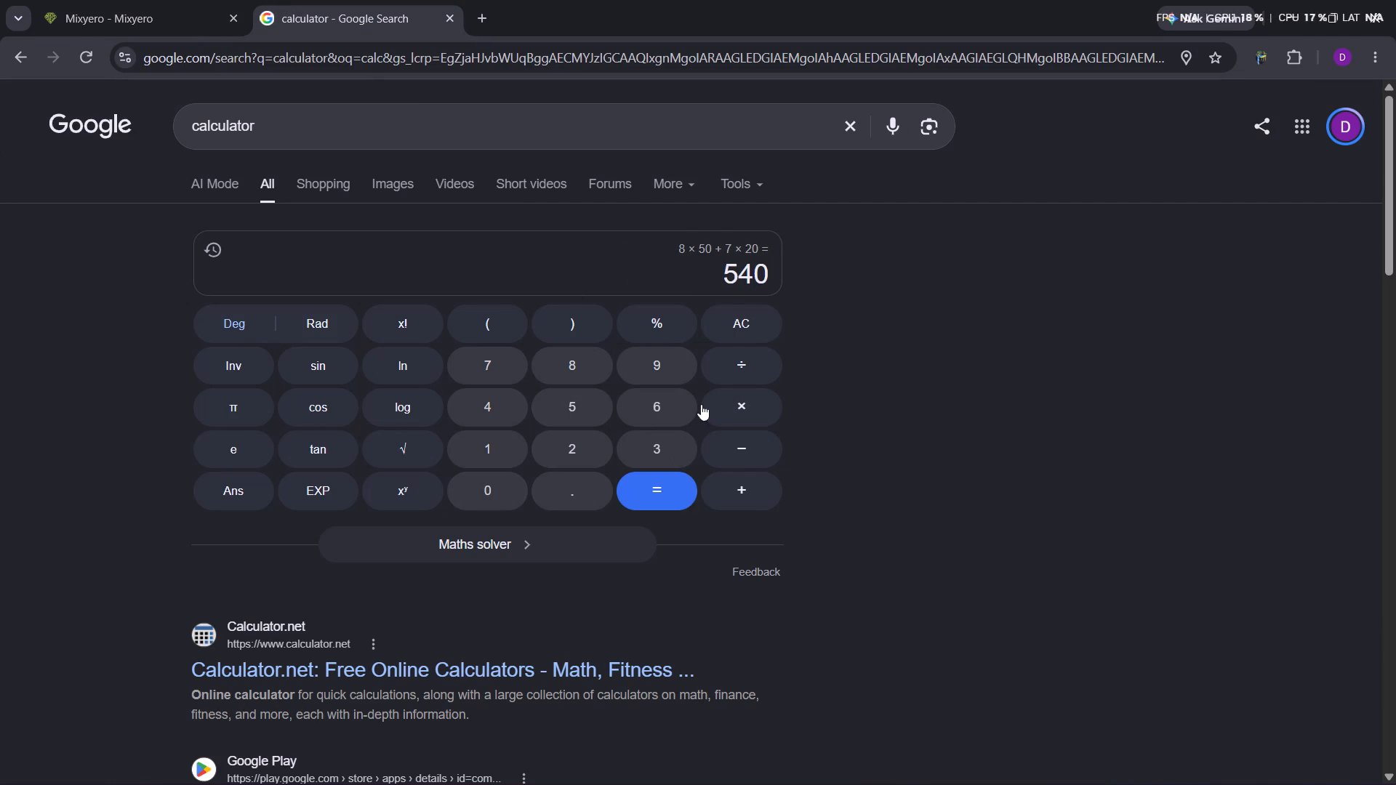
Return to After Effects and set the "XP GAINED" value beneath the "ITEMS I GOT" list to 540.
left_click(1287, 0)
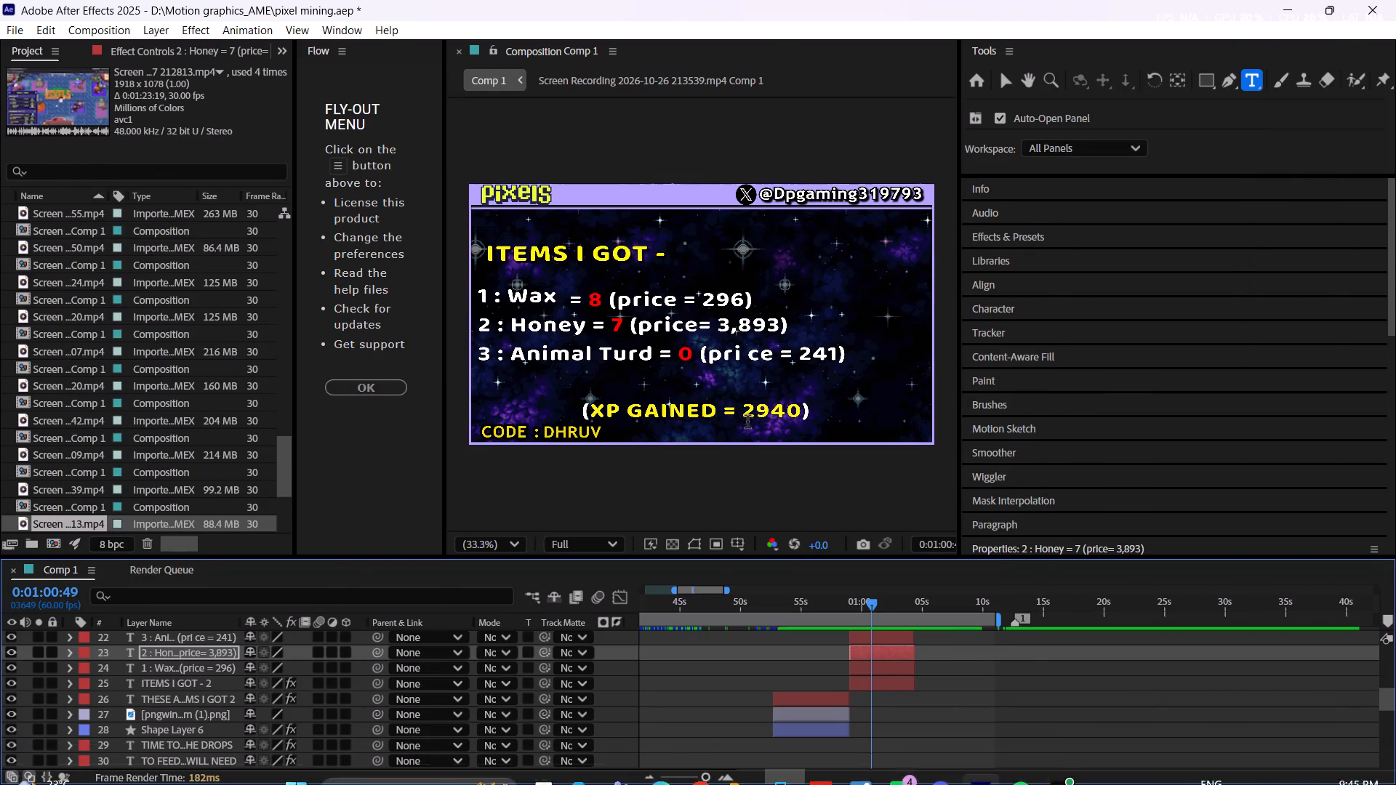
left_click_drag(739, 414, 801, 412)
left_click(745, 405)
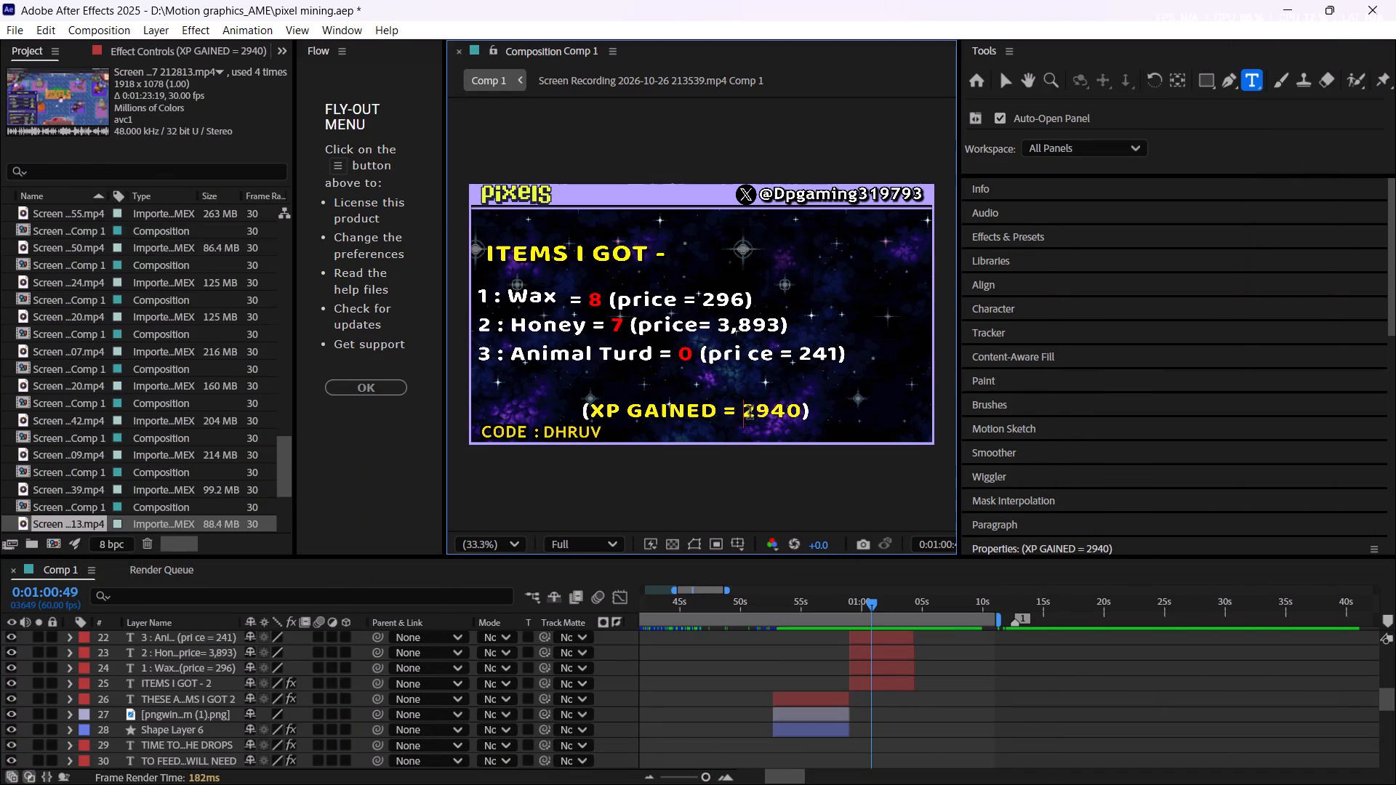
left_click_drag(750, 413, 774, 408)
left_click_drag(743, 406, 794, 406)
left_click_drag(794, 406, 796, 406)
type("540")
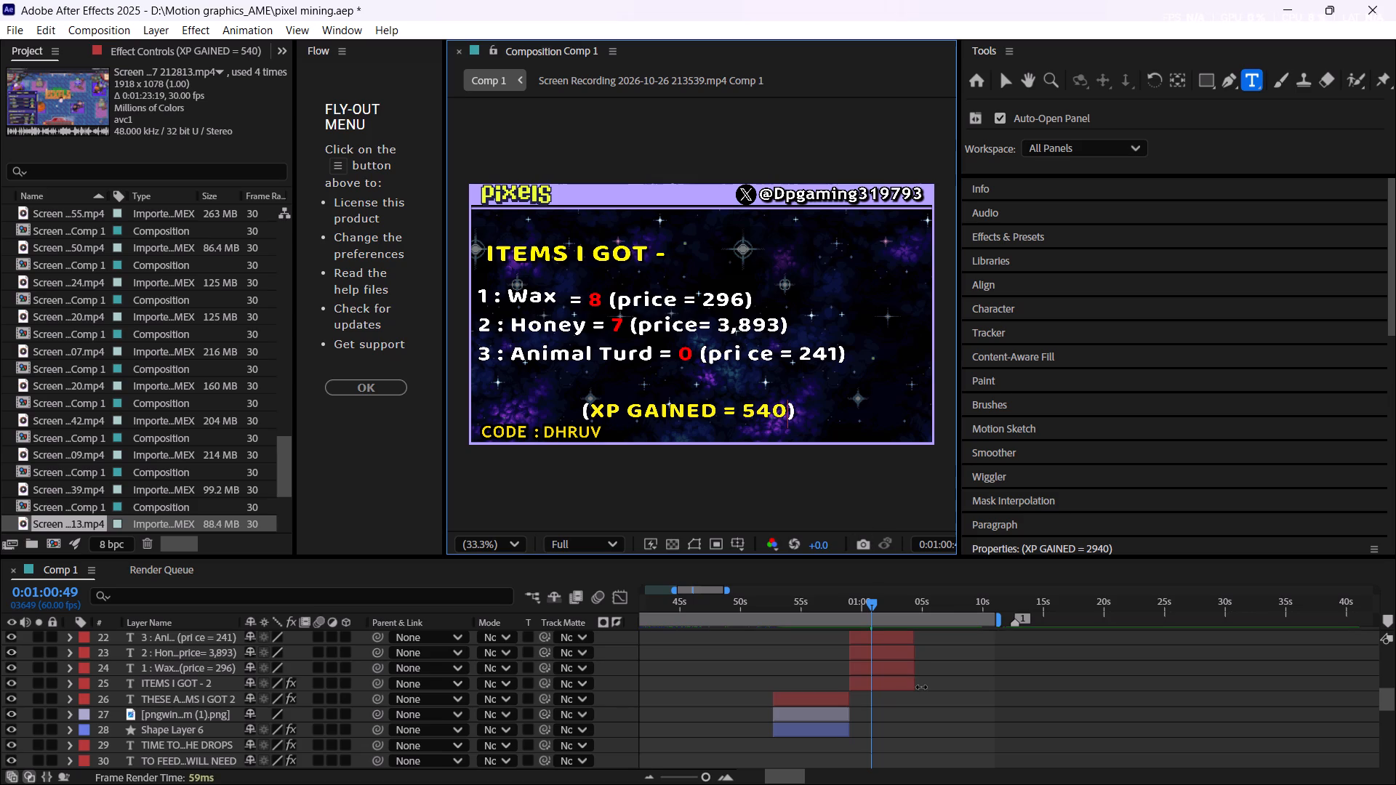
Check the item quantities and prices, and set "TOTAL COINS I EARNED" on the earnings screen to 29,619.
left_click_drag(886, 603, 895, 602)
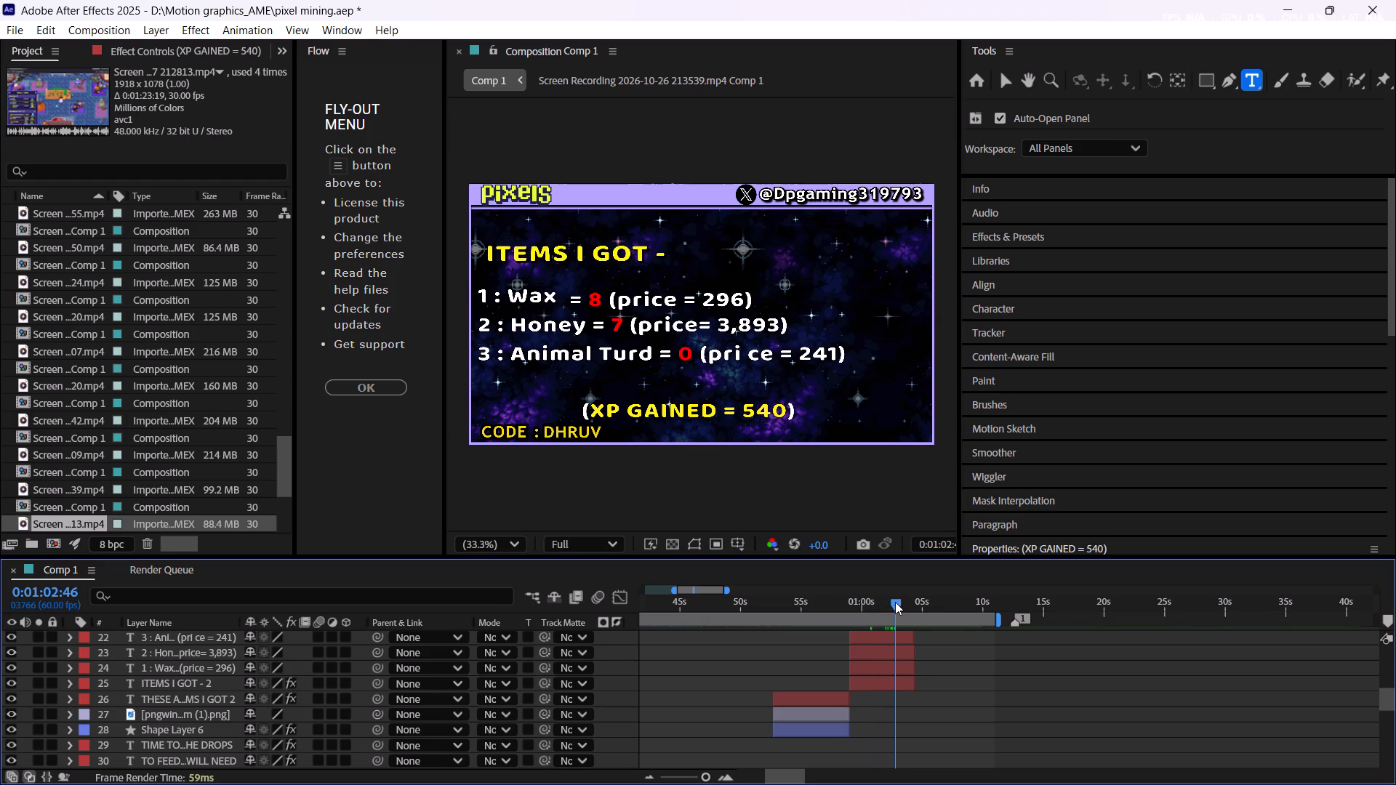
left_click_drag(895, 602, 924, 592)
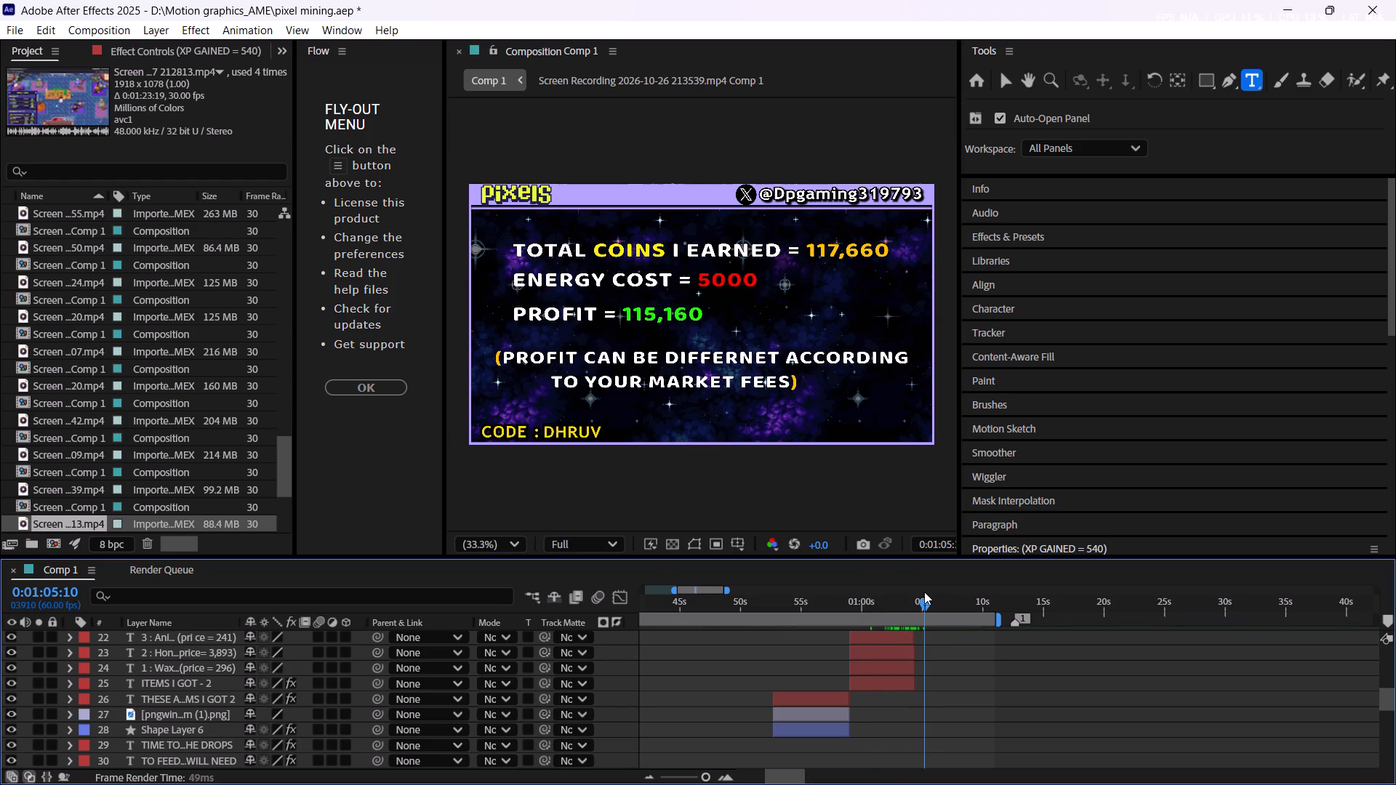
left_click_drag(924, 592, 896, 644)
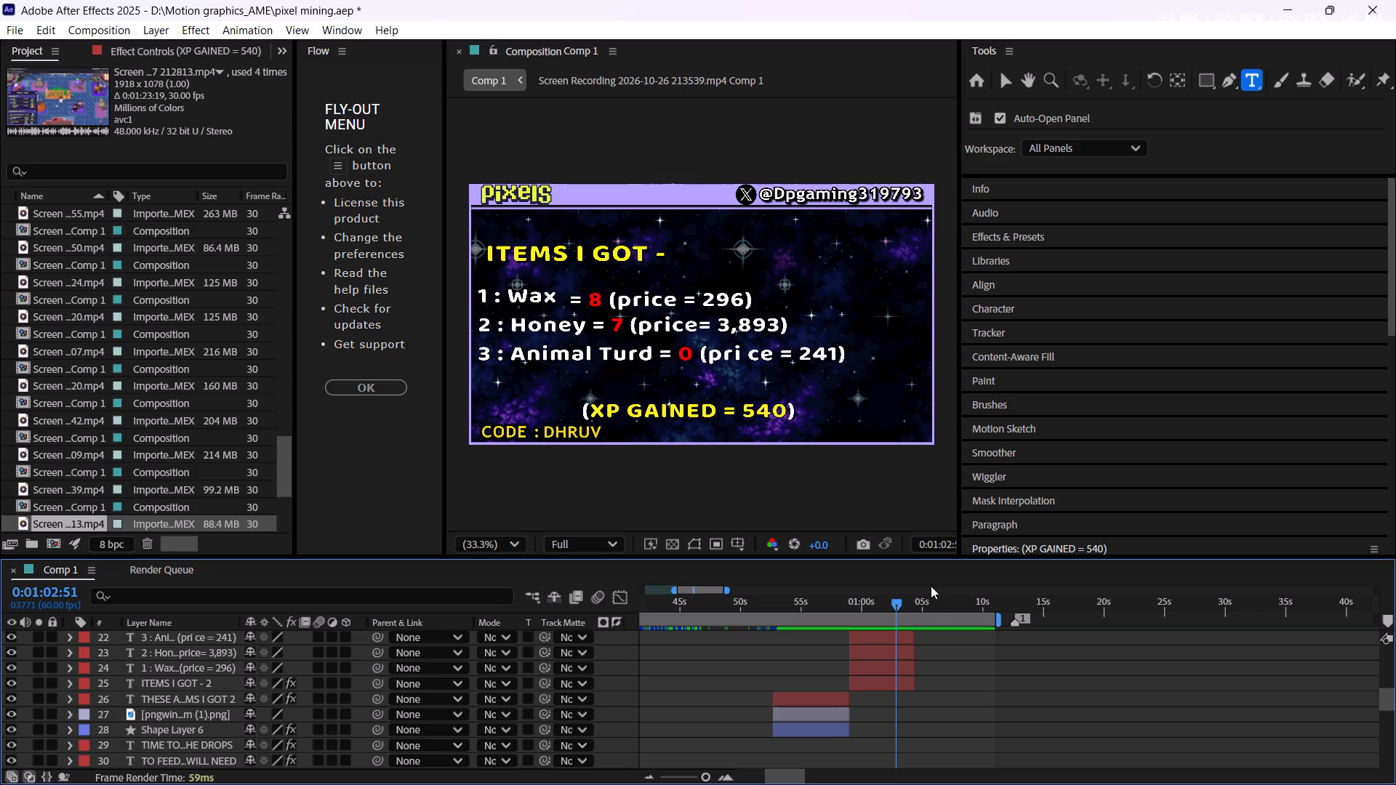
left_click(936, 608)
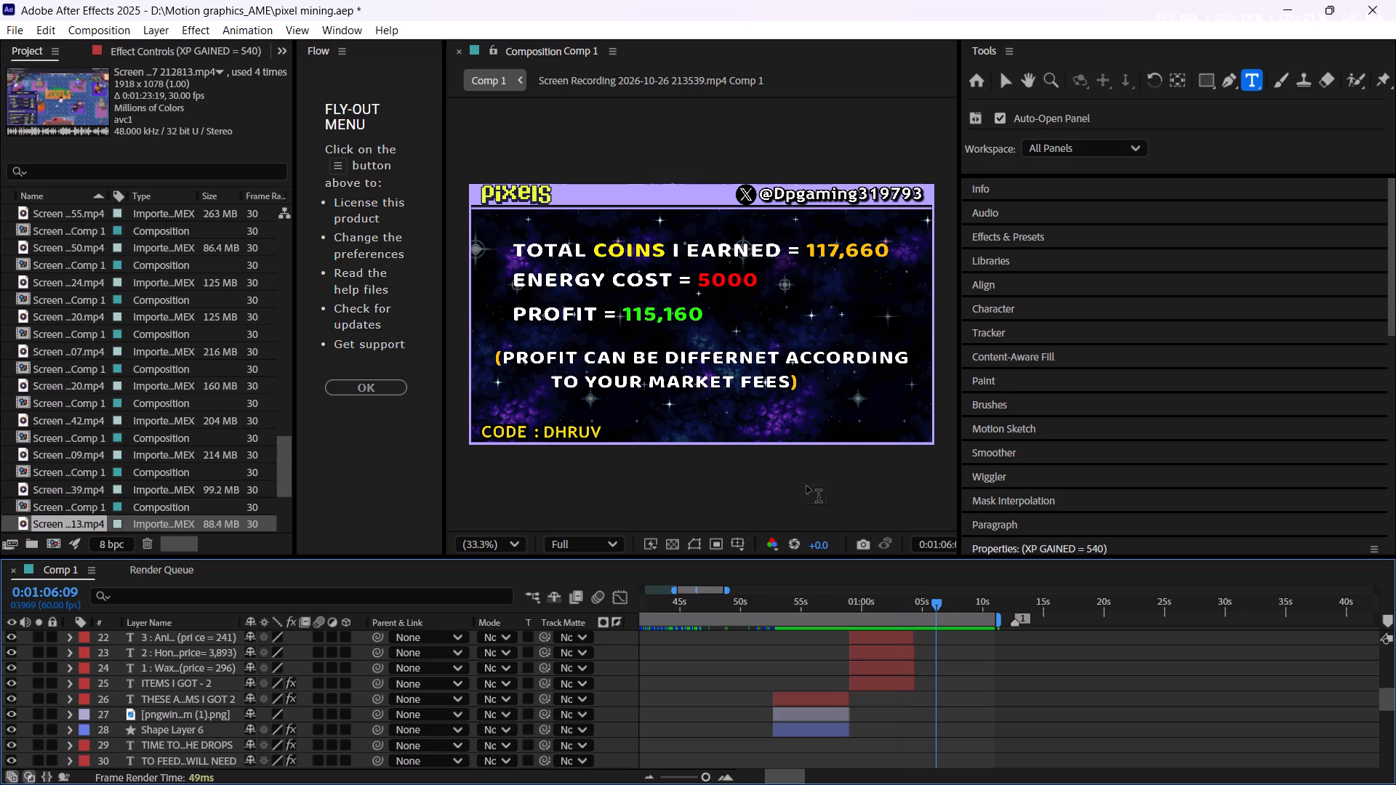
left_click(884, 597)
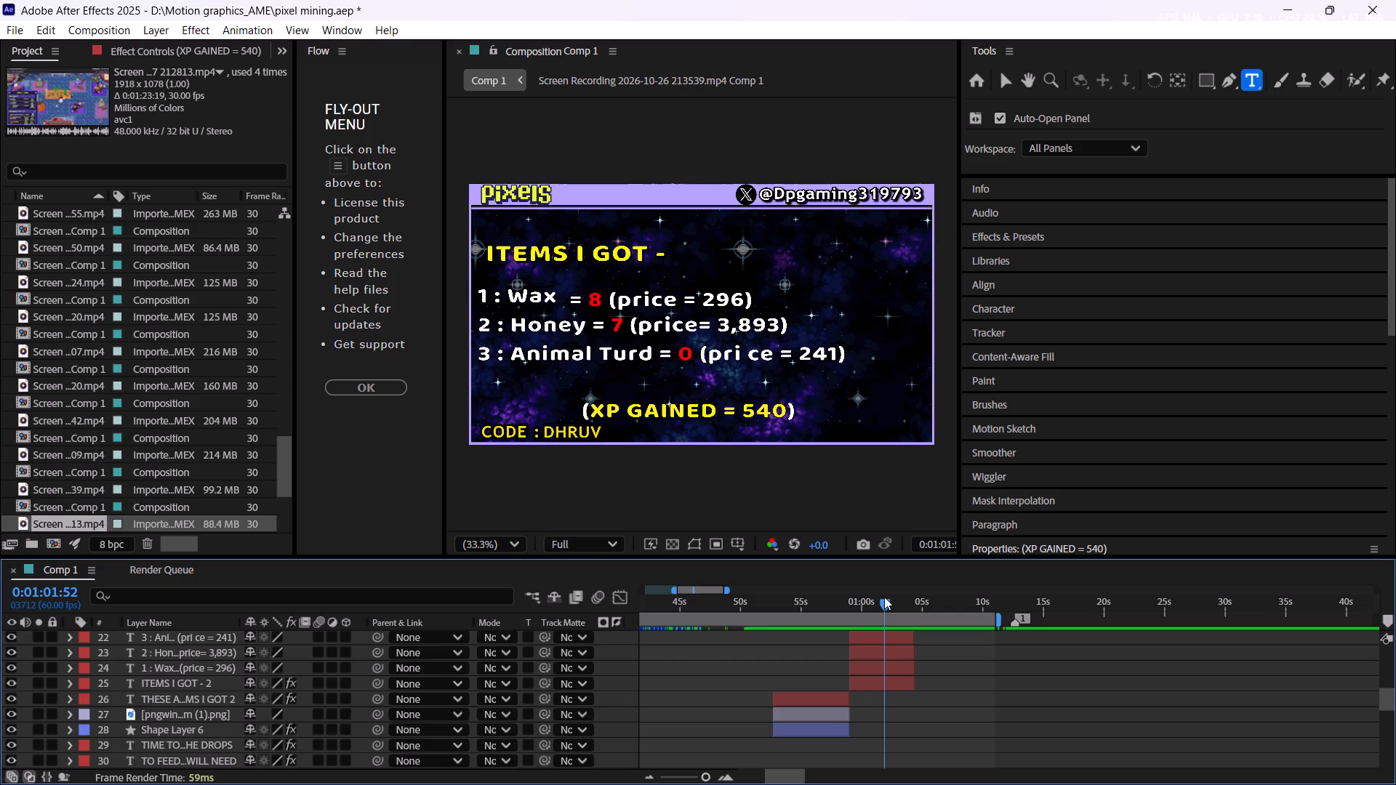
left_click(934, 605)
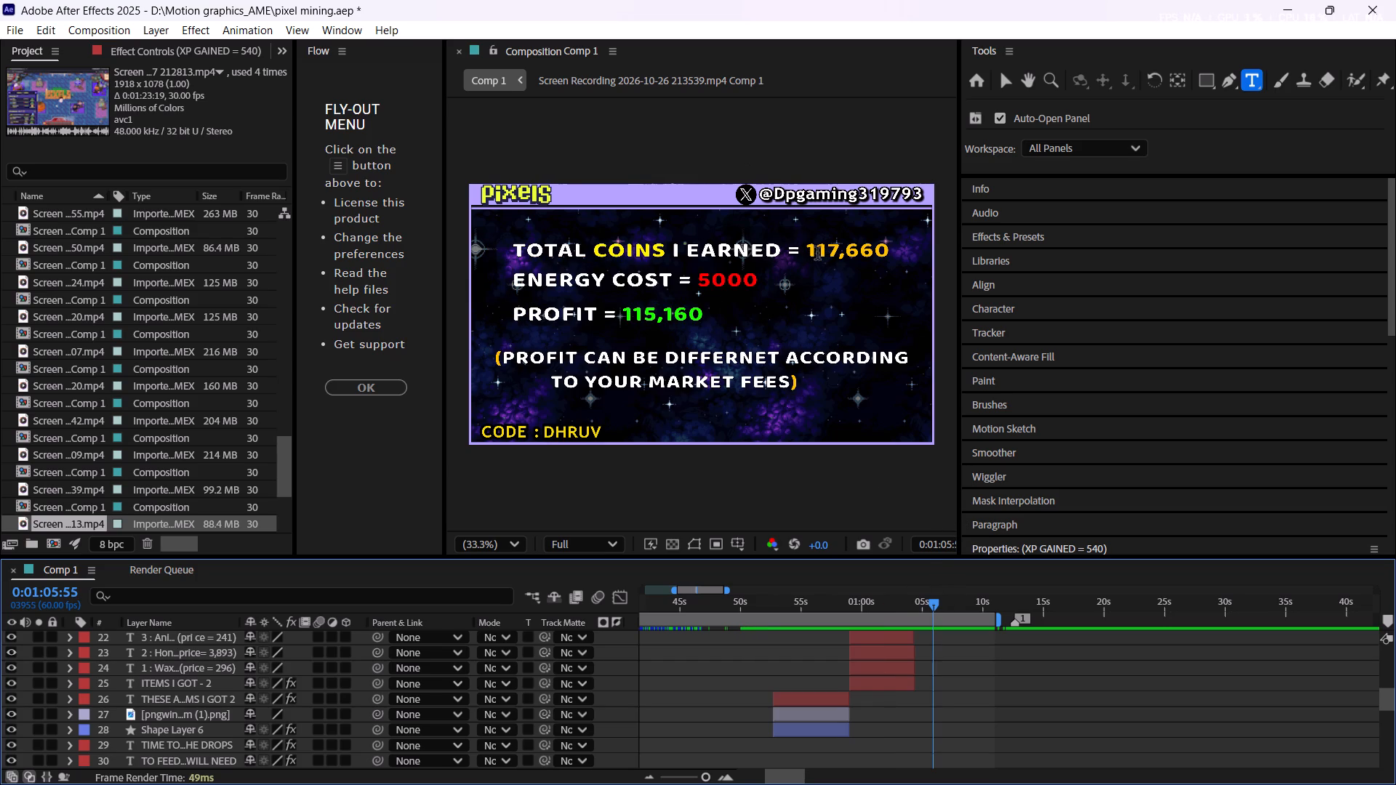
left_click_drag(808, 244, 886, 235)
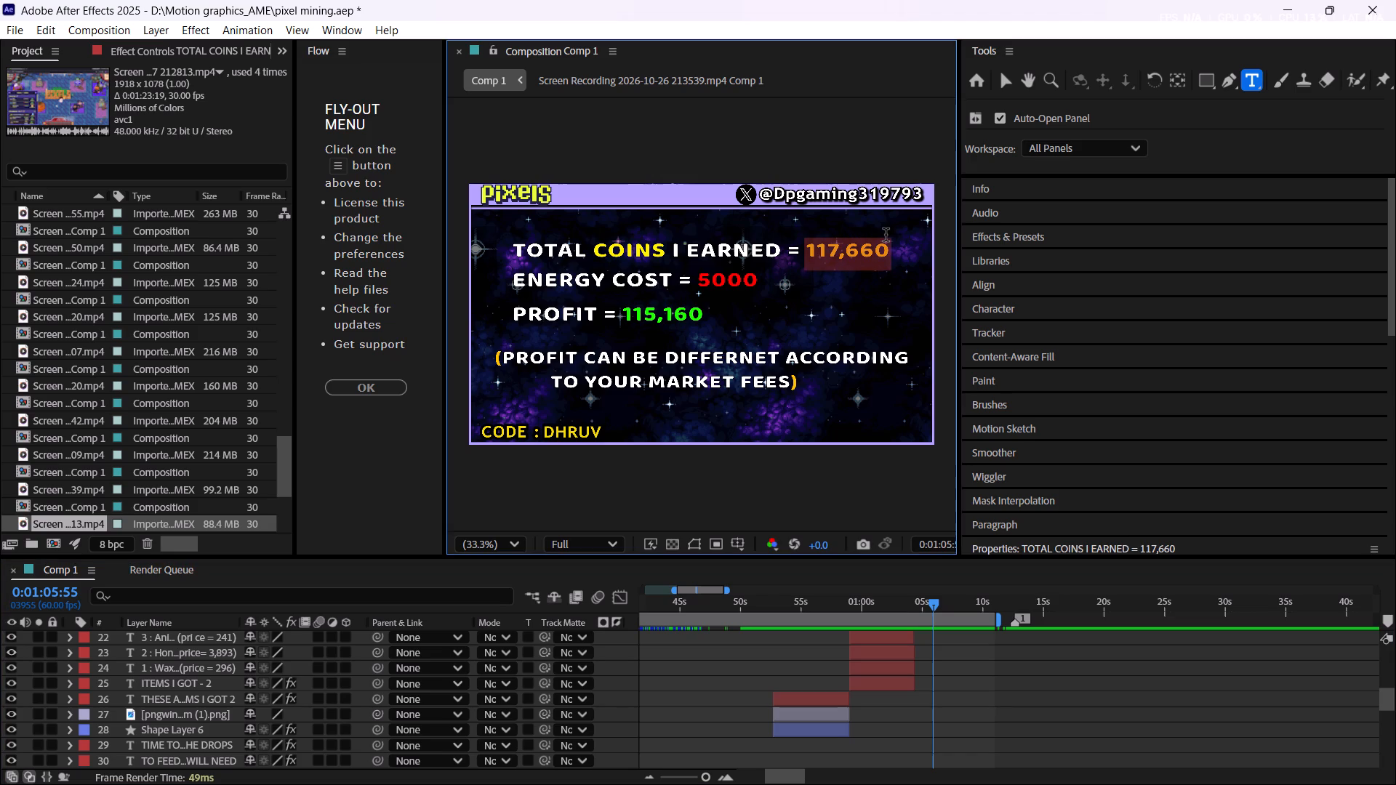
key("2")
key("9")
key("comma")
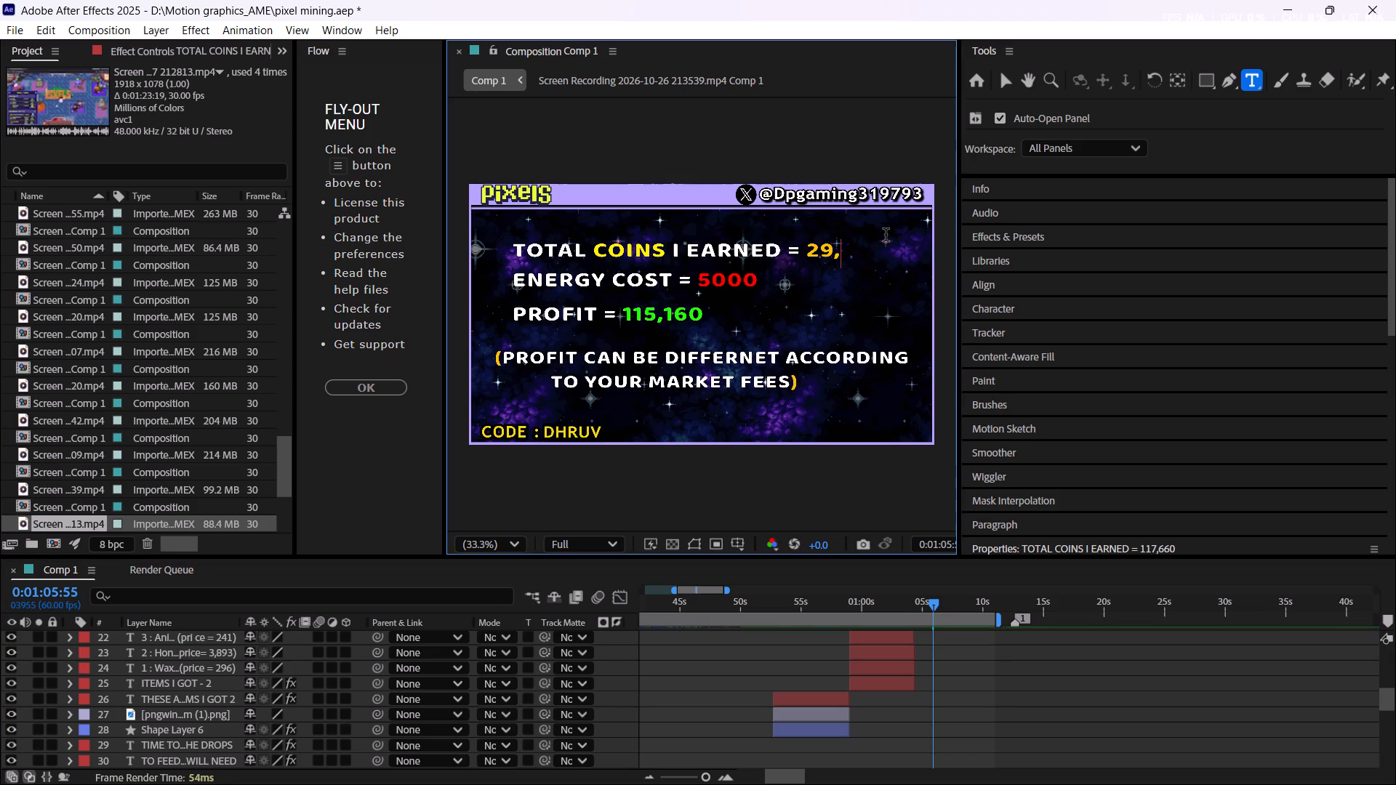
type("61")
key("9")
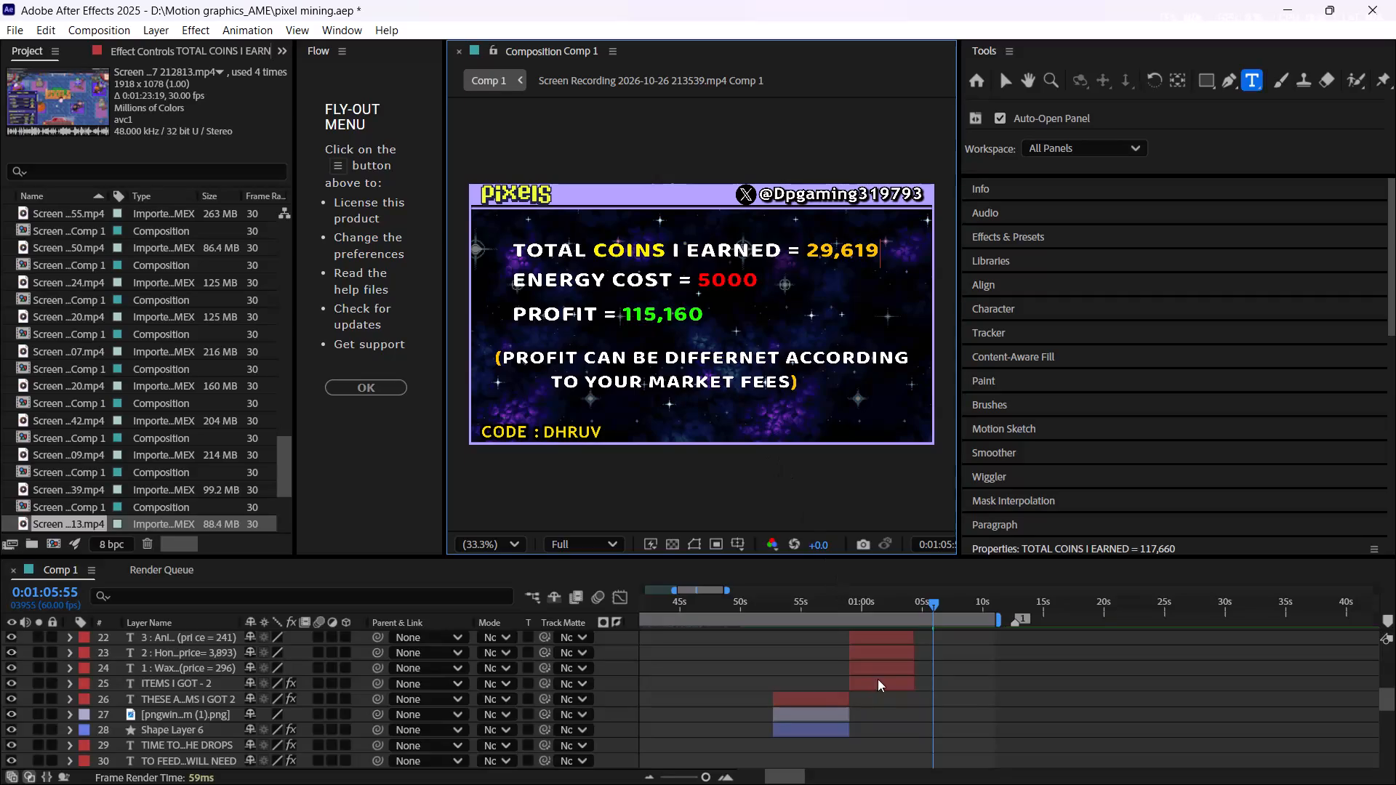
Set the "PROFIT" value on the earnings screen to 24,619.
scroll(938, 677, "up", 2)
left_click(938, 664)
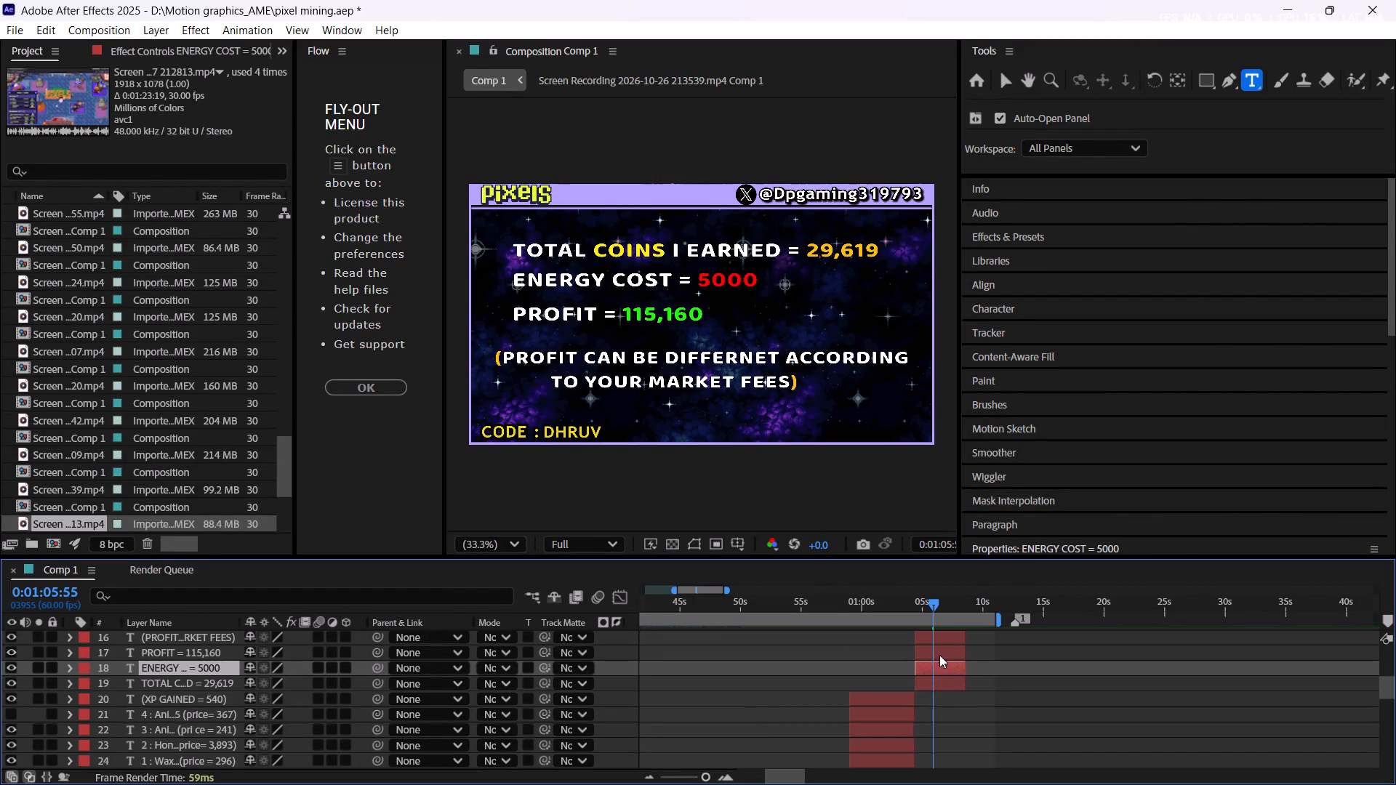
left_click(940, 653)
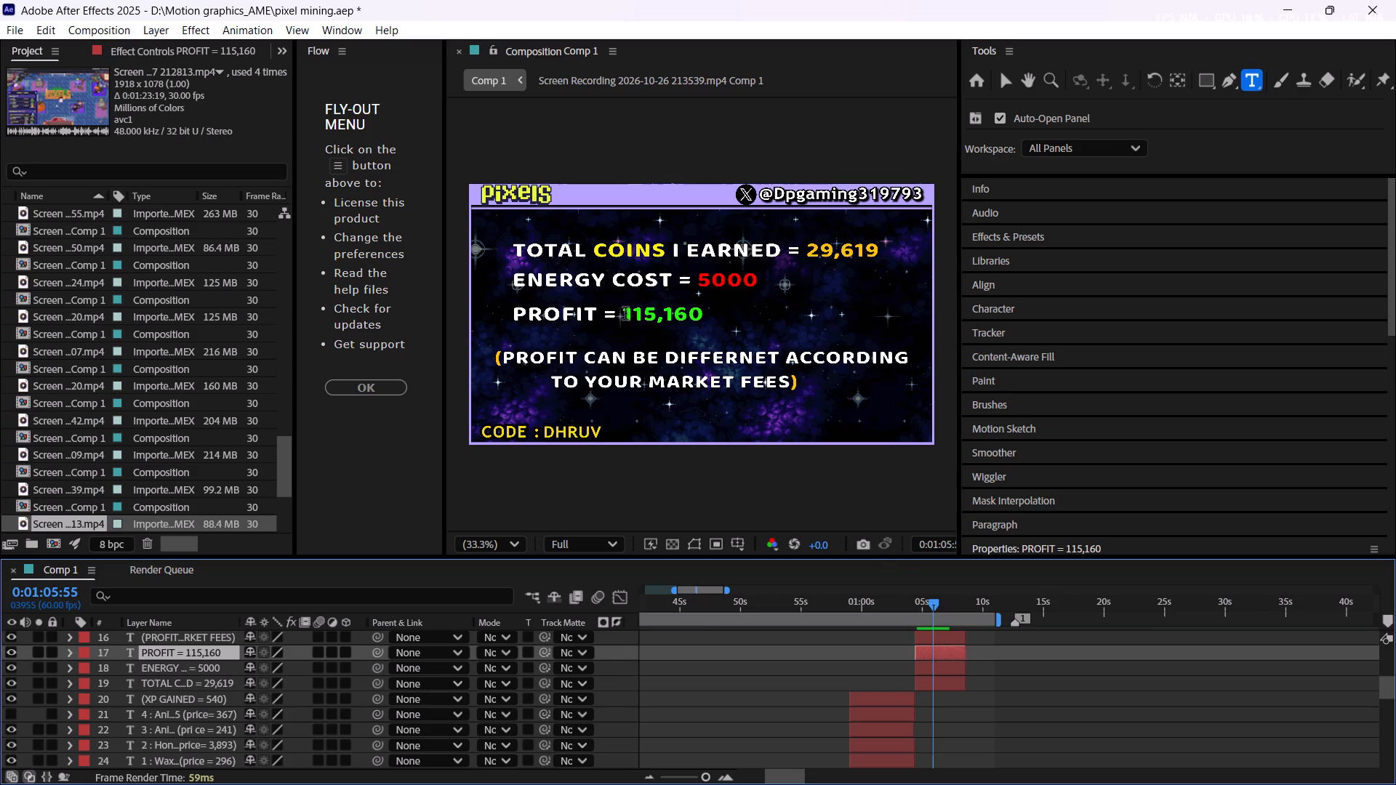
left_click_drag(625, 313, 708, 317)
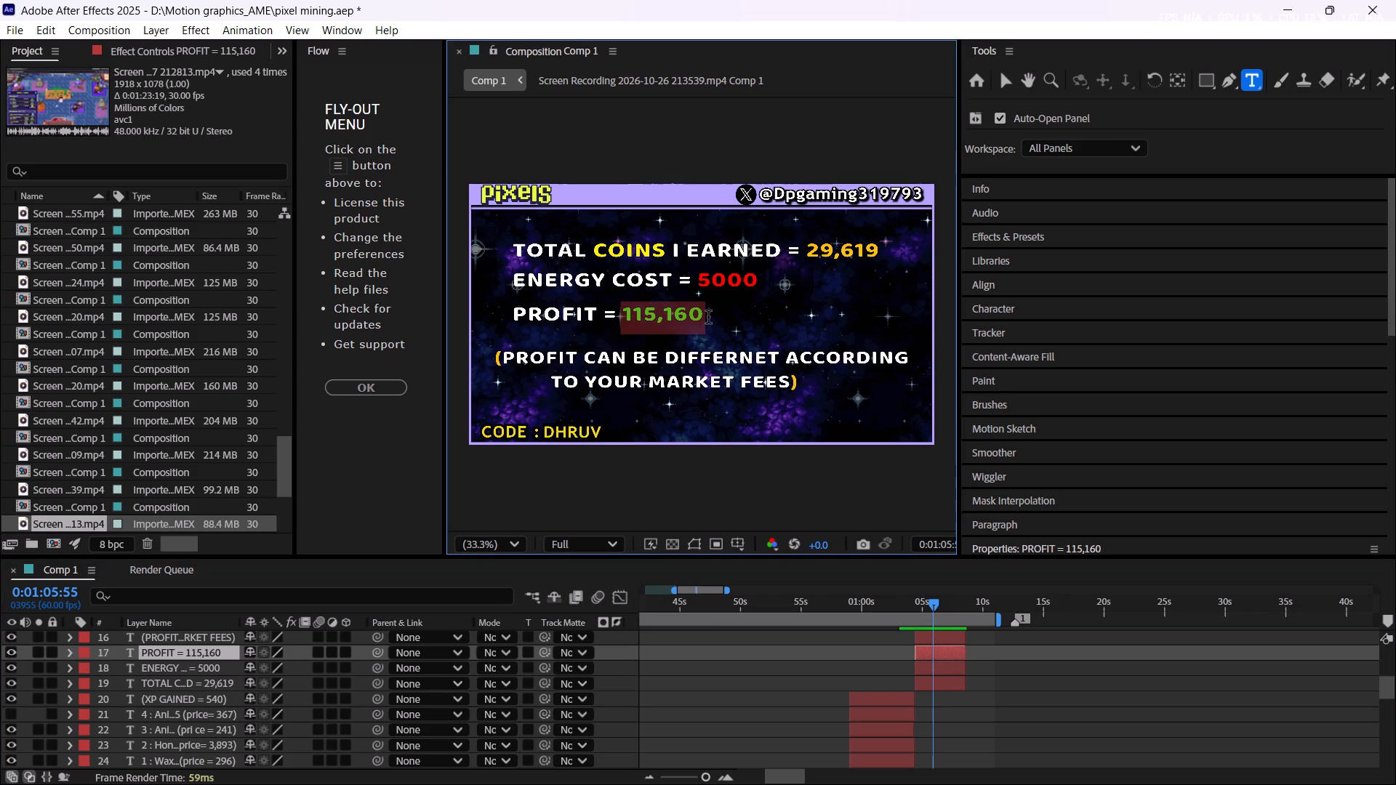
key("2")
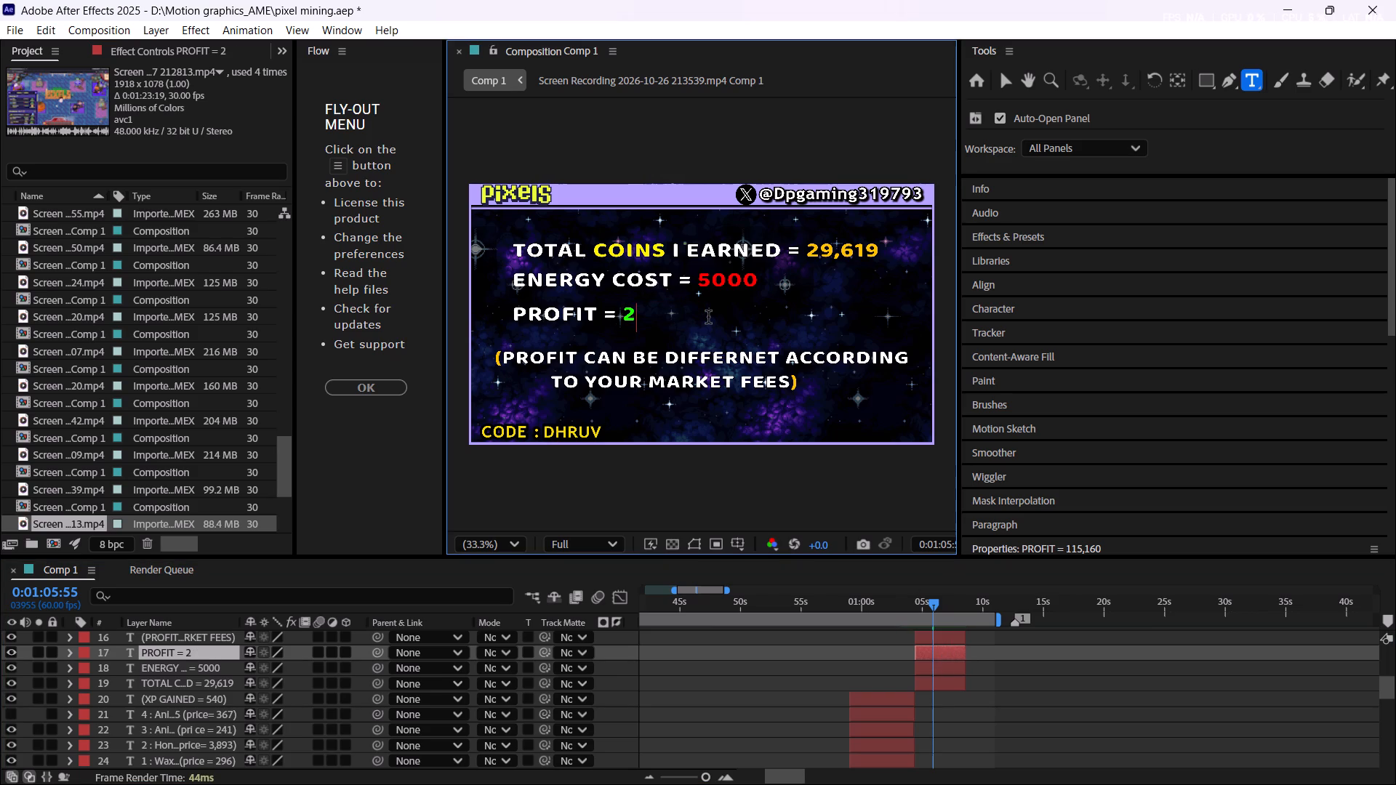
key("4")
key("comma")
key("6")
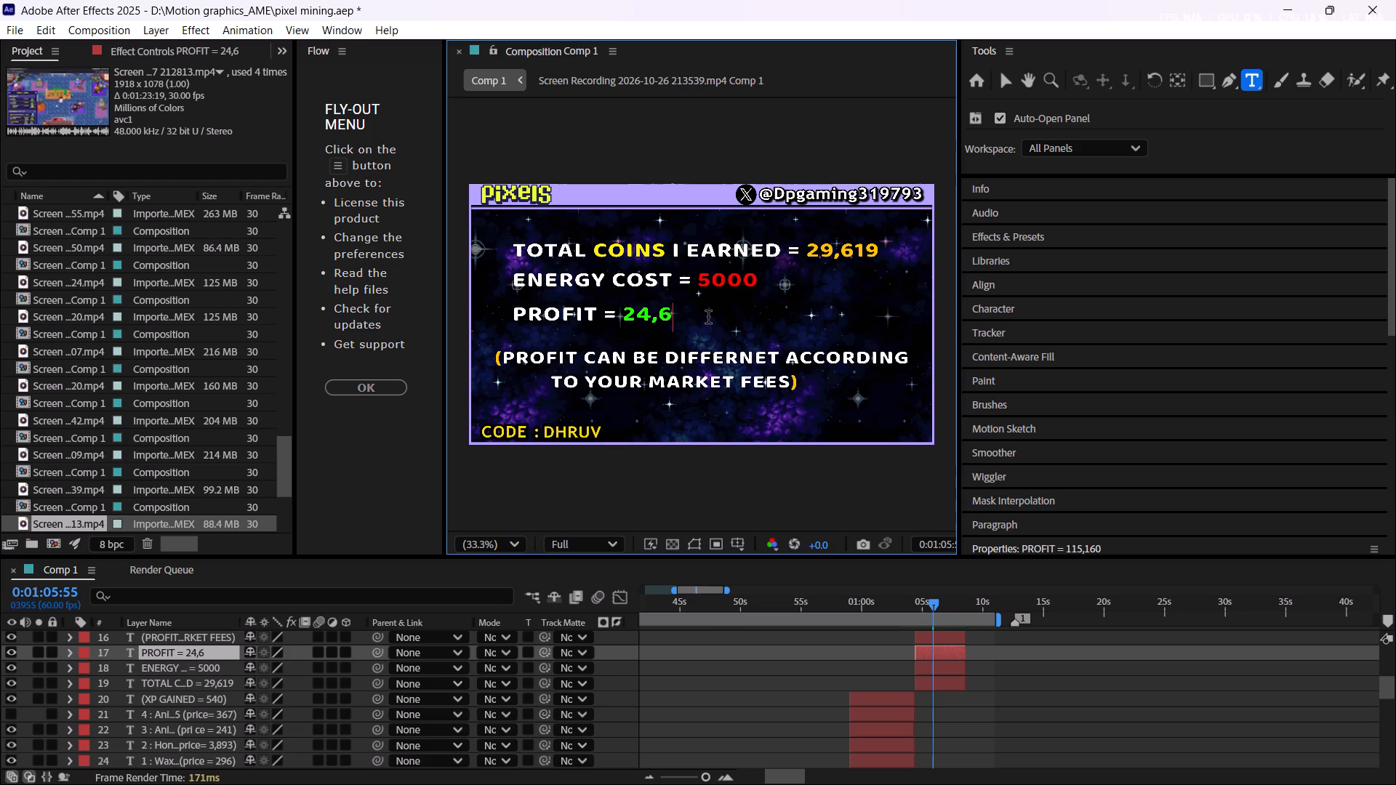
key("1")
key("9")
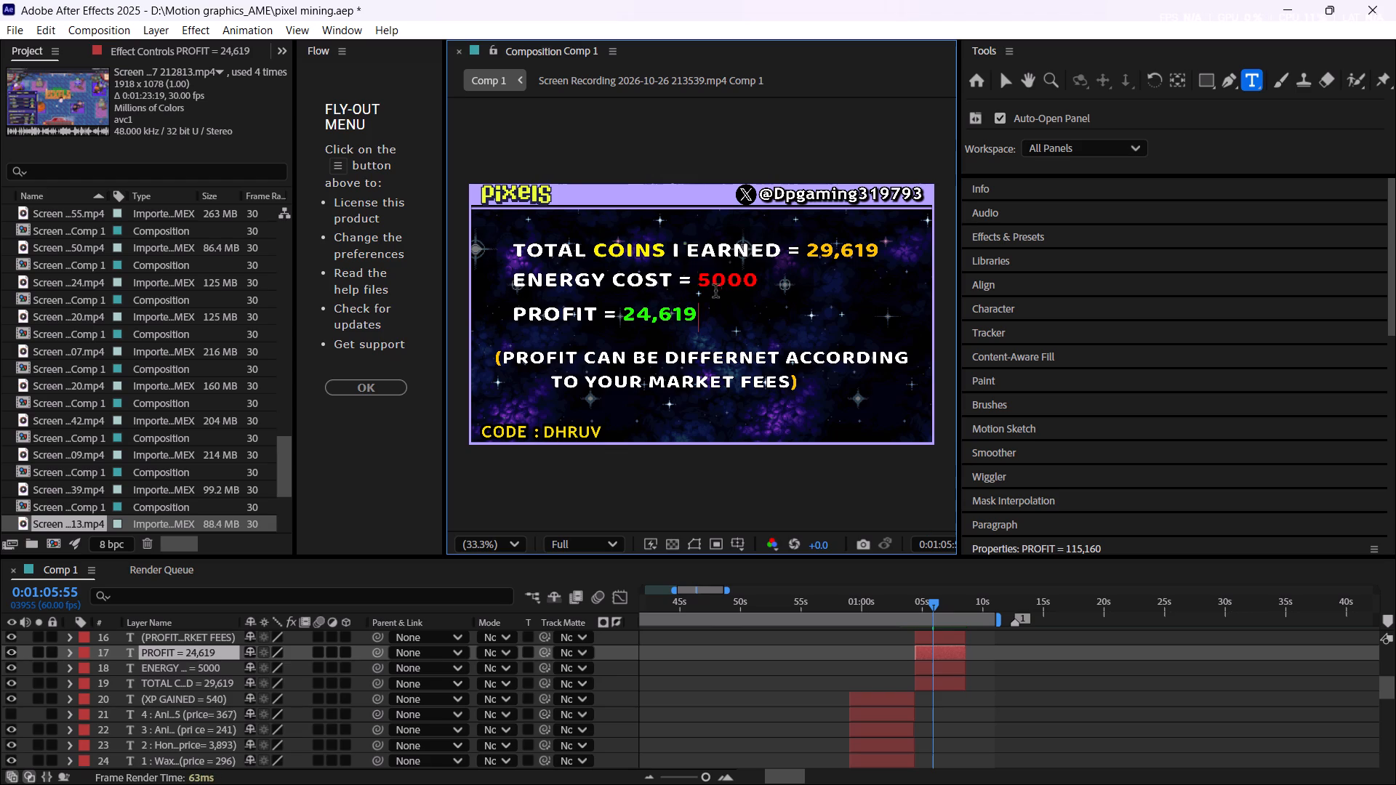
Check the updated composition from the closing screen back through the gameplay, and save the pixel mining project.
left_click_drag(976, 603, 979, 601)
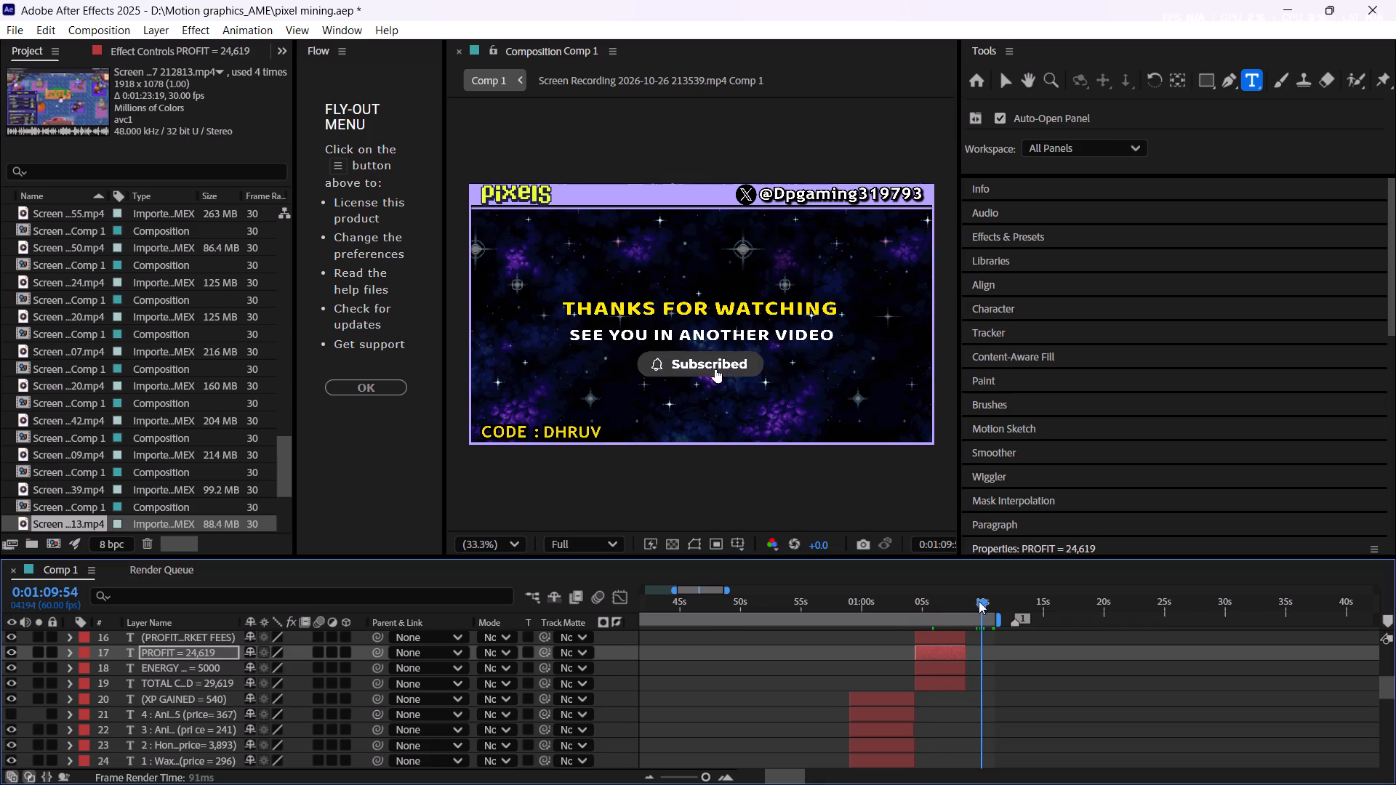
left_click_drag(979, 601, 755, 602)
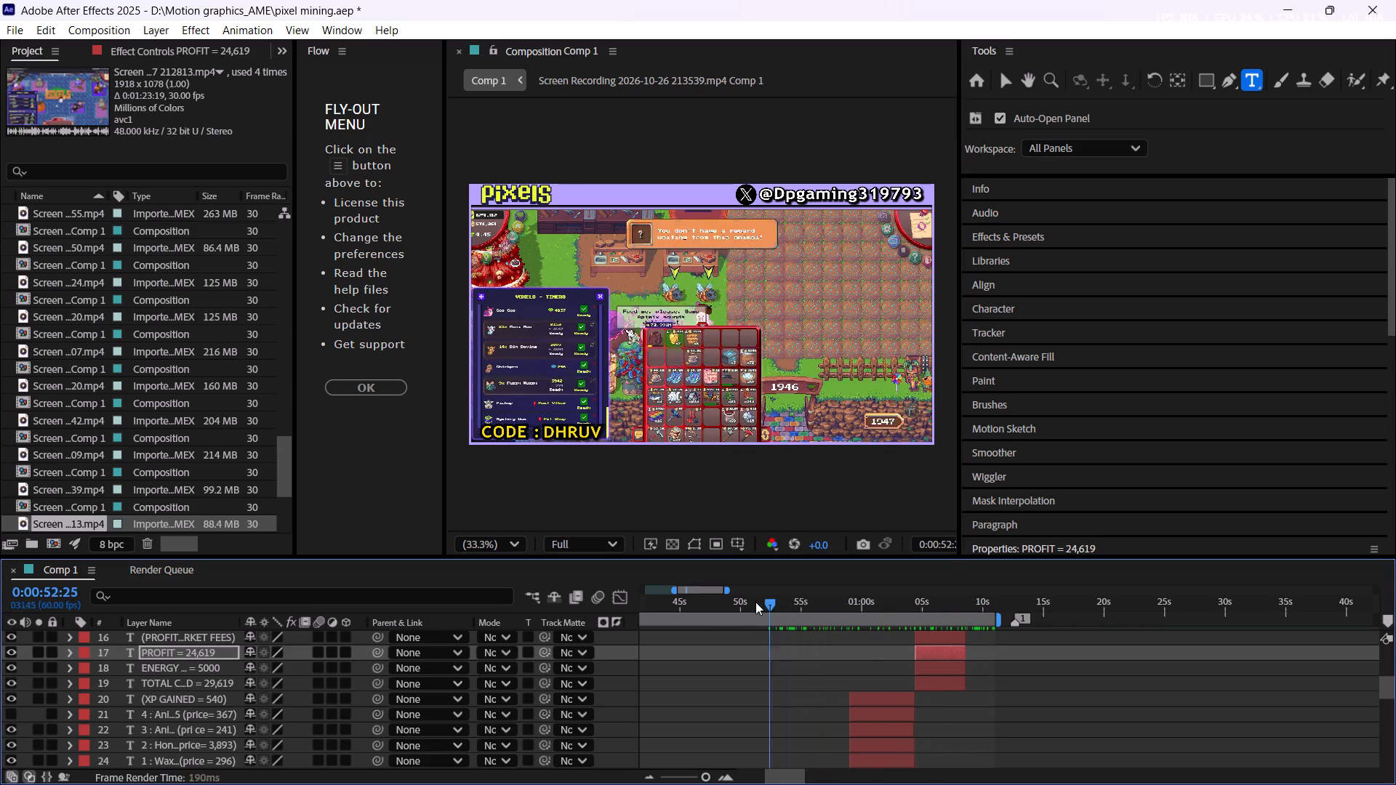
left_click_drag(755, 602, 661, 602)
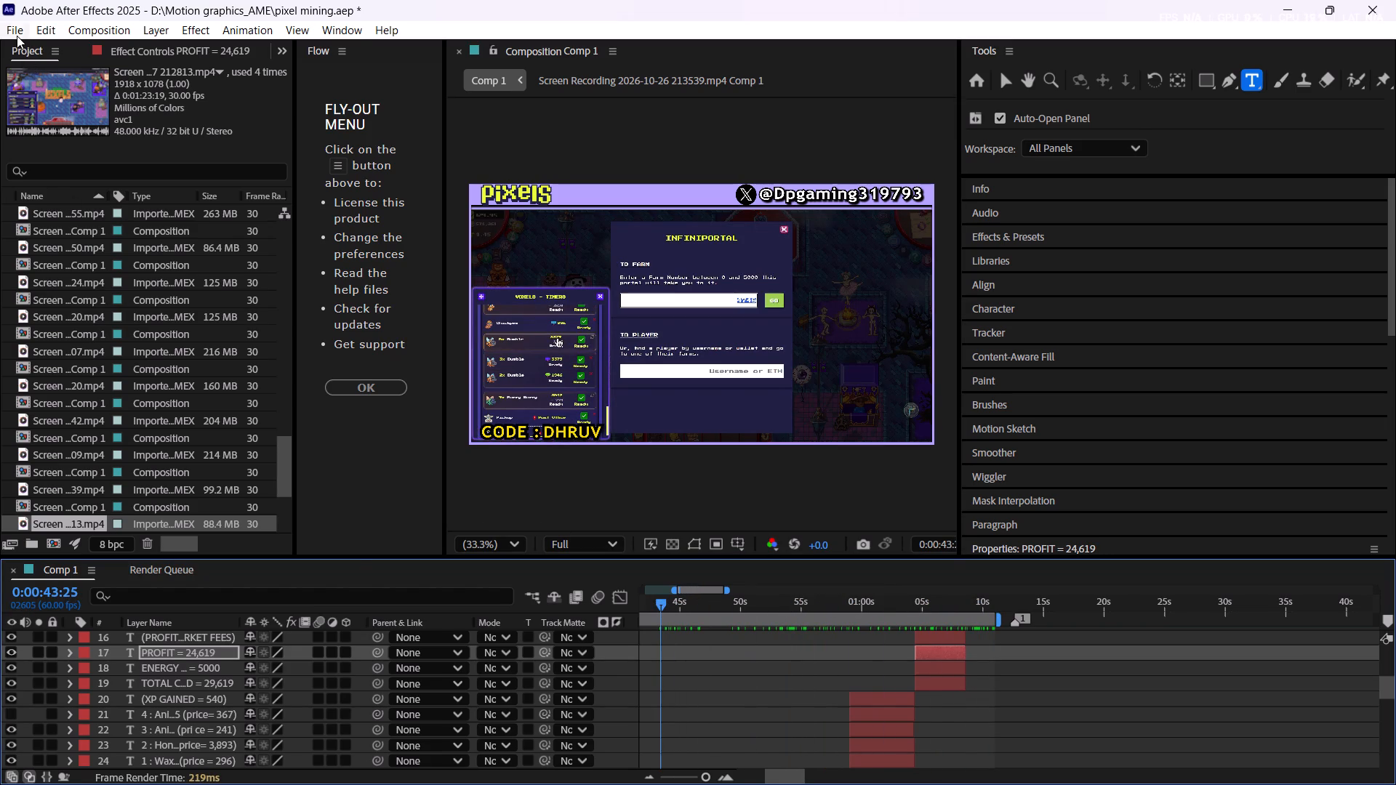
left_click(9, 31)
left_click(101, 178)
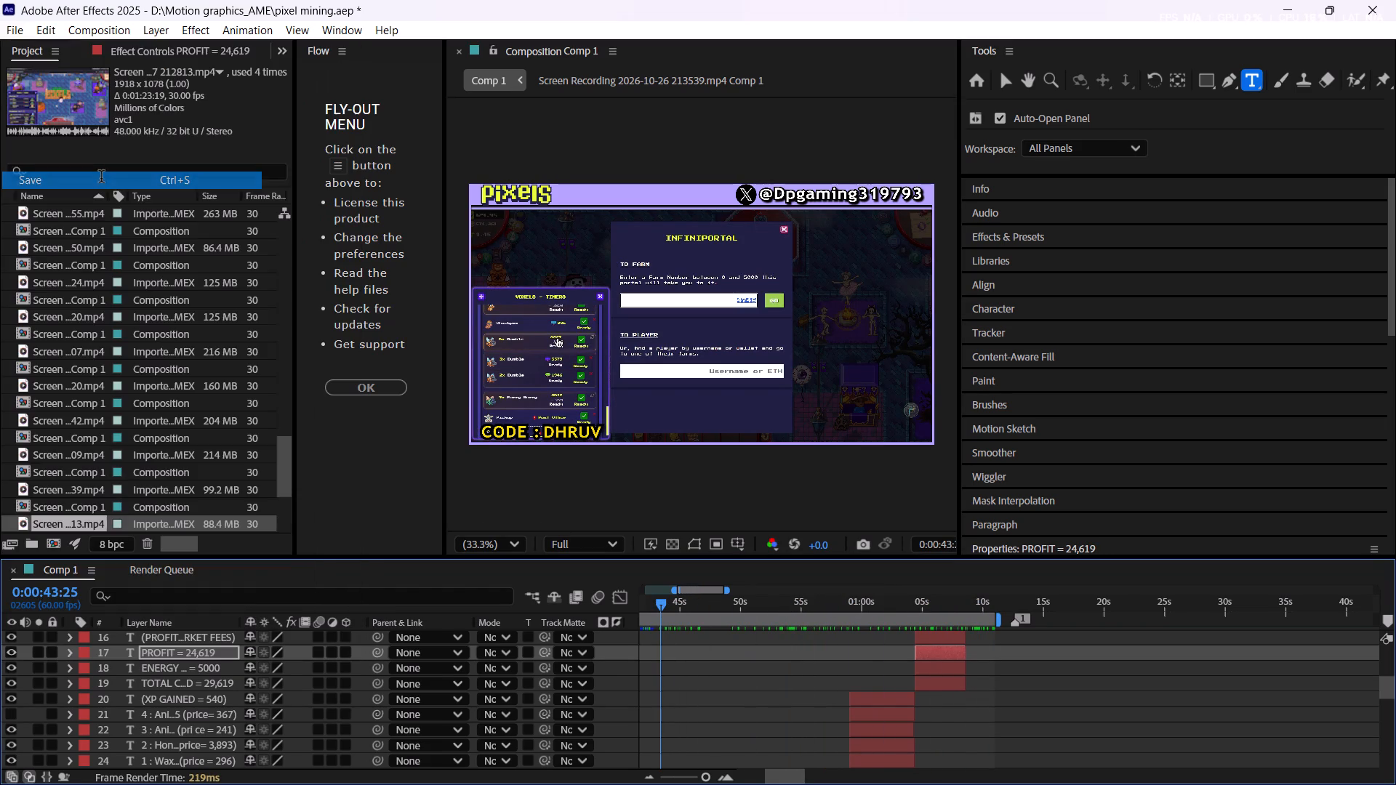
Open the recent project "pixel mining copy bee edition.aep".
left_click_drag(714, 605, 643, 590)
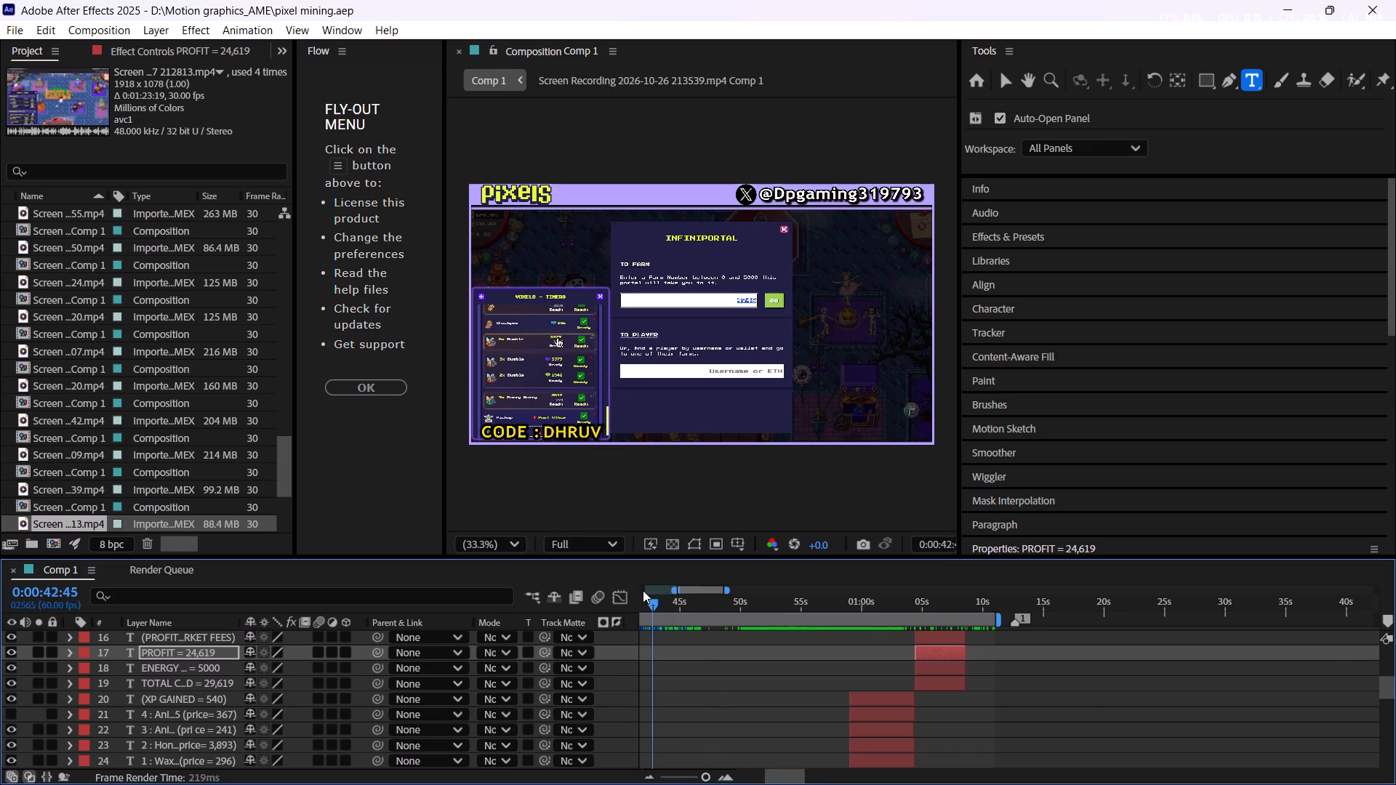
left_click_drag(643, 590, 851, 595)
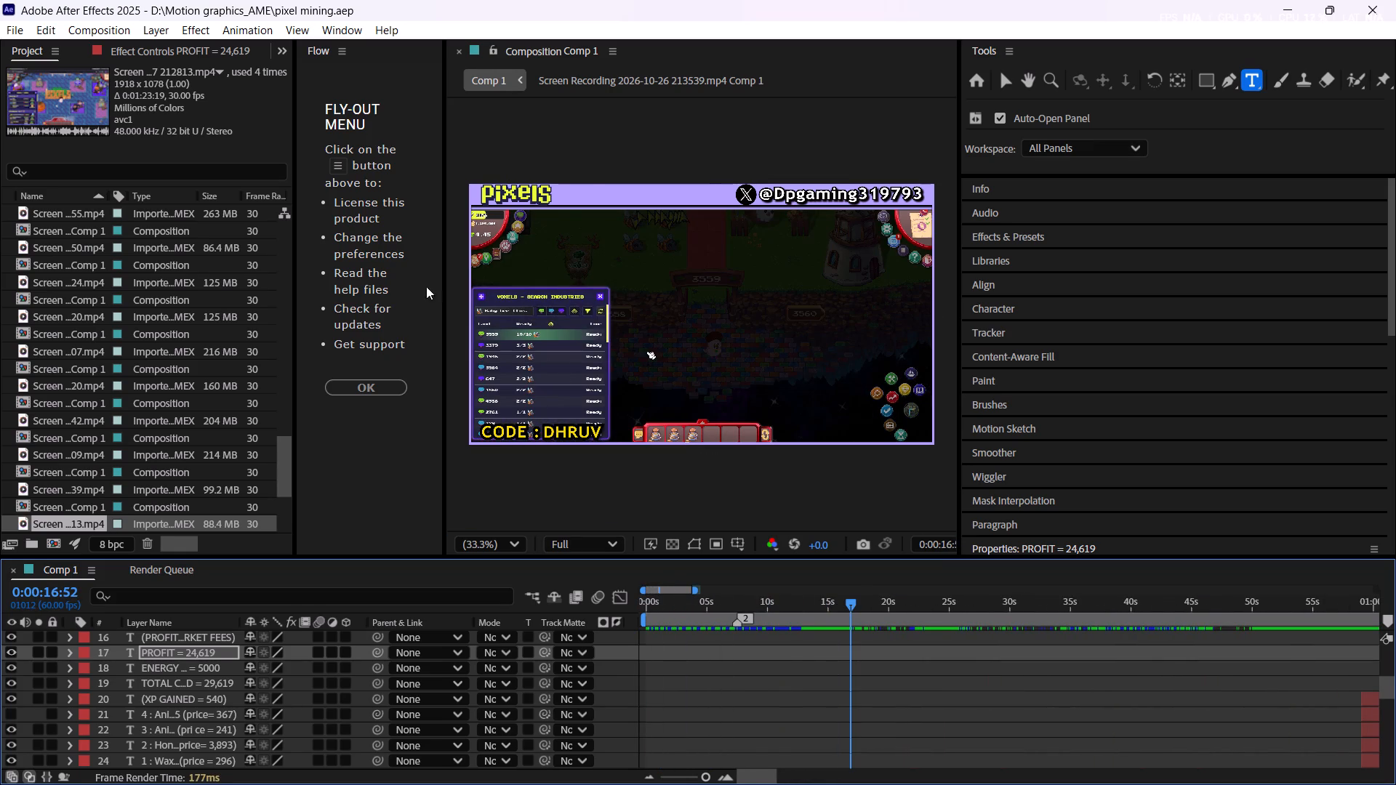
left_click(17, 30)
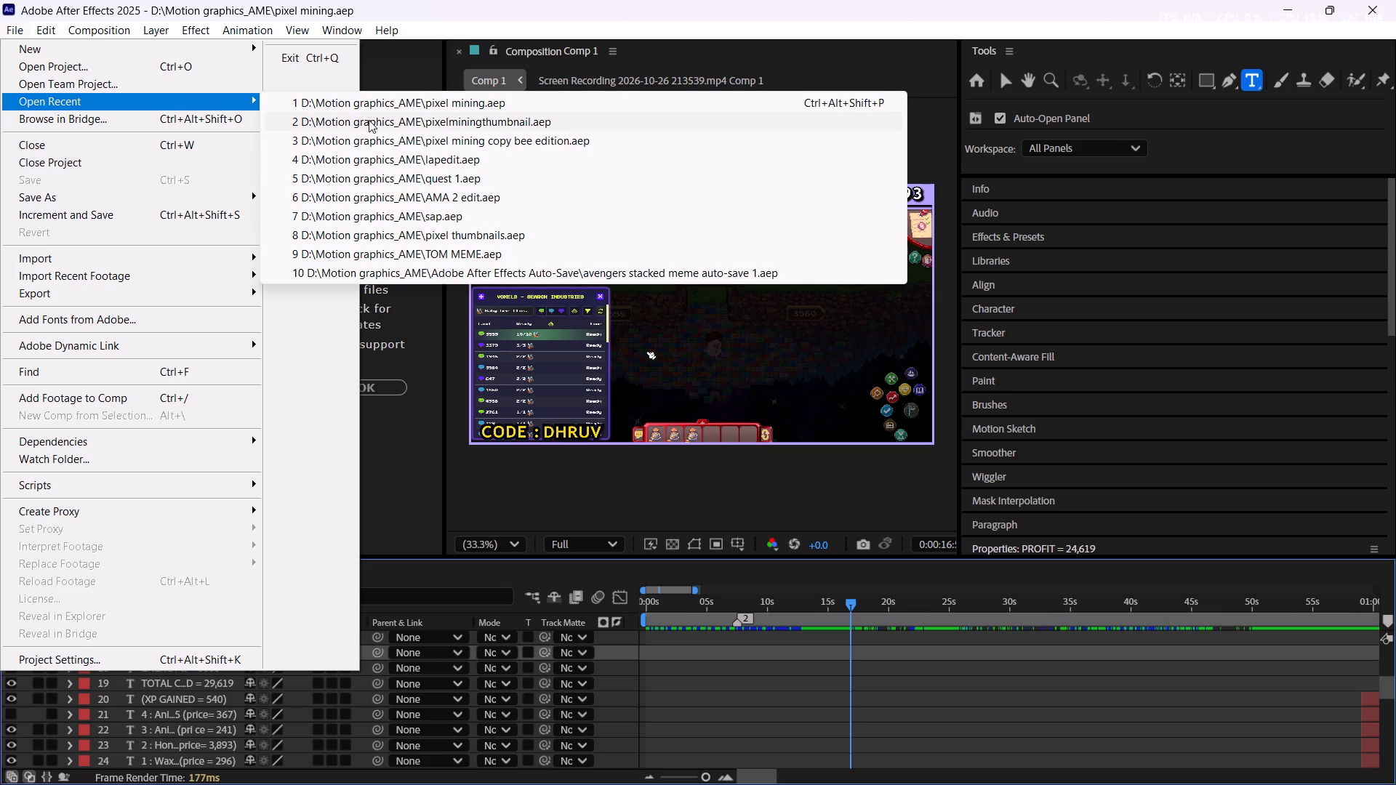
left_click(514, 143)
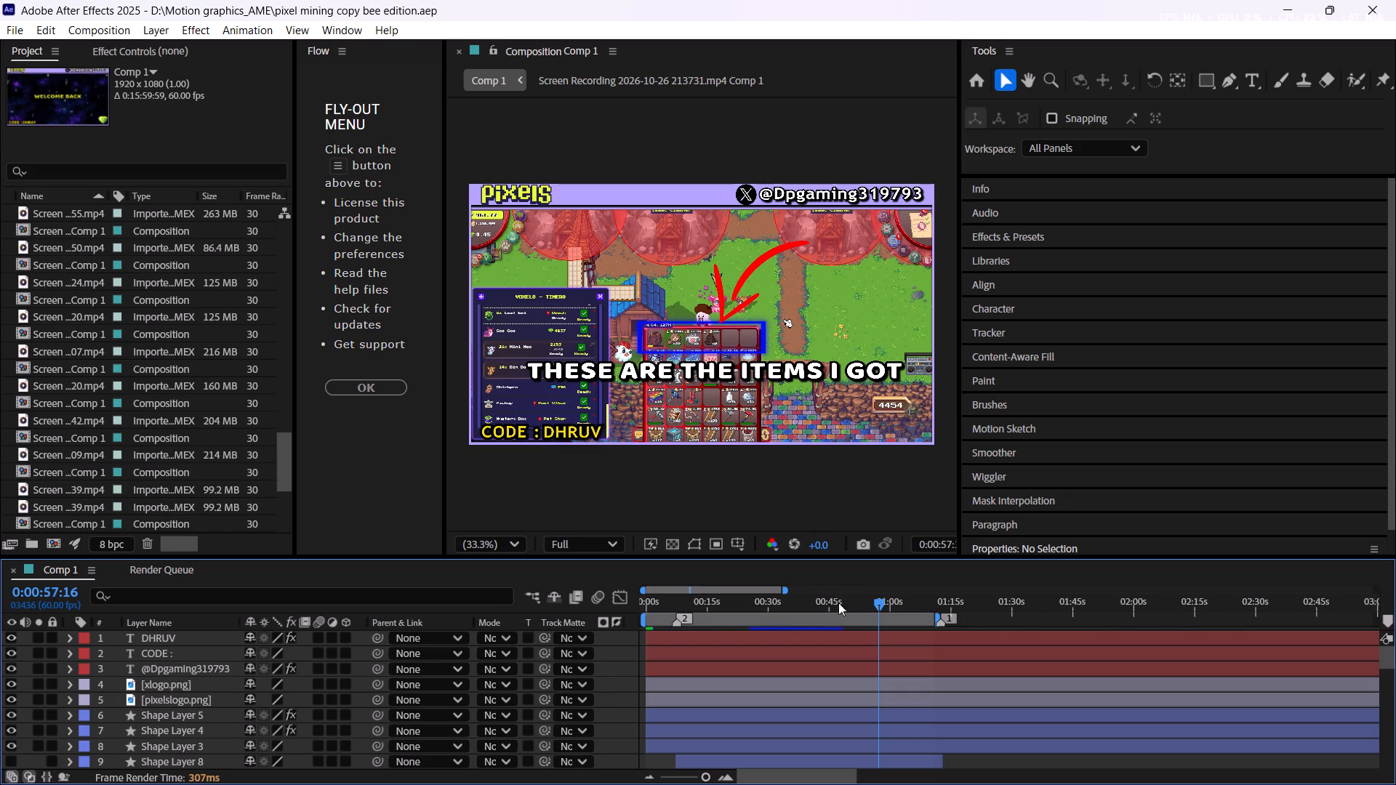
Check the bee edition composition and set the "ENERGY COST" value on its earnings screen to 5000.
left_click_drag(850, 597, 825, 600)
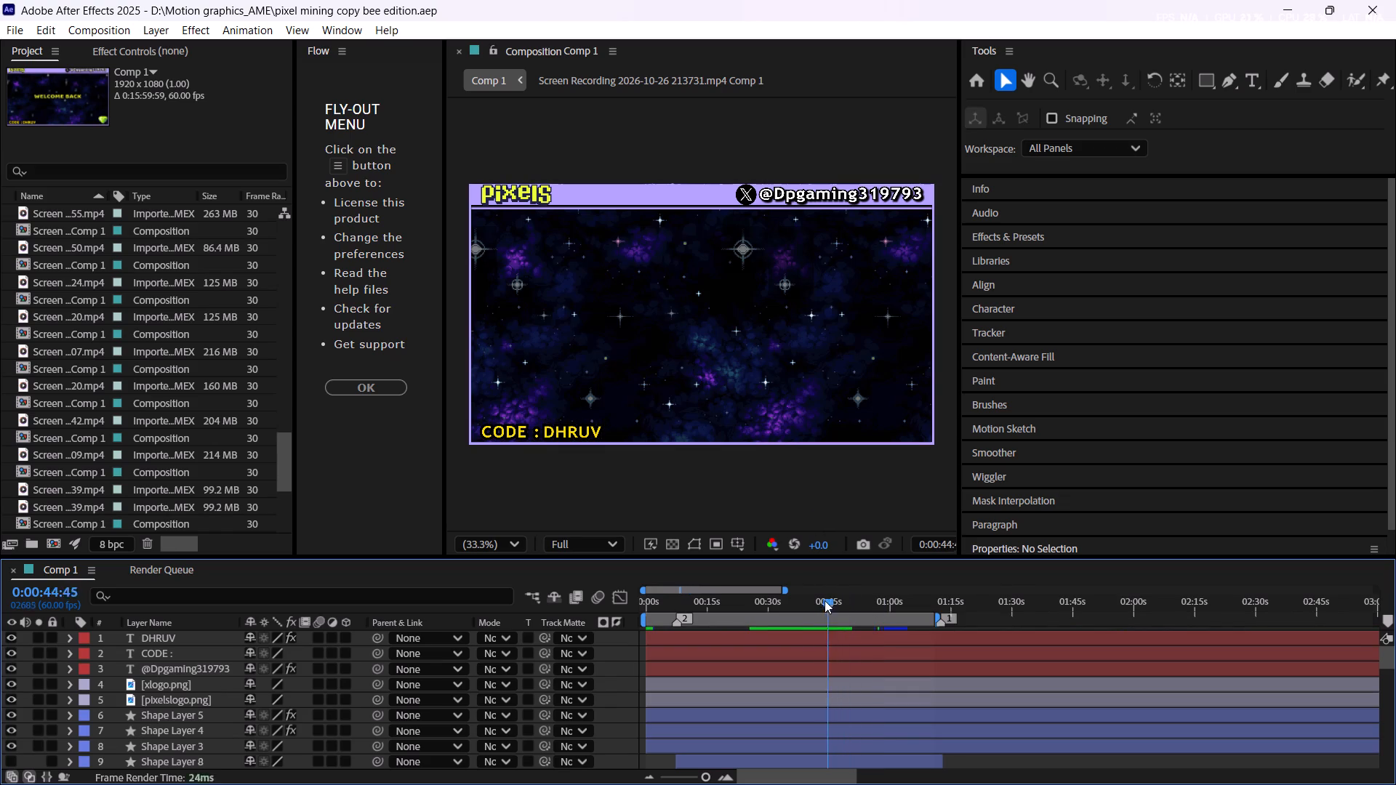
left_click_drag(825, 600, 811, 600)
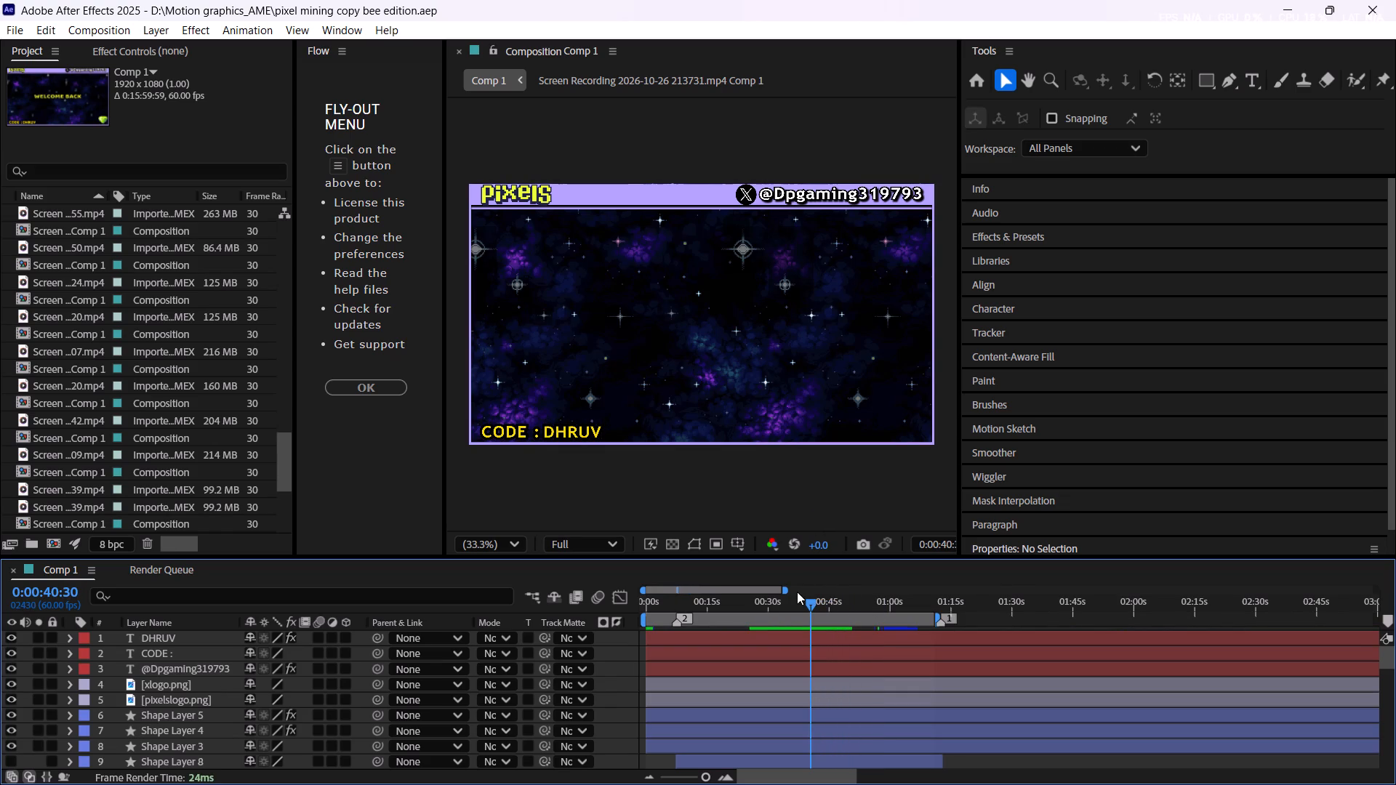
left_click_drag(775, 603, 691, 621)
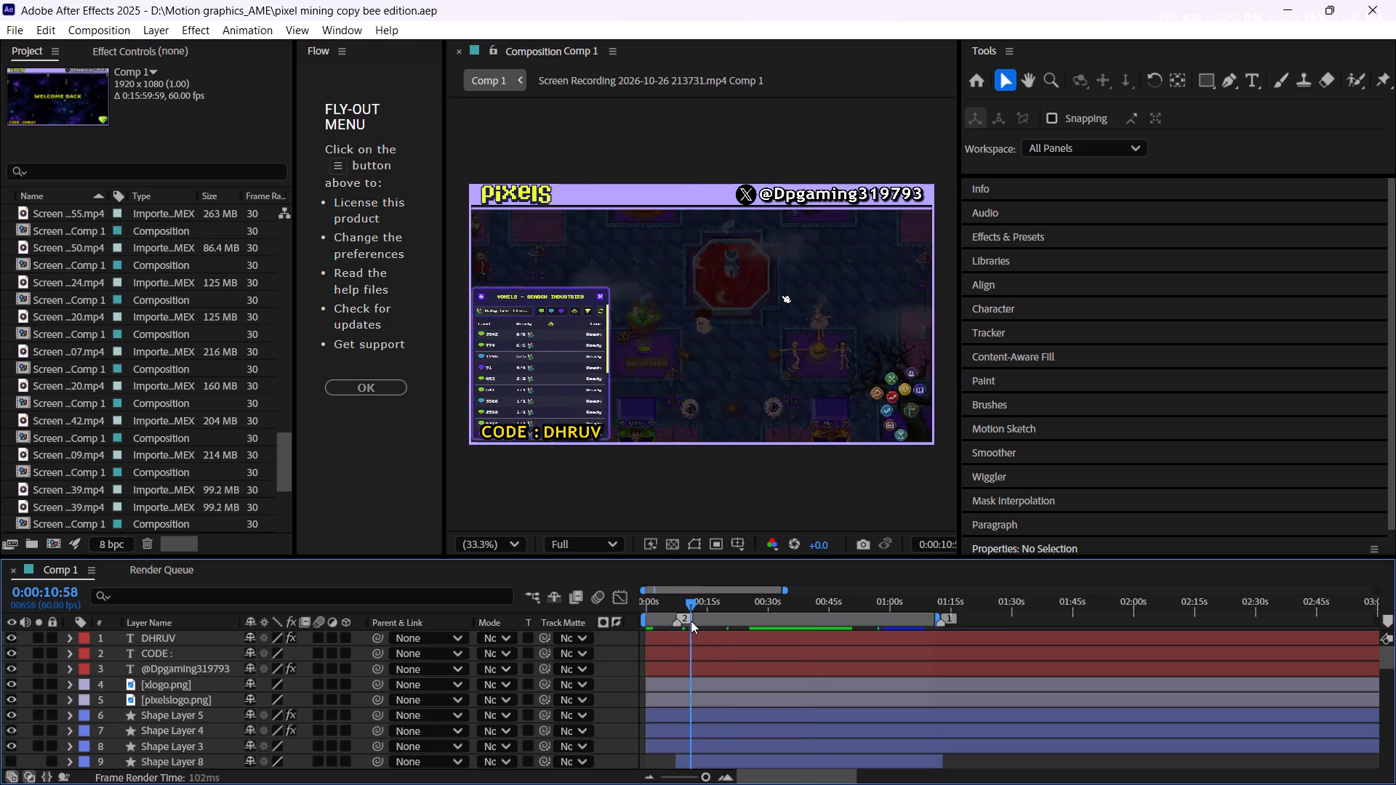
left_click_drag(691, 621, 649, 641)
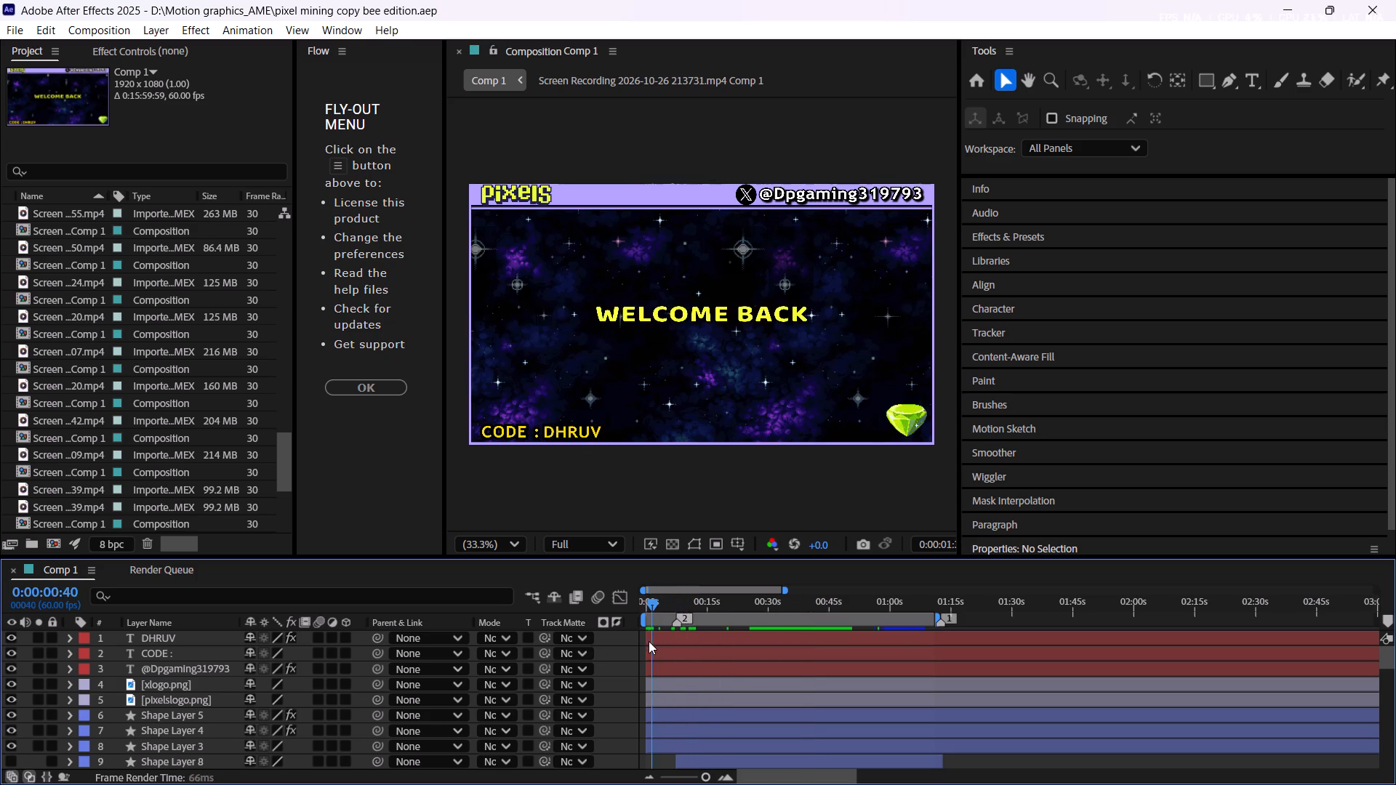
left_click_drag(649, 641, 774, 657)
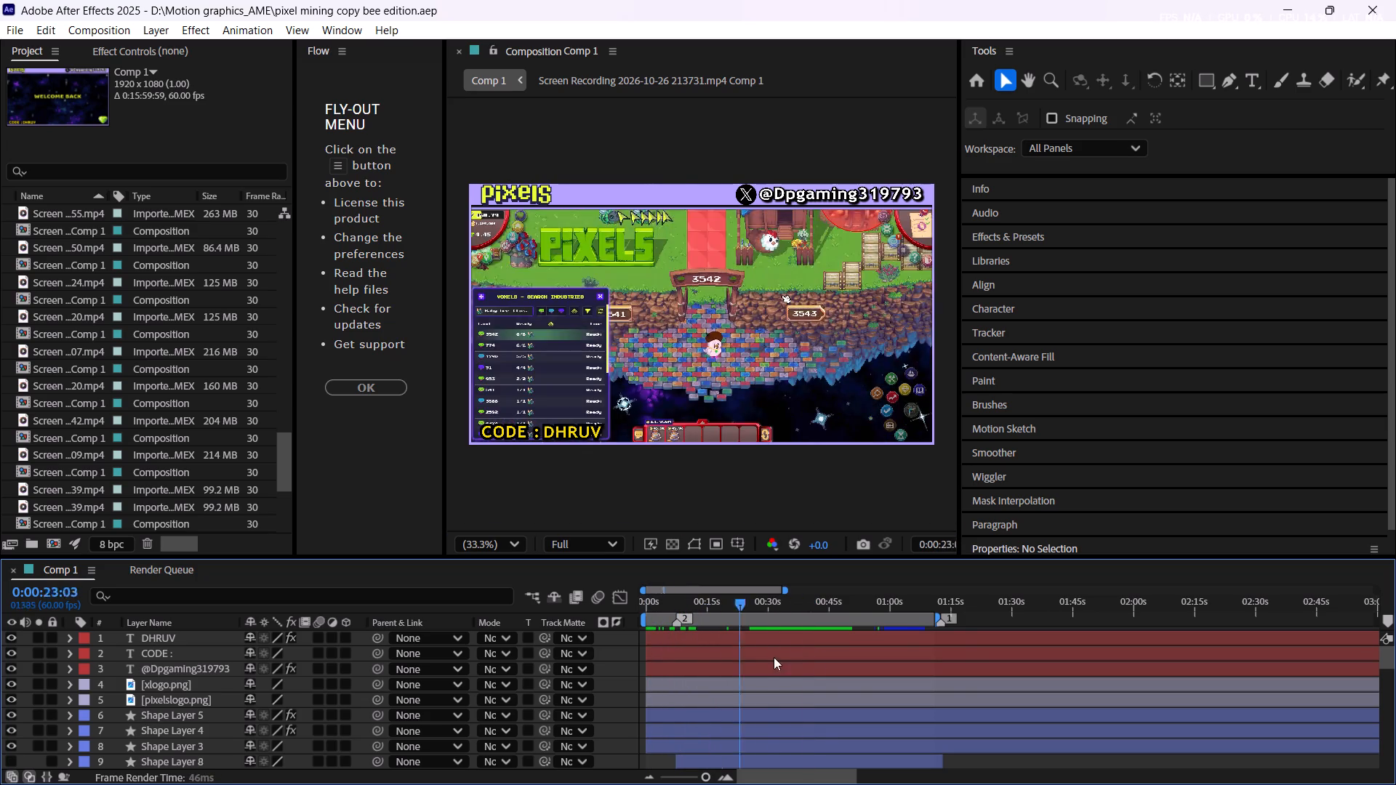
left_click_drag(774, 657, 915, 653)
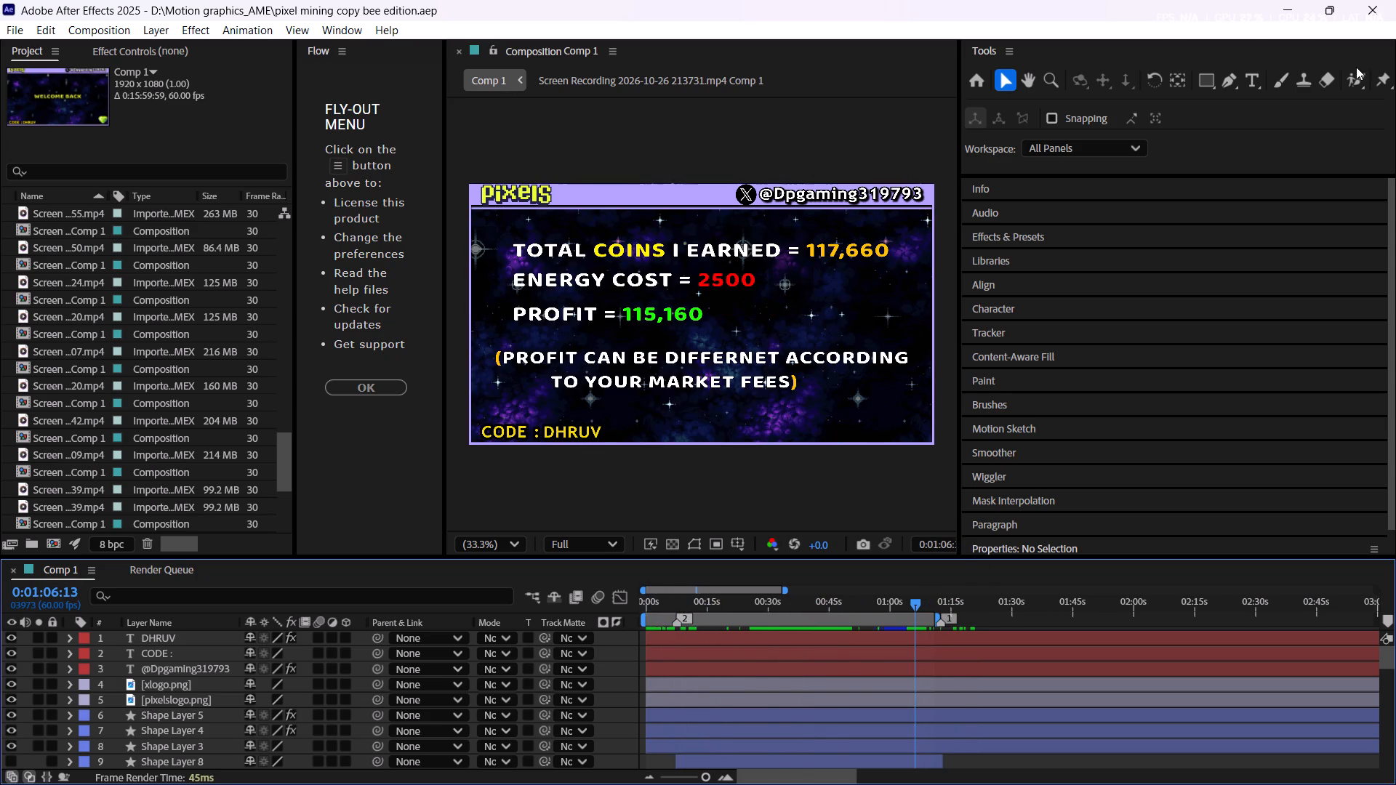
left_click(1251, 78)
left_click_drag(702, 281, 761, 270)
type("5000")
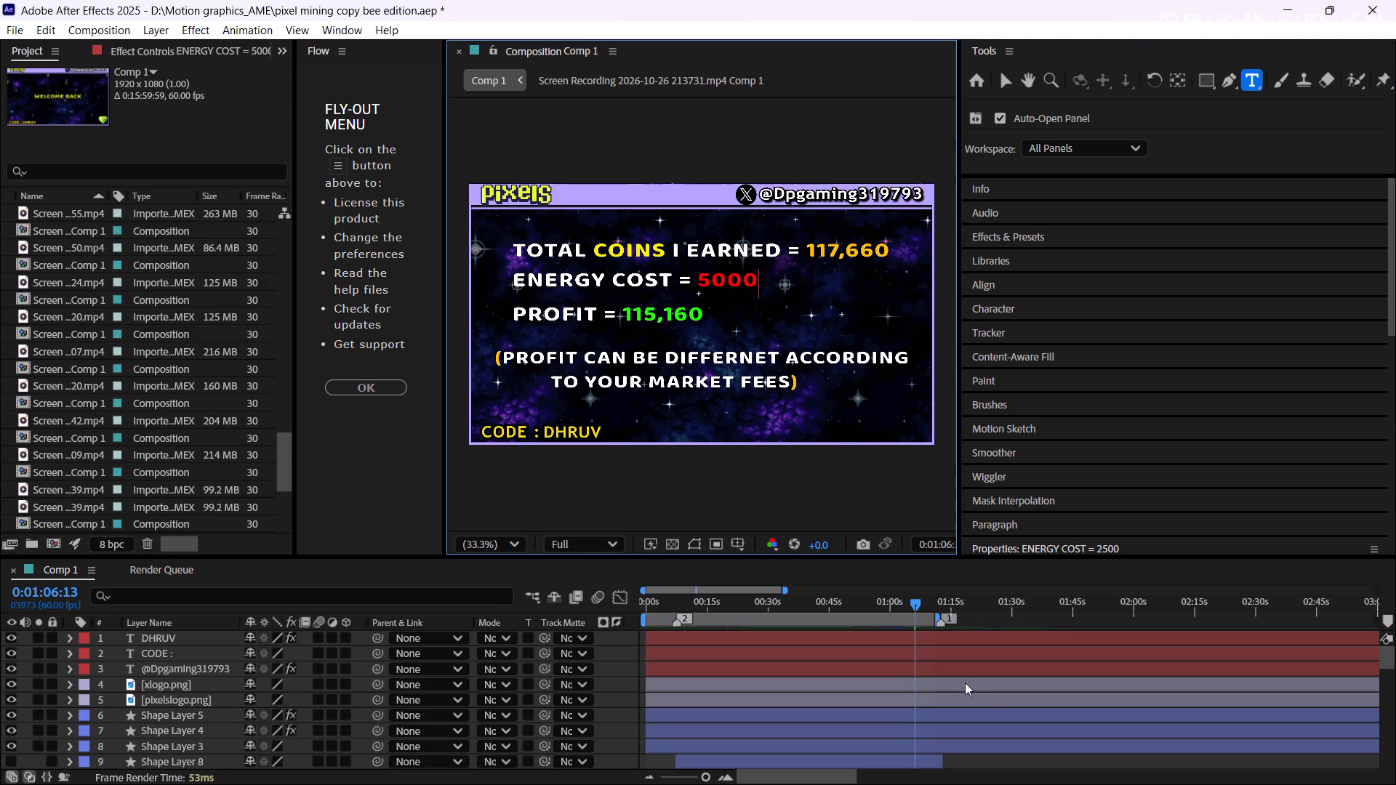
Find the old gameplay layer "Screen Recording 2026-10-13 201509.mp4" in Comp 1 and delete it.
left_click(928, 606)
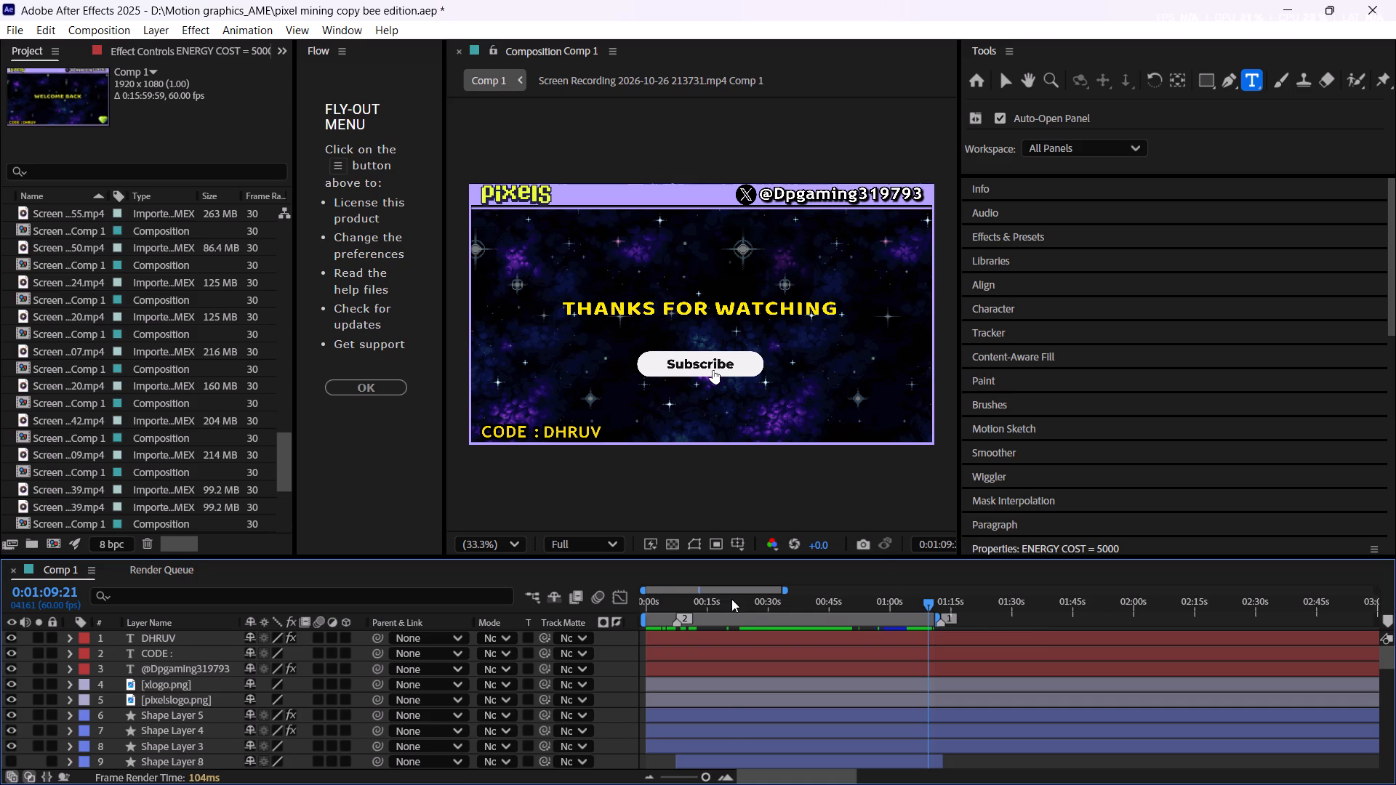
left_click_drag(731, 599, 671, 645)
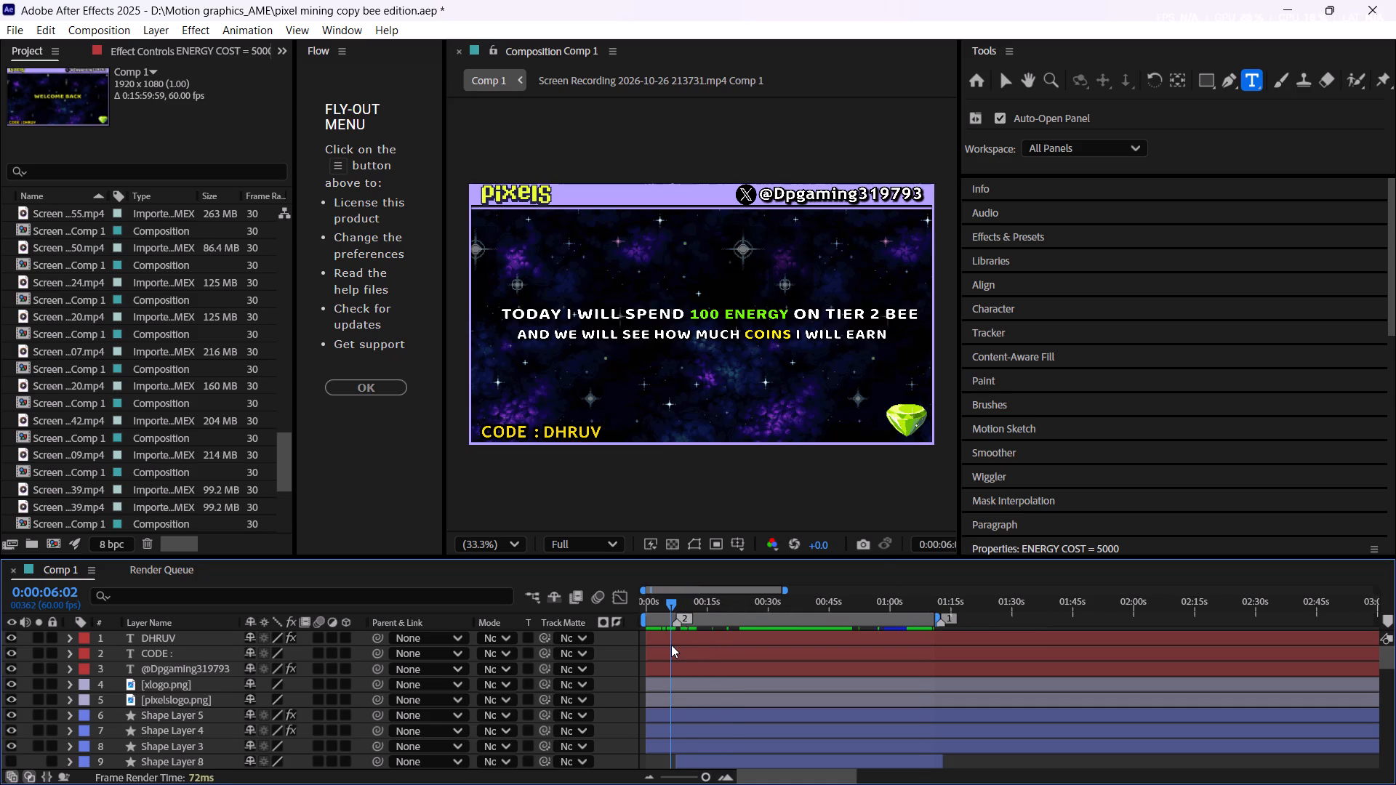
left_click_drag(671, 645, 701, 652)
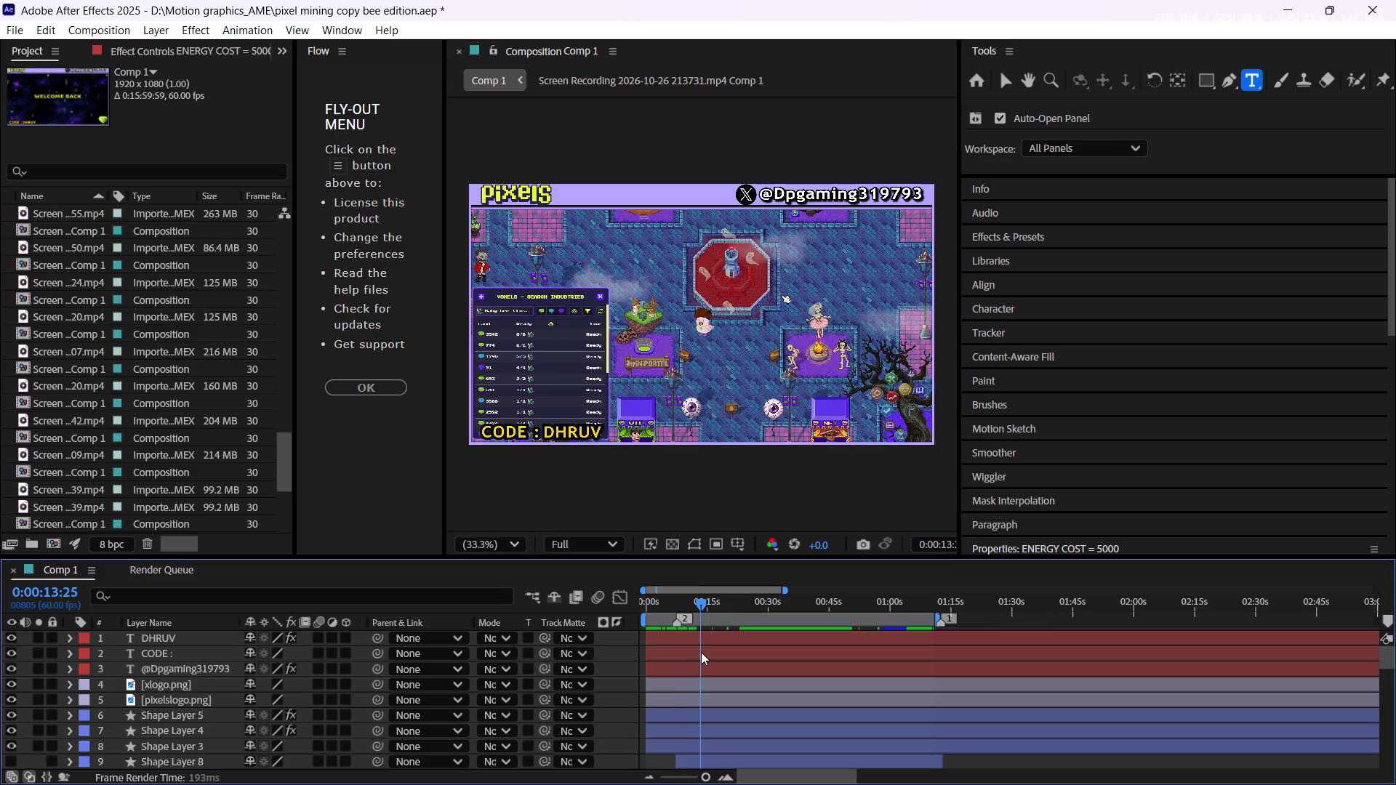
left_click_drag(701, 652, 762, 645)
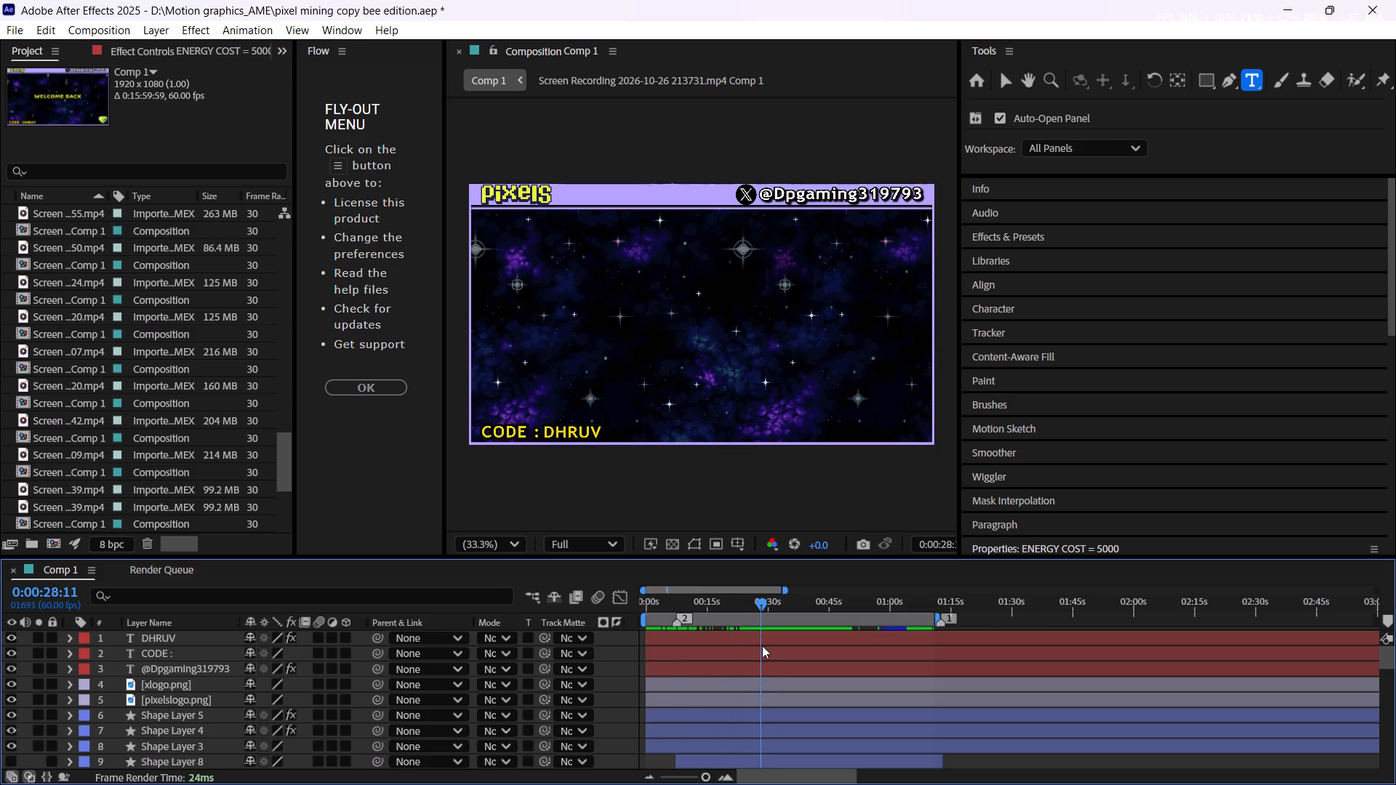
left_click_drag(762, 645, 757, 645)
left_click_drag(757, 645, 749, 661)
scroll(753, 664, "down", 3)
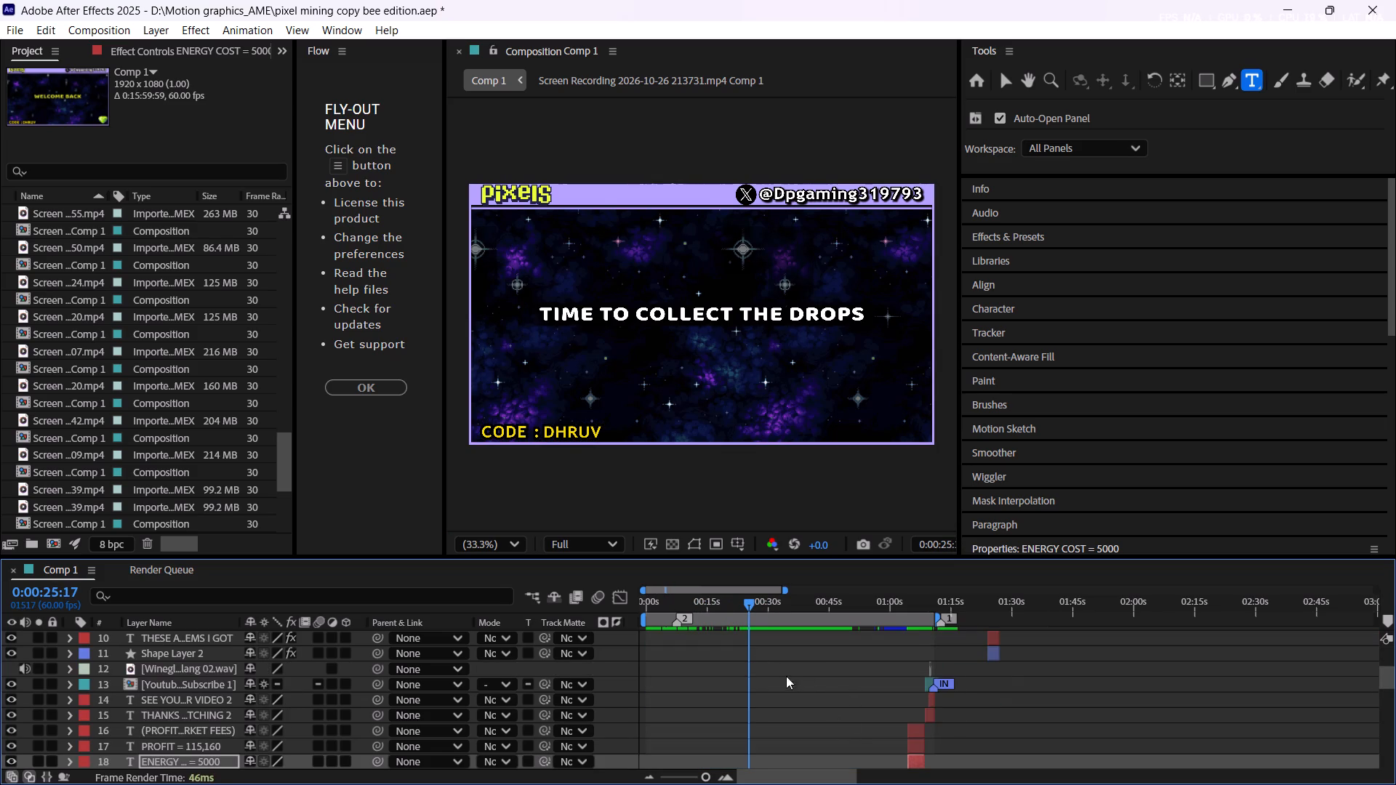
scroll(773, 665, "down", 7)
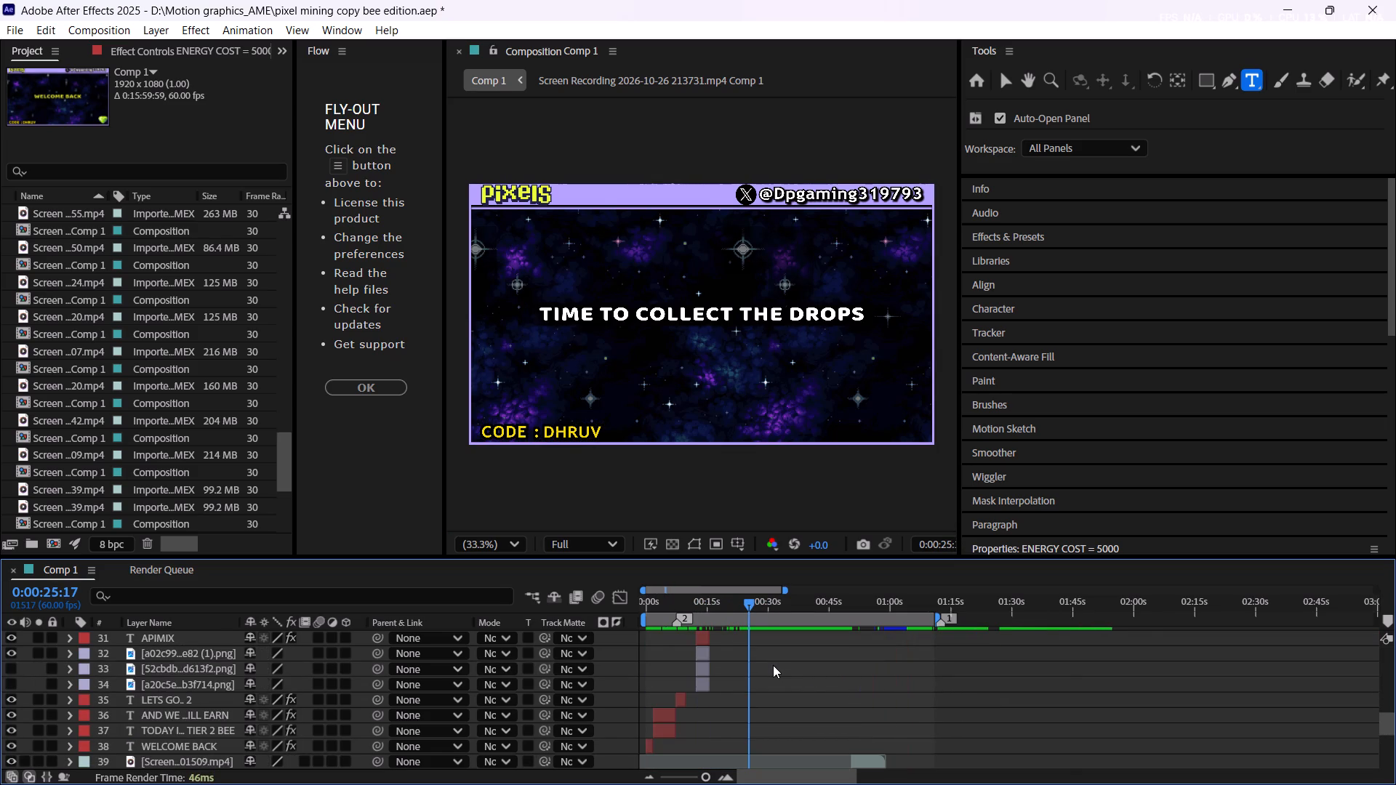
scroll(773, 665, "down", 2)
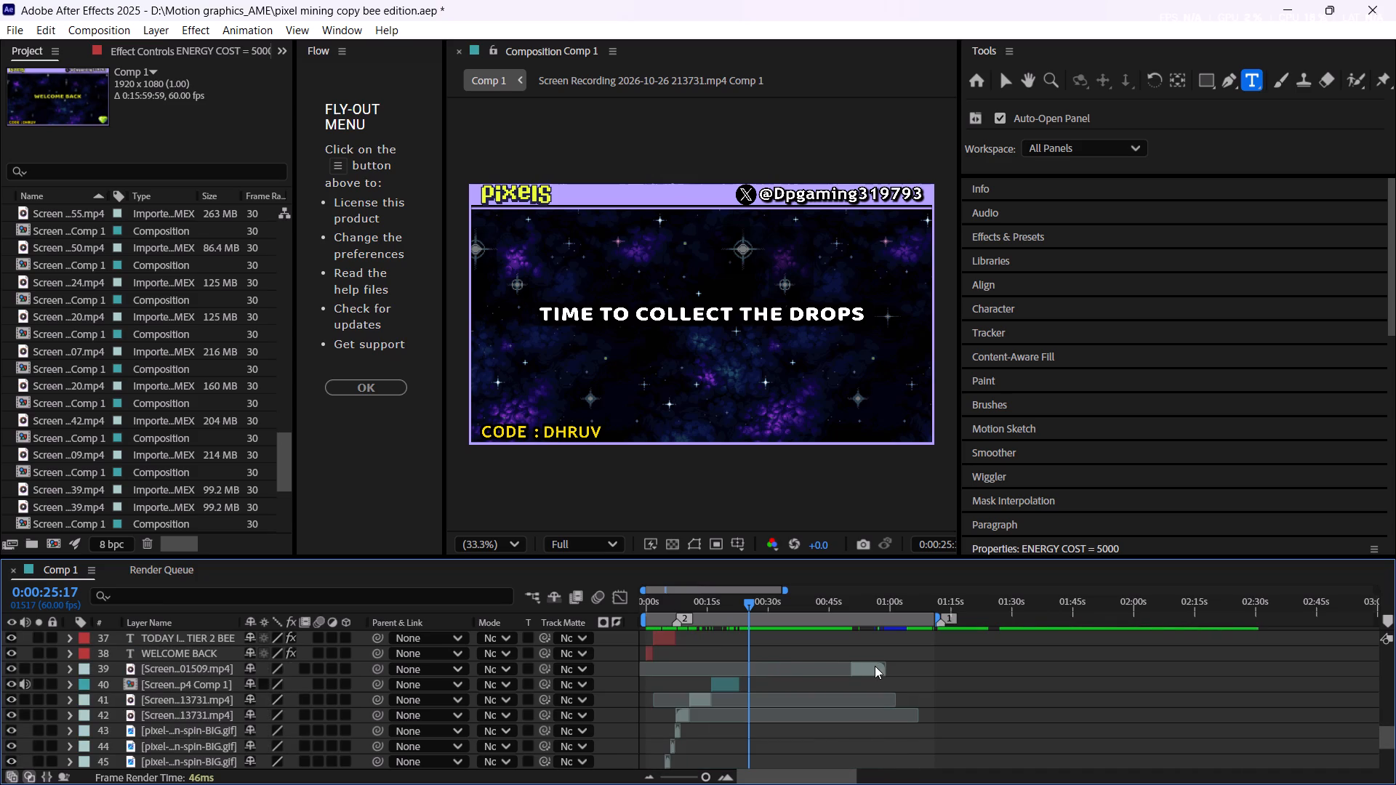
left_click(878, 666)
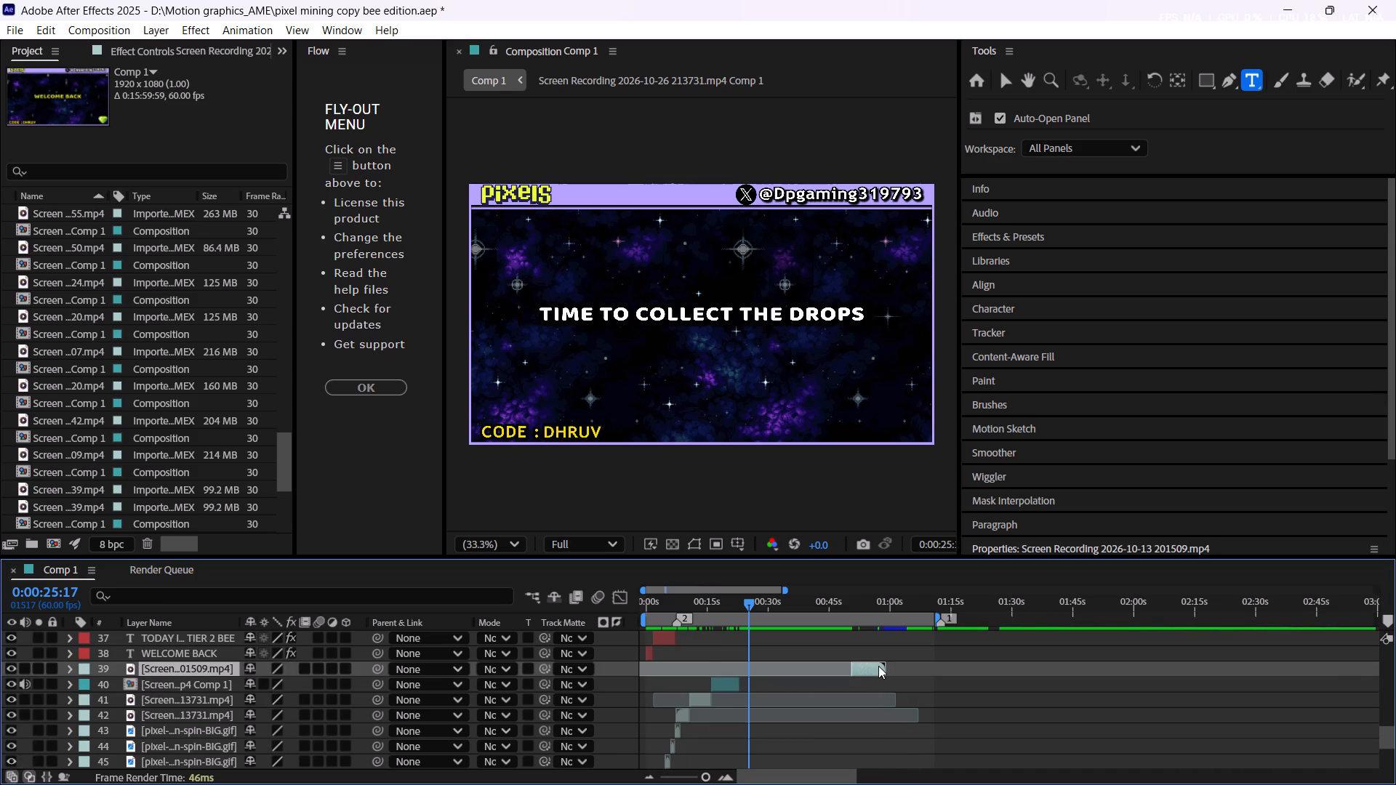
key("BackSpace")
Place the current time at the end of the "TIME TO COLLECT THE DROPS" text layer, at 0:00:25:35.
scroll(728, 663, "up", 1, "alt")
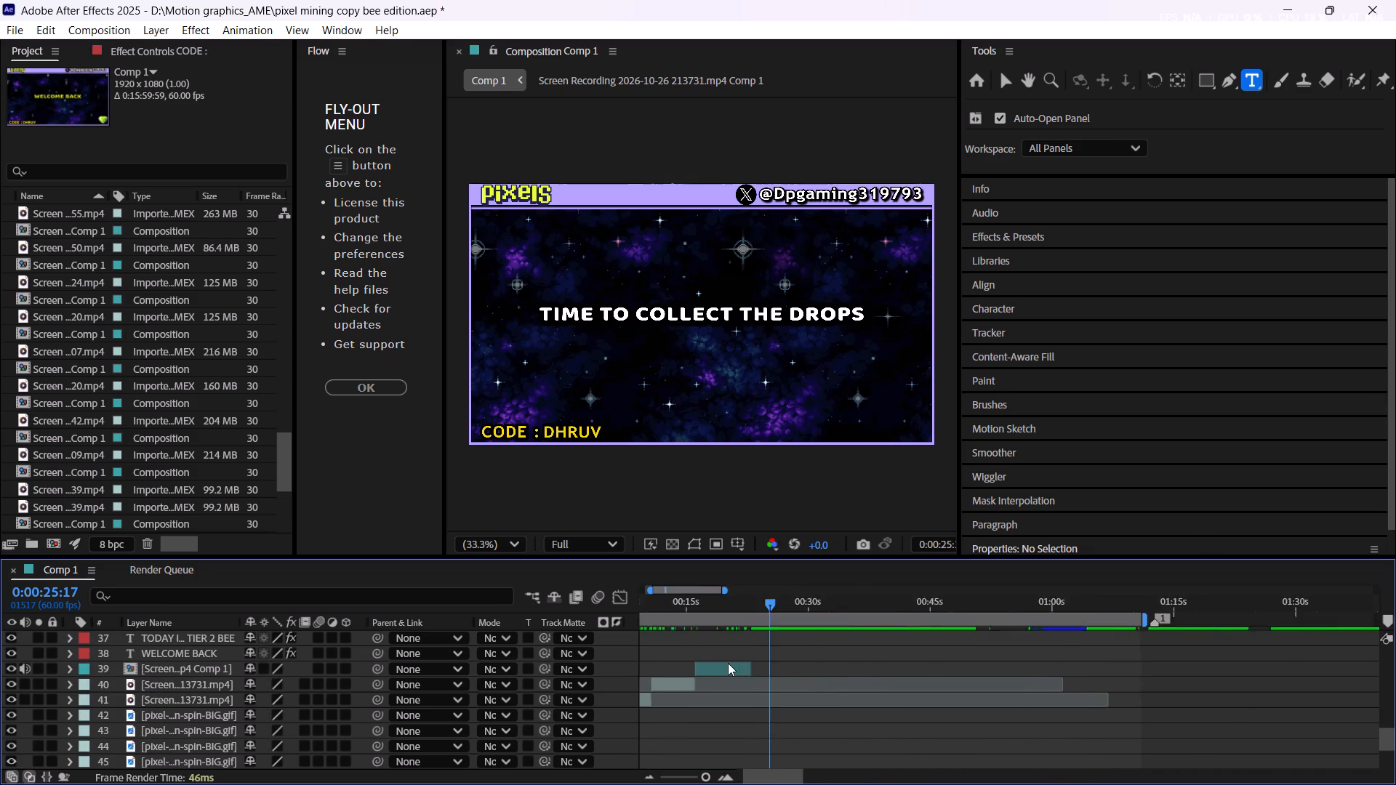
scroll(728, 663, "up", 1, "alt")
scroll(803, 673, "up", 4)
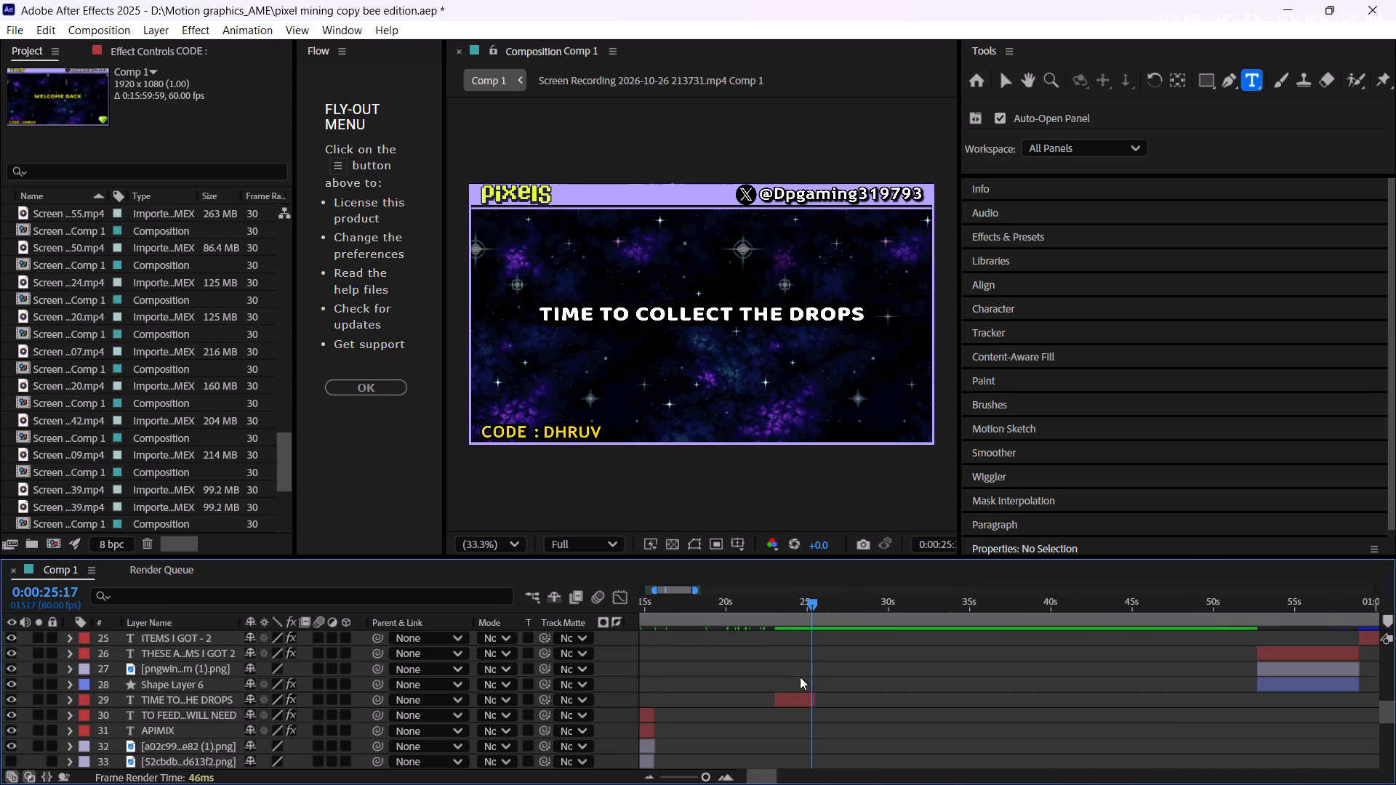
scroll(800, 677, "up", 4, "alt")
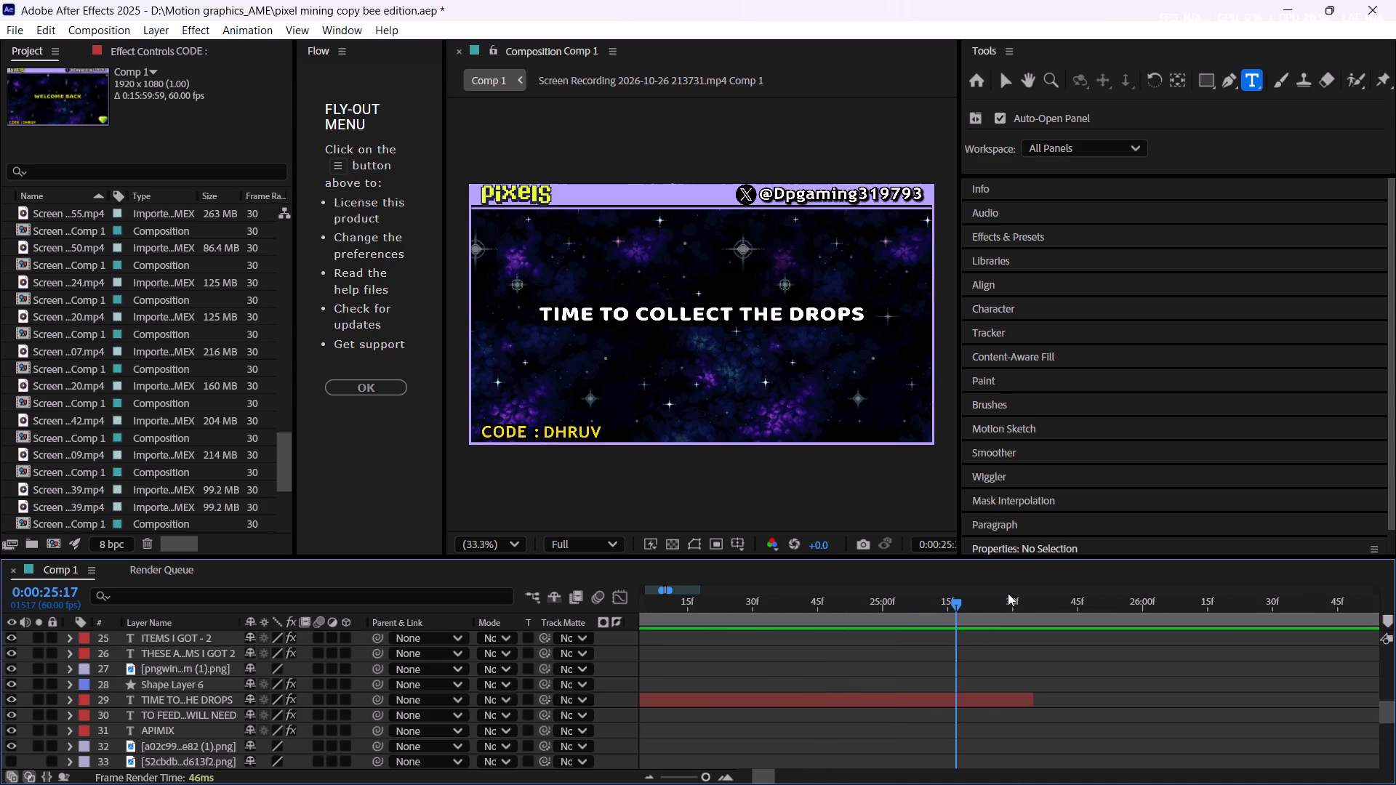
left_click_drag(1010, 600, 1034, 628)
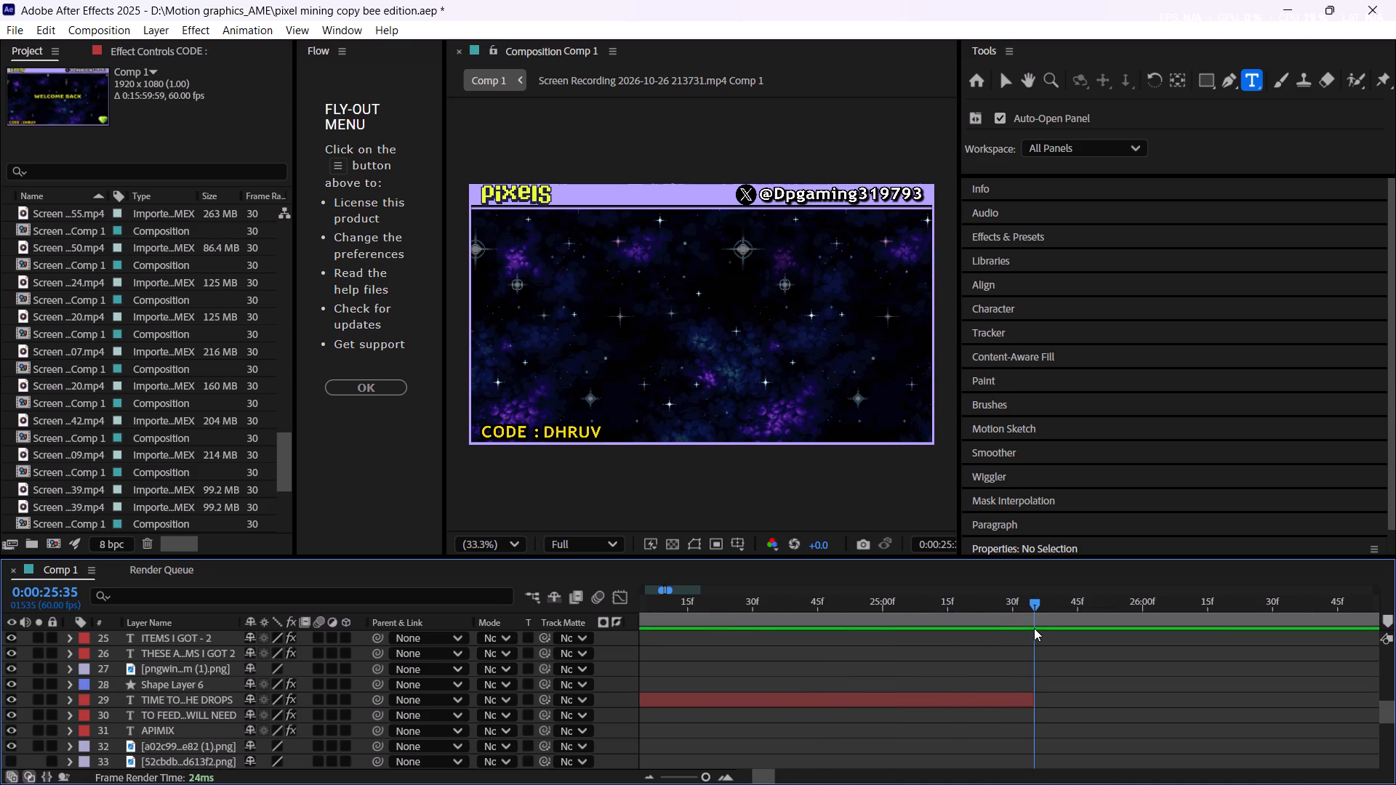
key("ctrl+Left")
key("ctrl+Right")
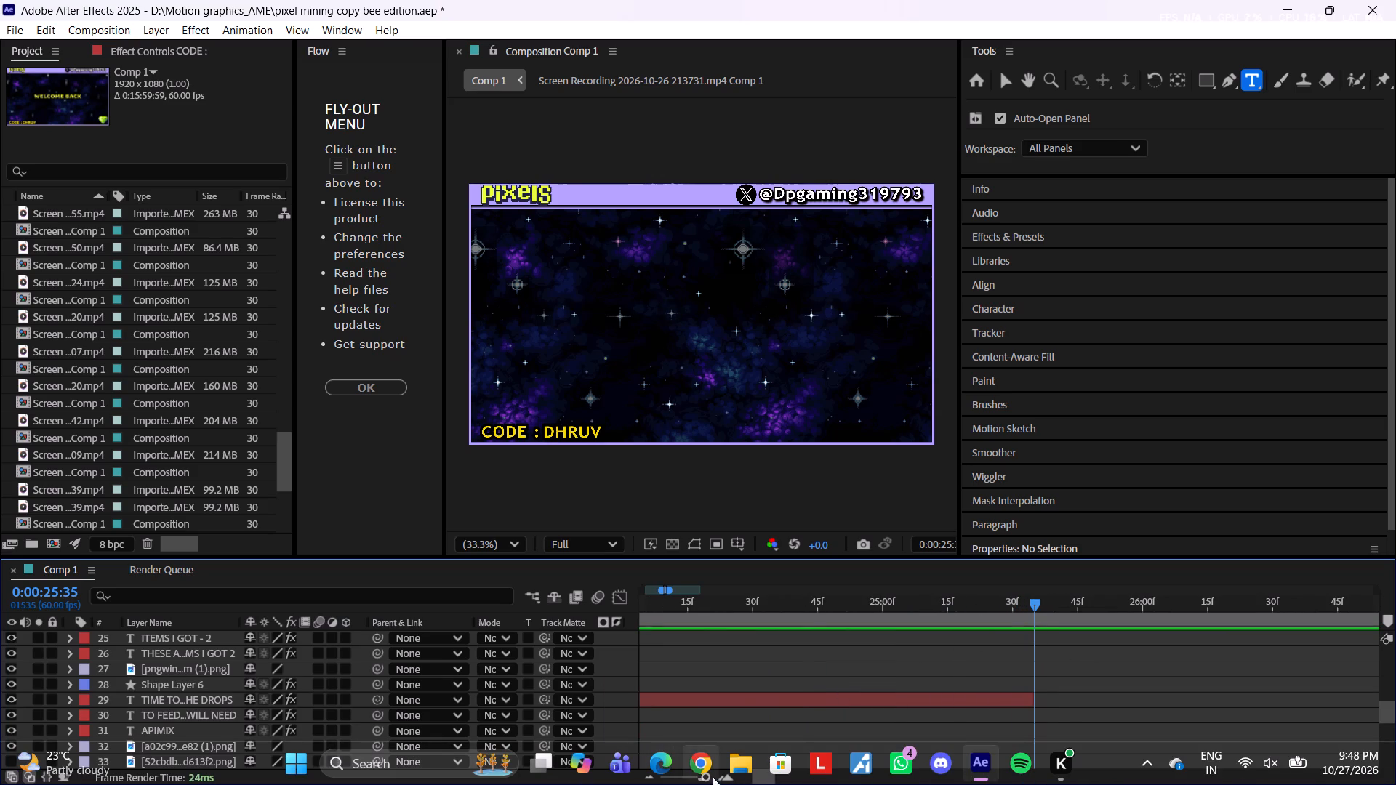
left_click(729, 767)
scroll(566, 498, "down", 6)
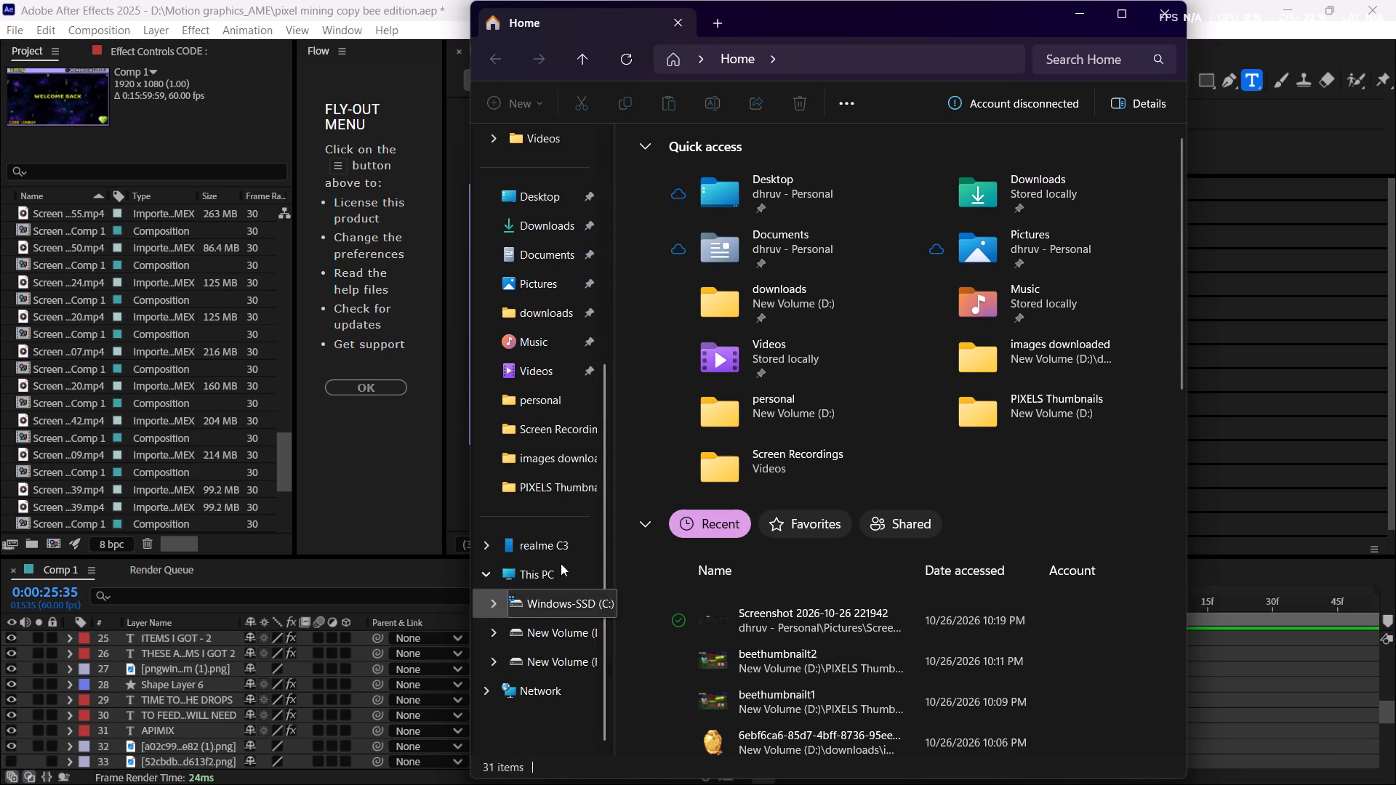
left_click(549, 364)
left_click(1107, 187)
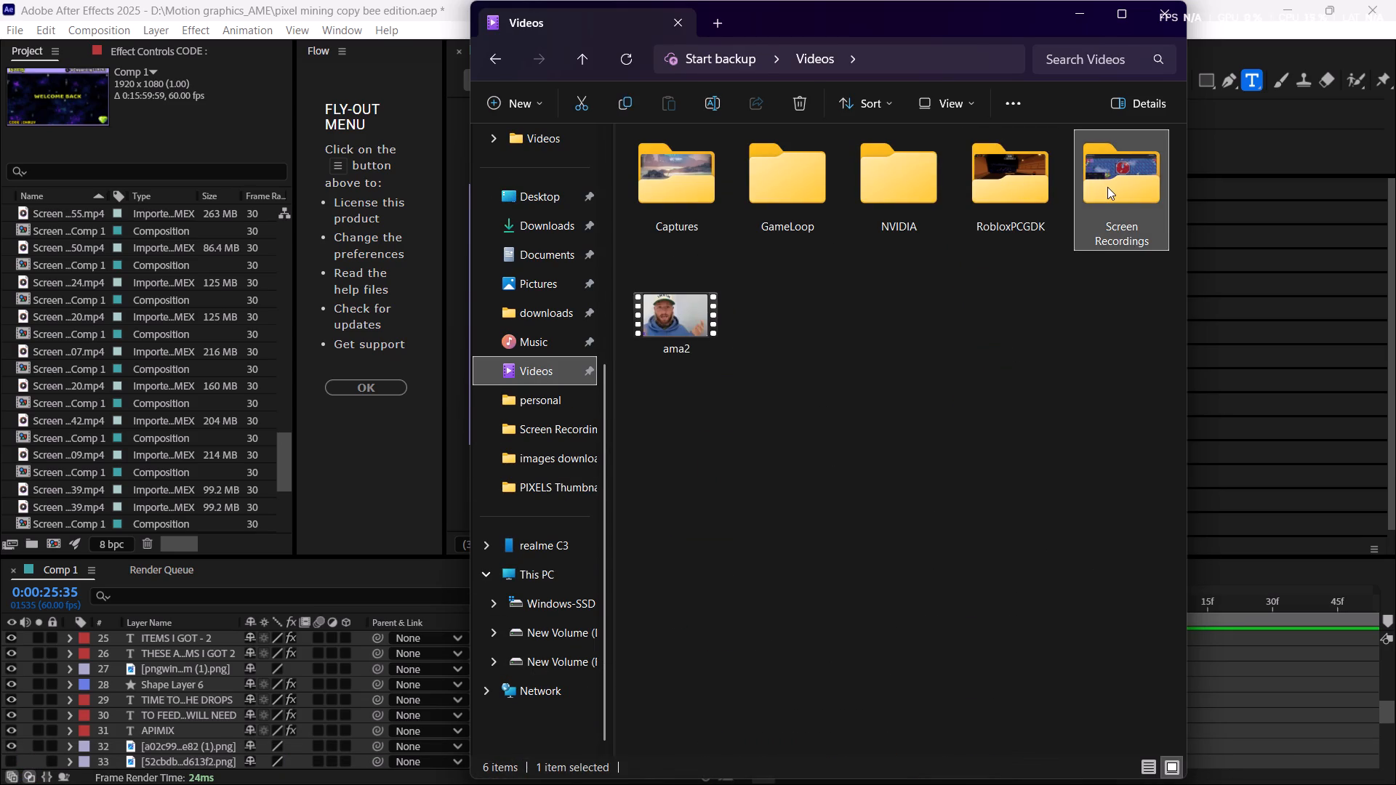
left_click(1107, 187)
scroll(804, 461, "down", 8)
left_click_drag(916, 663, 1236, 641)
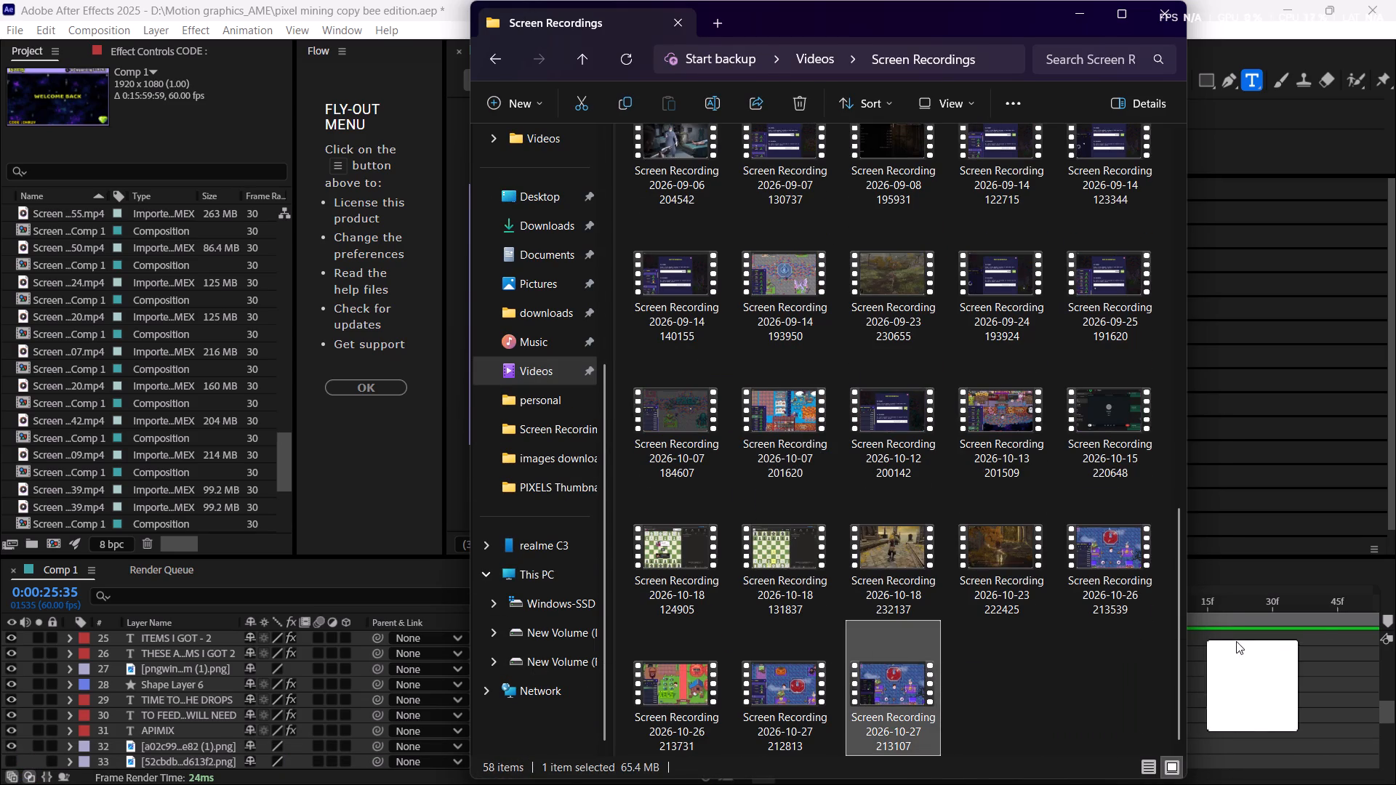
left_click_drag(1236, 641, 1237, 641)
scroll(791, 682, "up", 4)
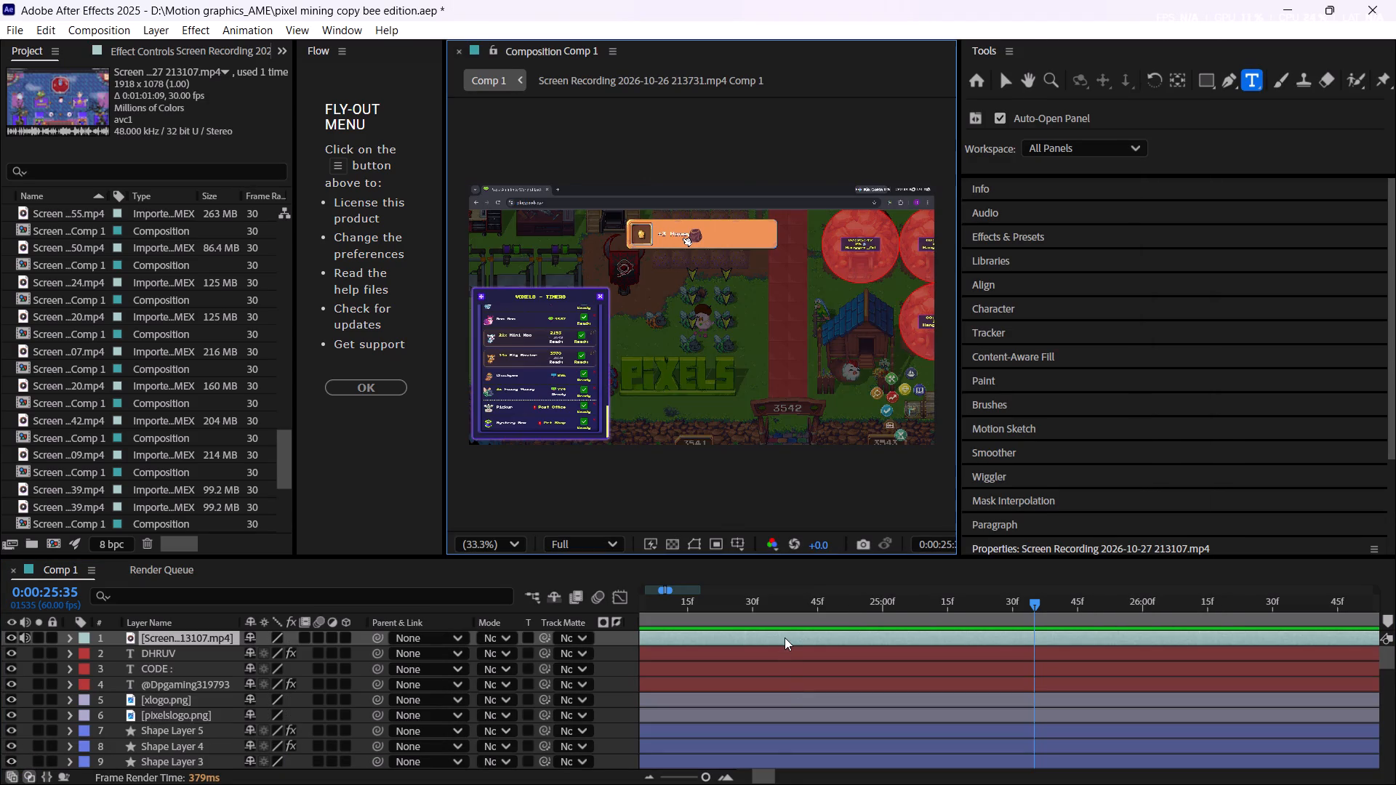
left_click_drag(785, 637, 1056, 627)
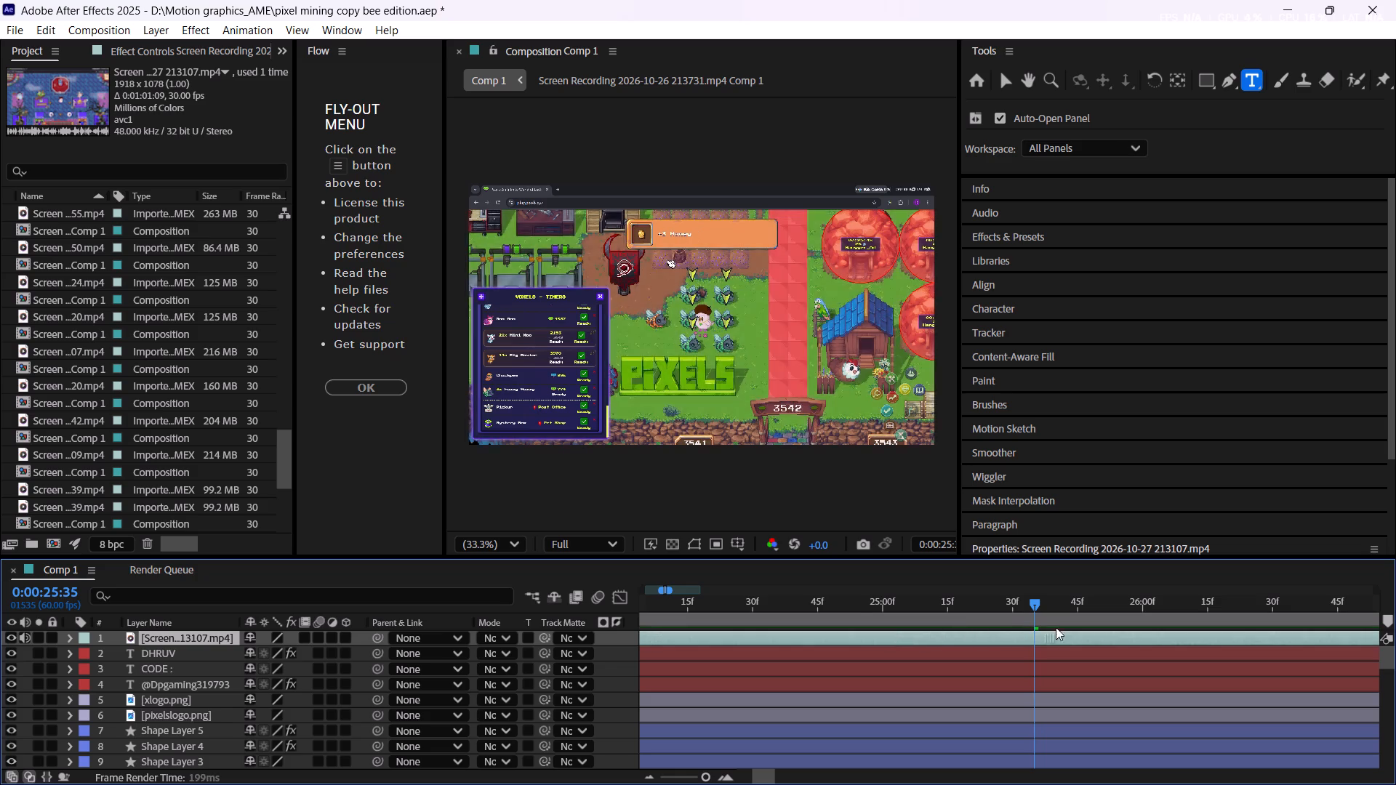
left_click_drag(1056, 627, 1200, 624)
scroll(859, 683, "down", 4, "alt")
scroll(761, 667, "down", 1, "alt")
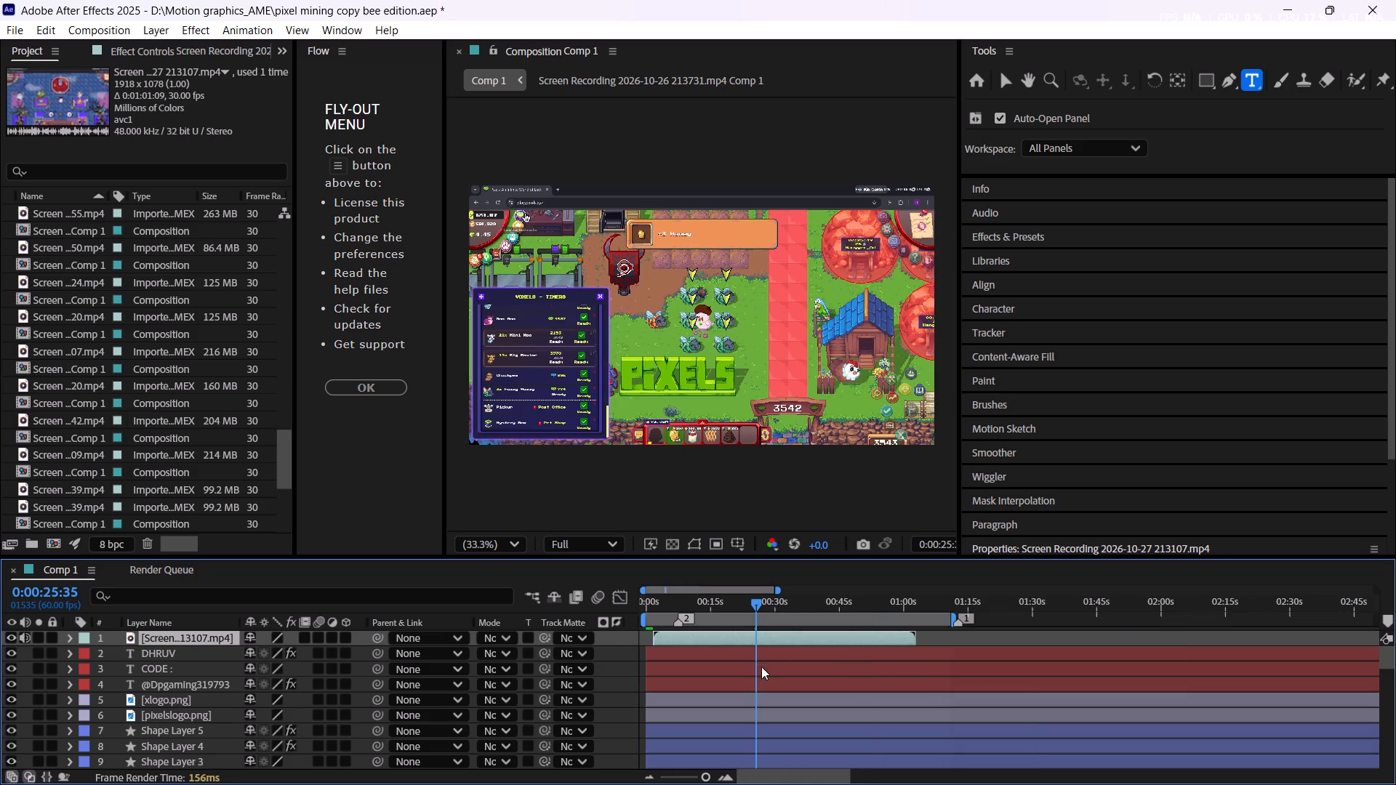
scroll(761, 667, "down", 1, "alt")
left_click_drag(705, 637, 797, 633)
left_click(25, 637)
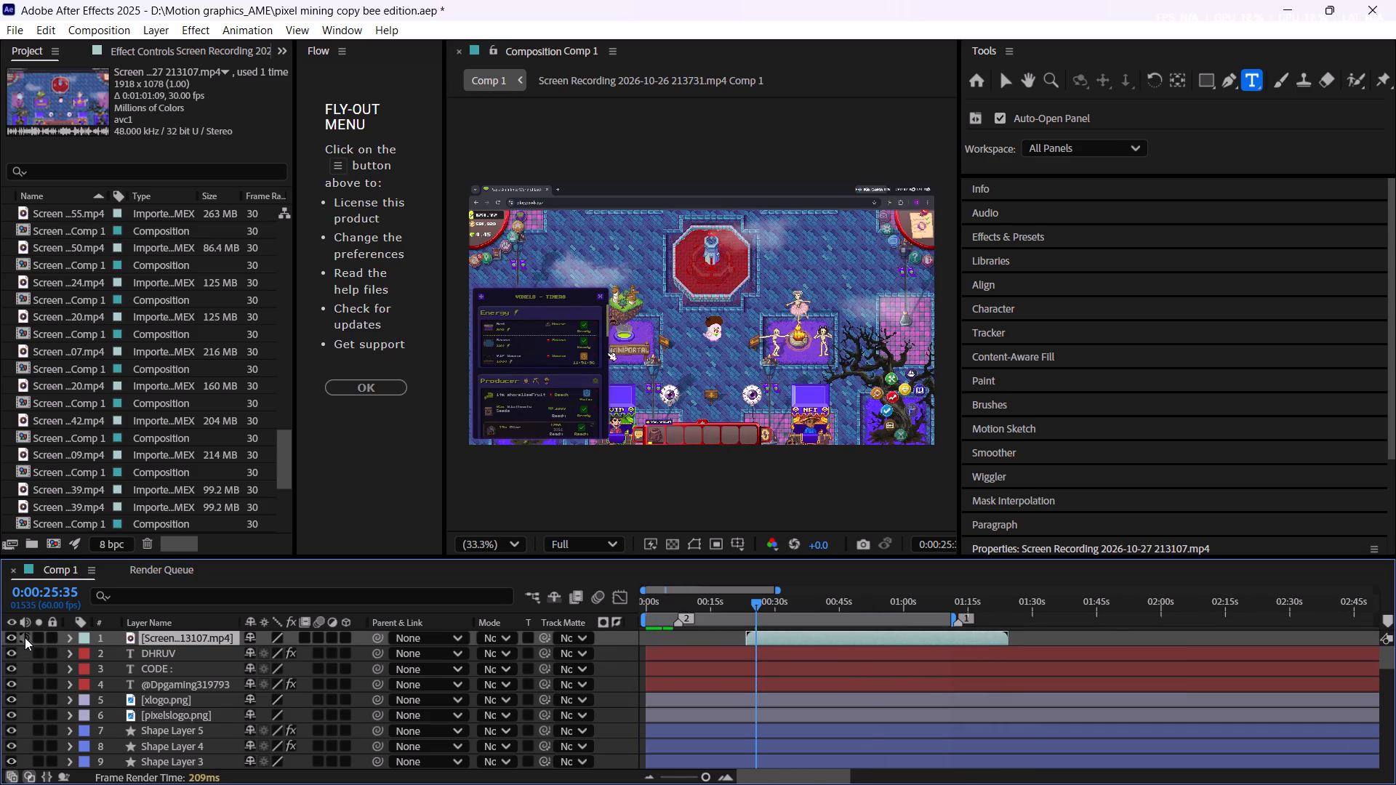
scroll(738, 650, "up", 2, "alt")
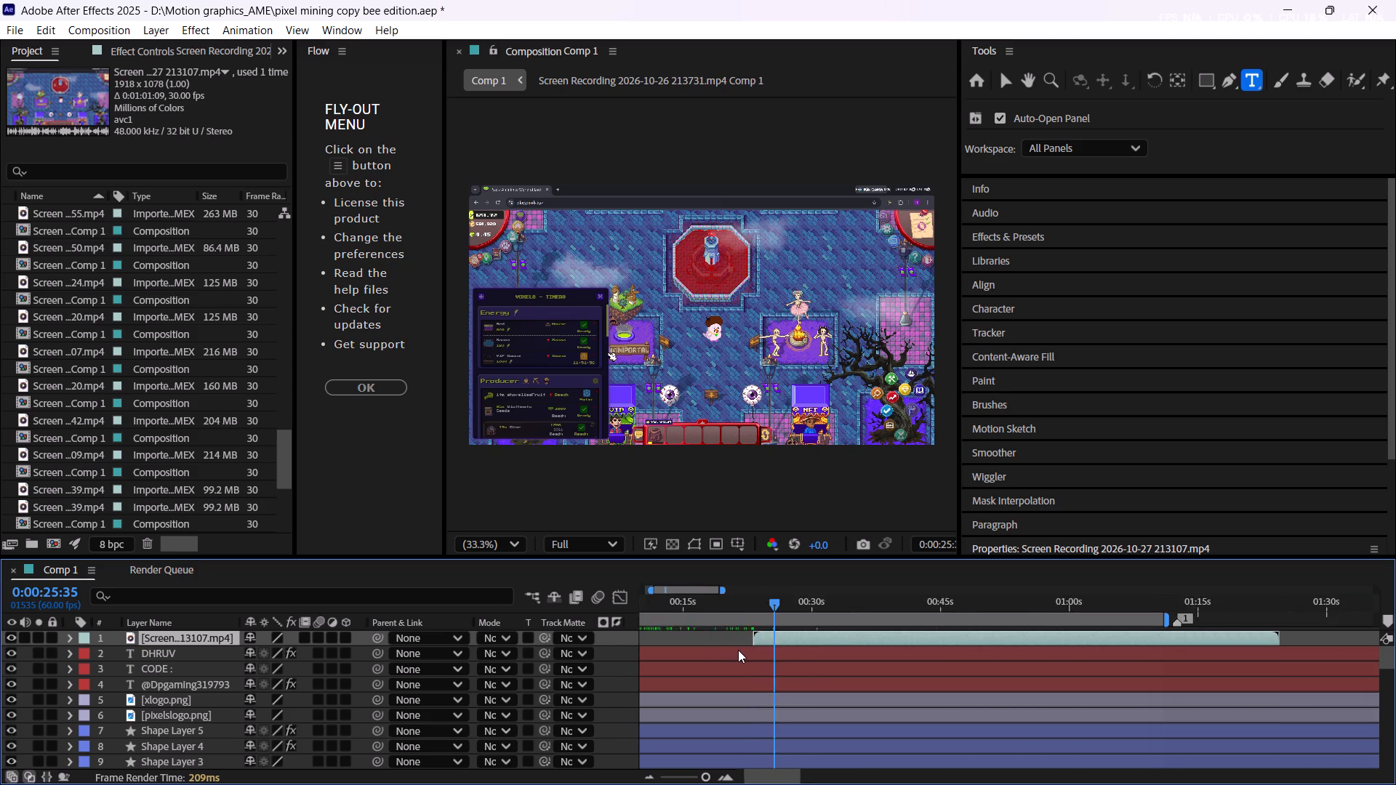
scroll(738, 650, "up", 2, "alt")
left_click_drag(913, 639, 1058, 625)
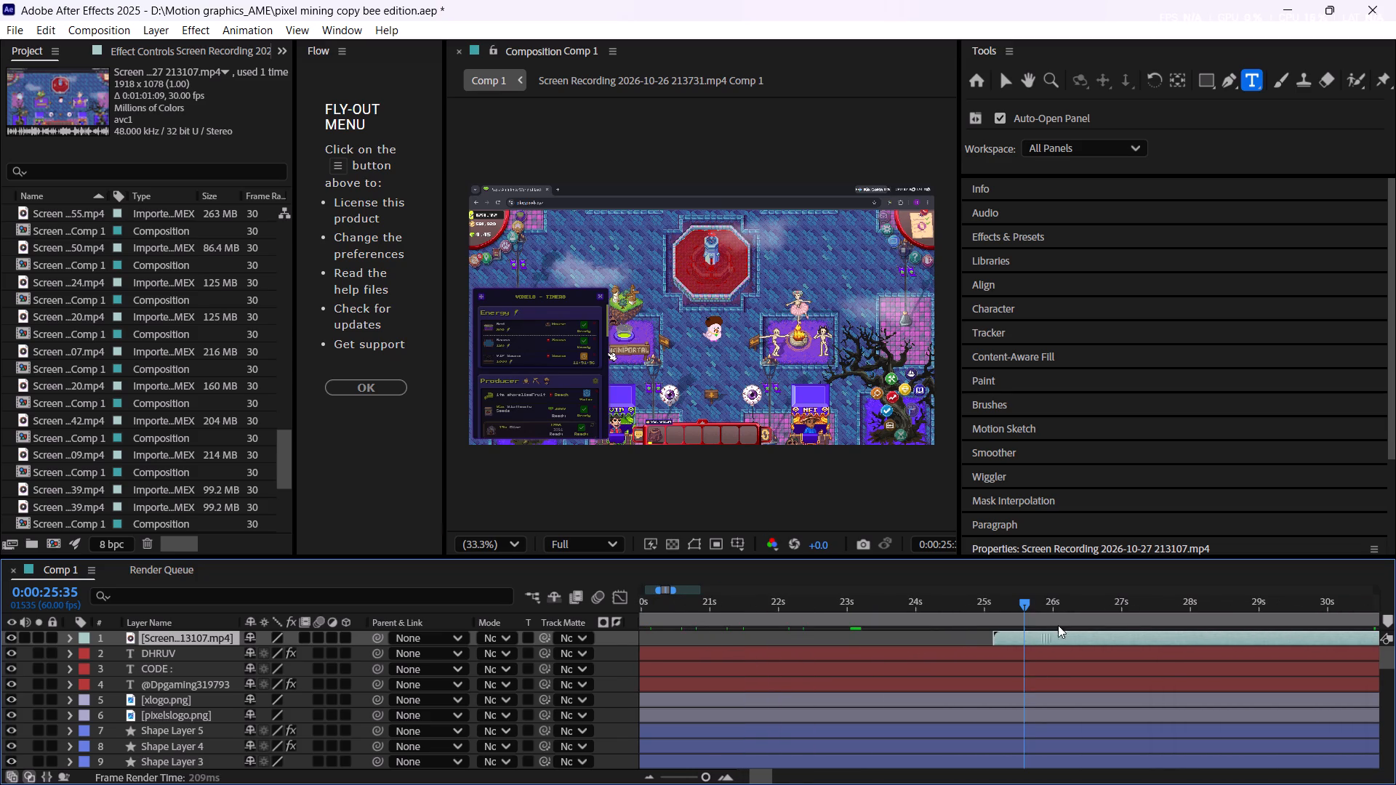
left_click_drag(1058, 625, 1079, 656)
scroll(1027, 643, "up", 2, "alt")
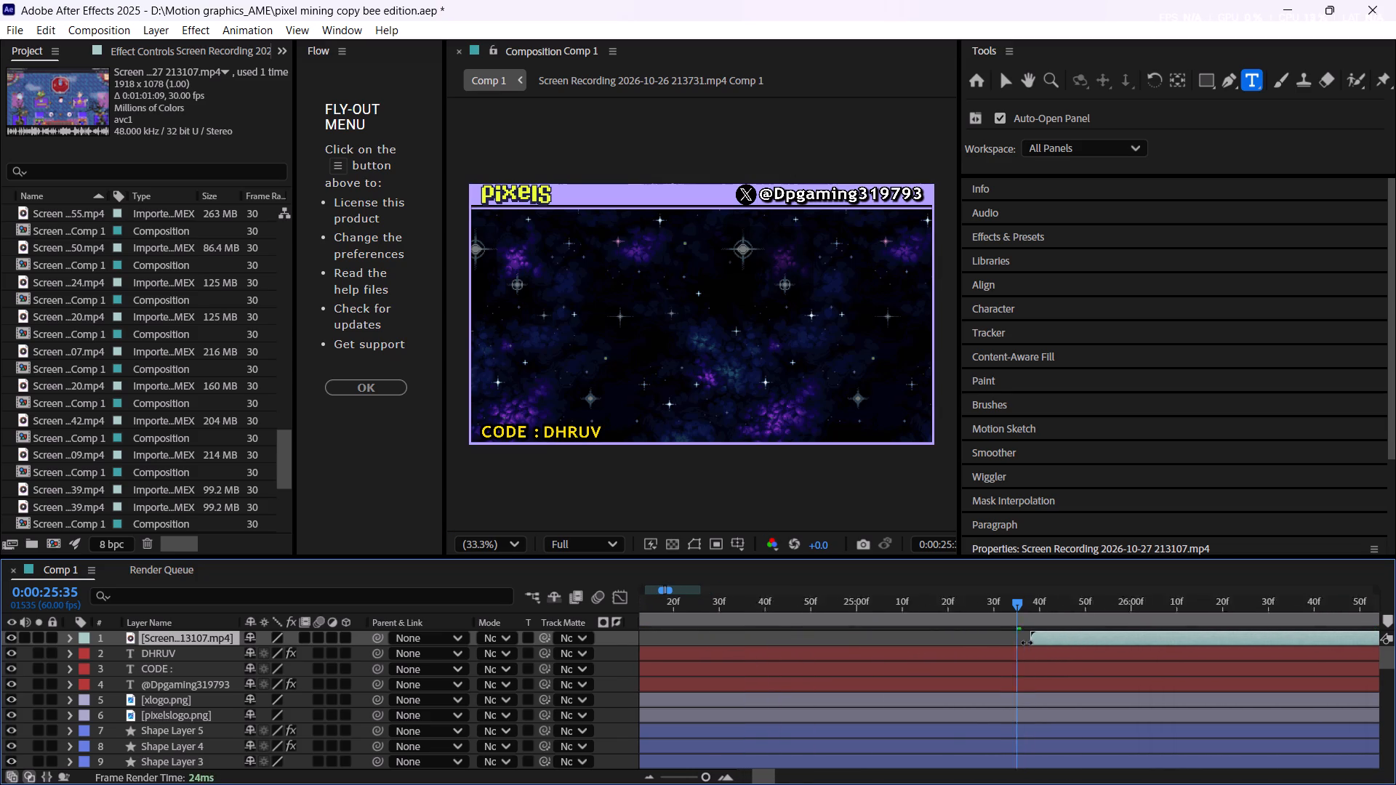
scroll(1027, 643, "up", 2, "alt")
left_click_drag(1056, 639, 993, 655)
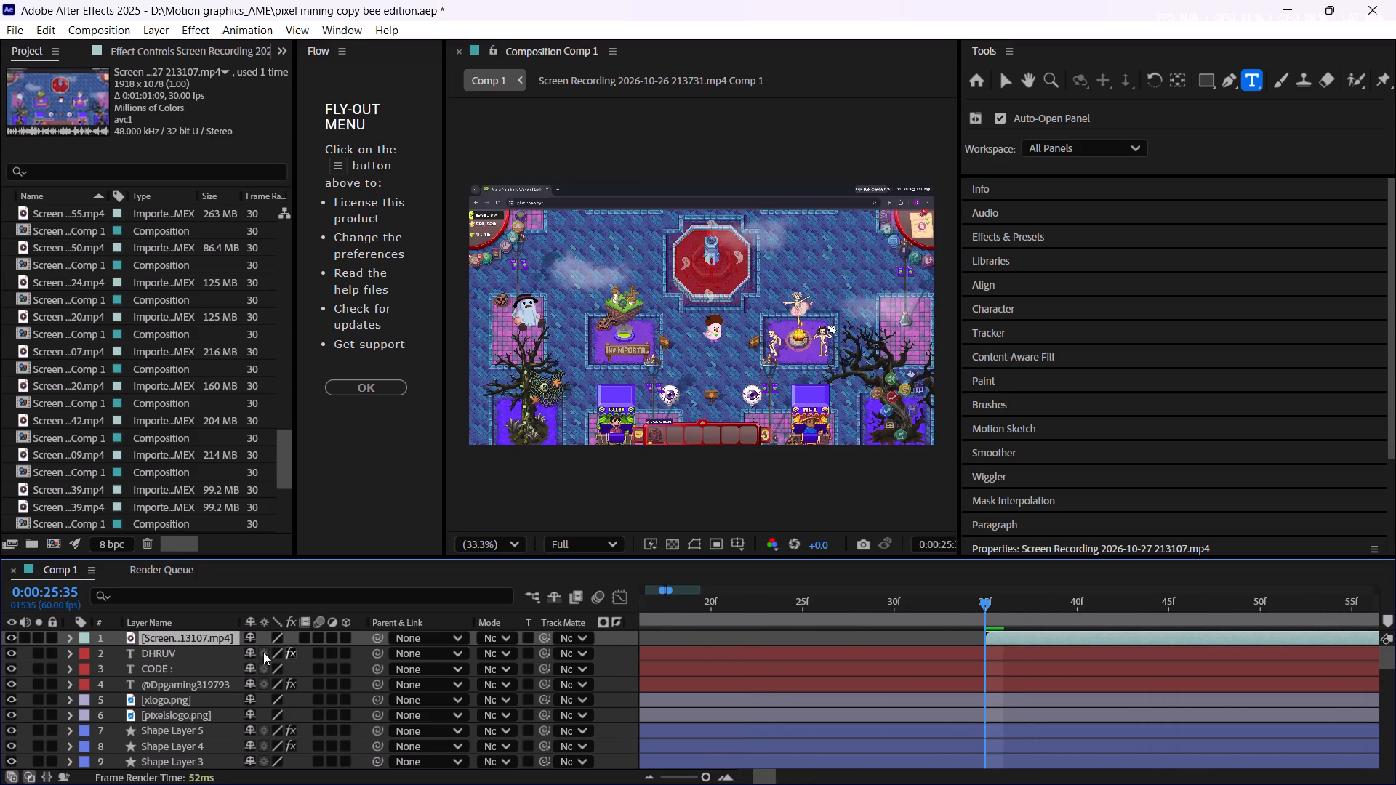
Reorder the new recording layer to sit directly below the "WELCOME BACK" text layer and above the "Comp 1" precomp layer.
left_click_drag(190, 637, 195, 746)
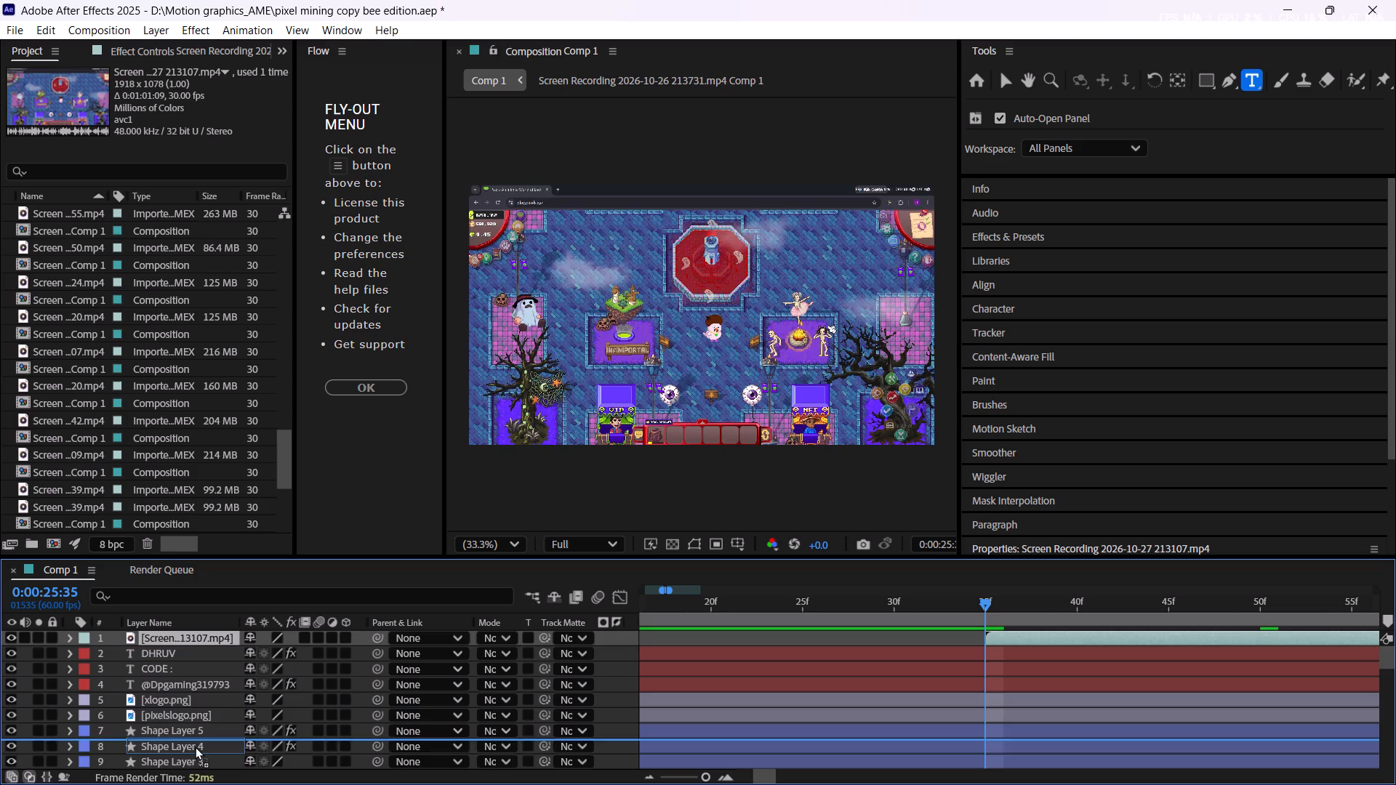
left_click_drag(195, 746, 196, 761)
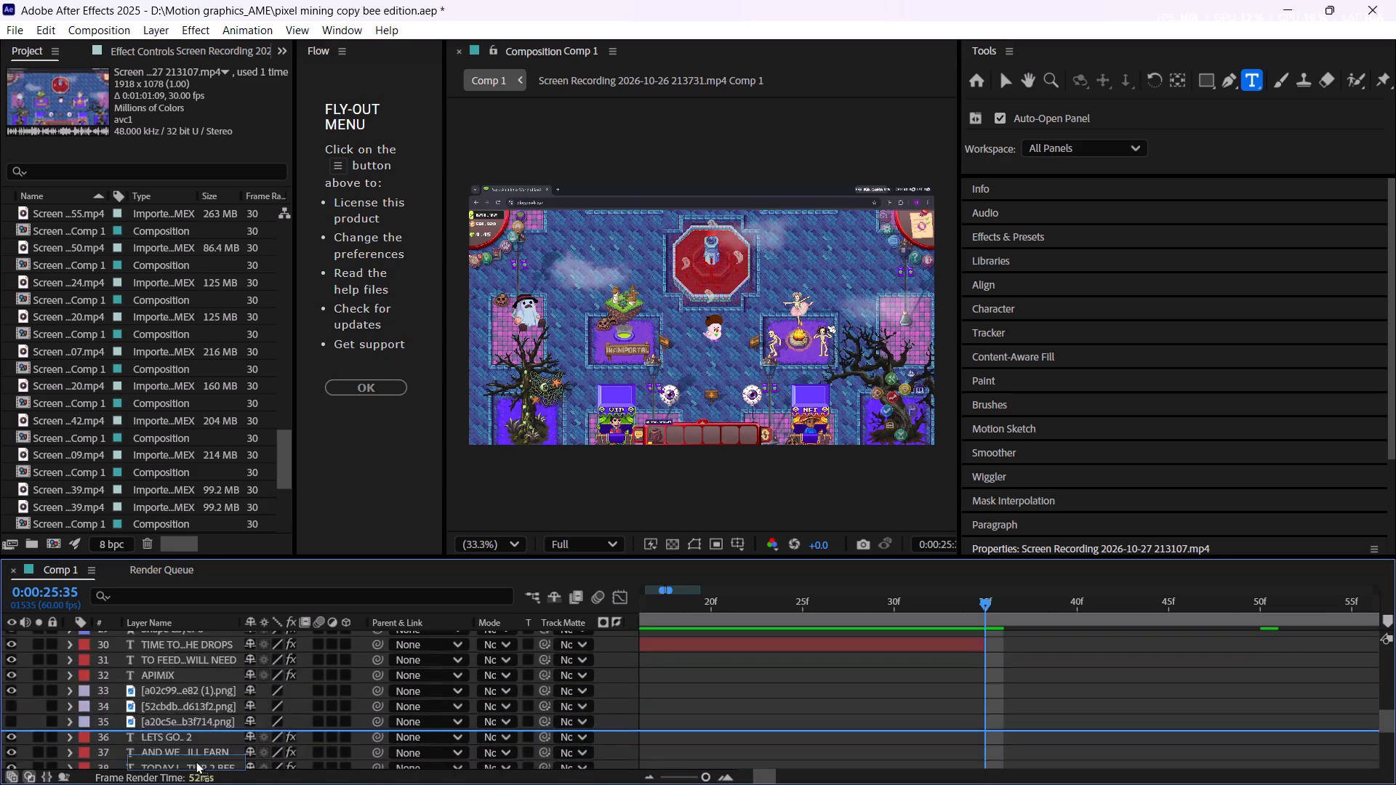
left_click_drag(196, 761, 207, 705)
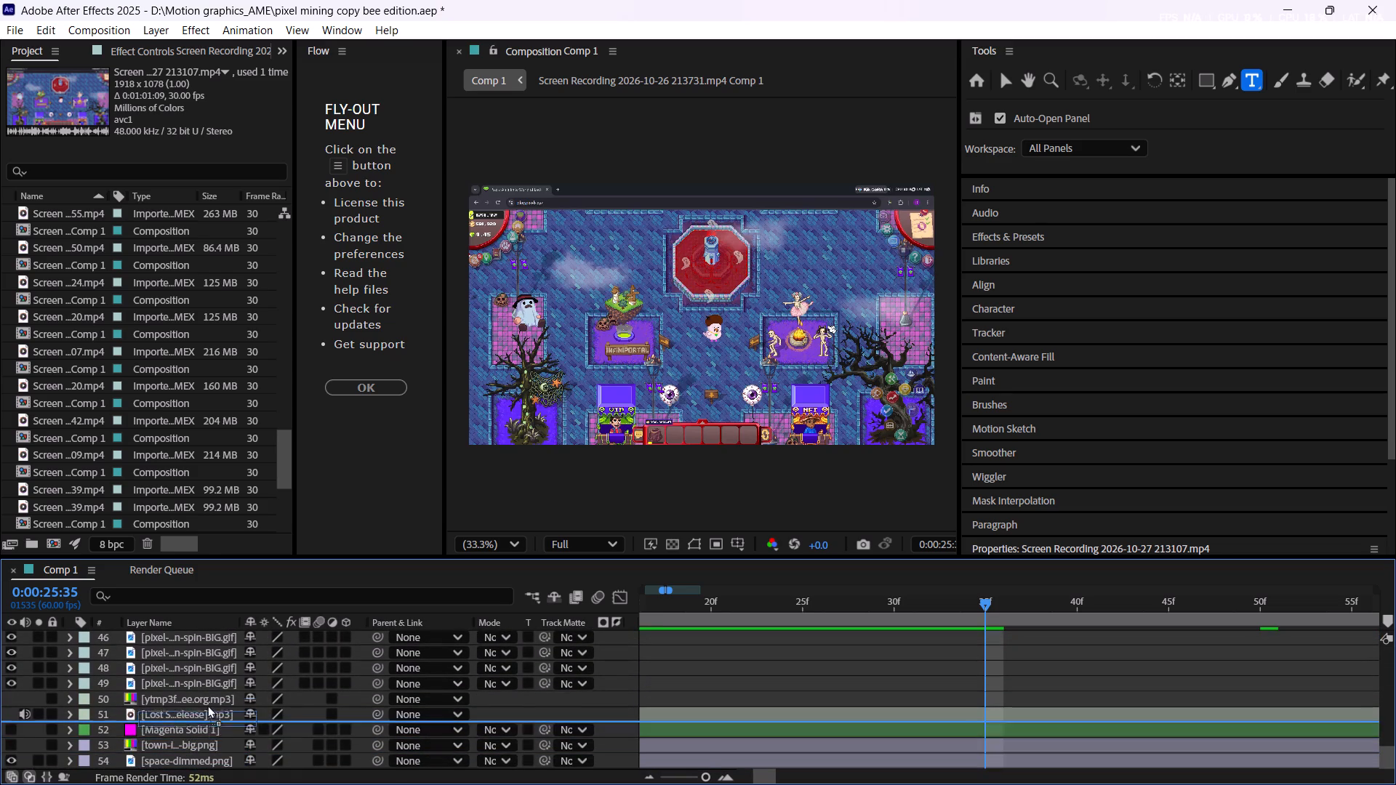
left_click_drag(207, 705, 197, 623)
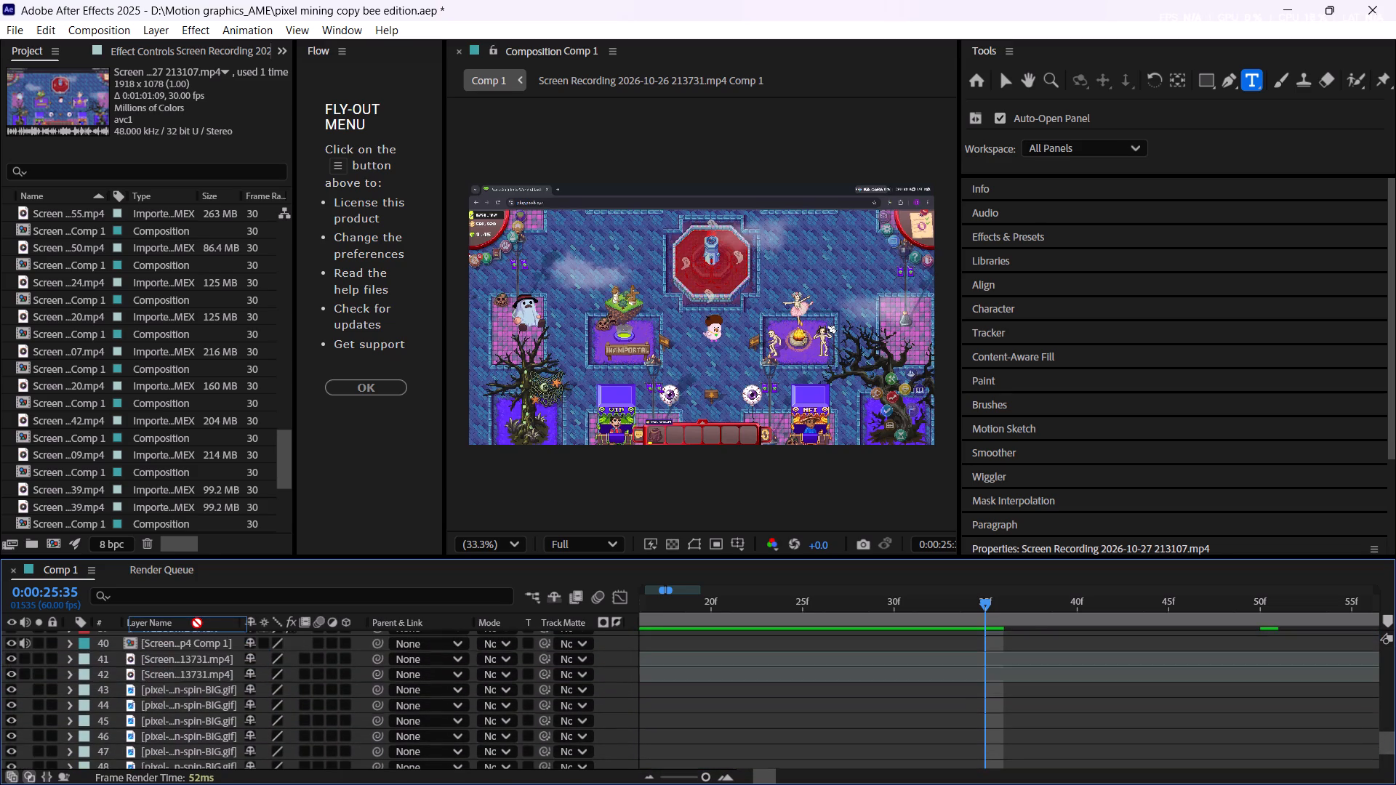
left_click_drag(197, 623, 193, 646)
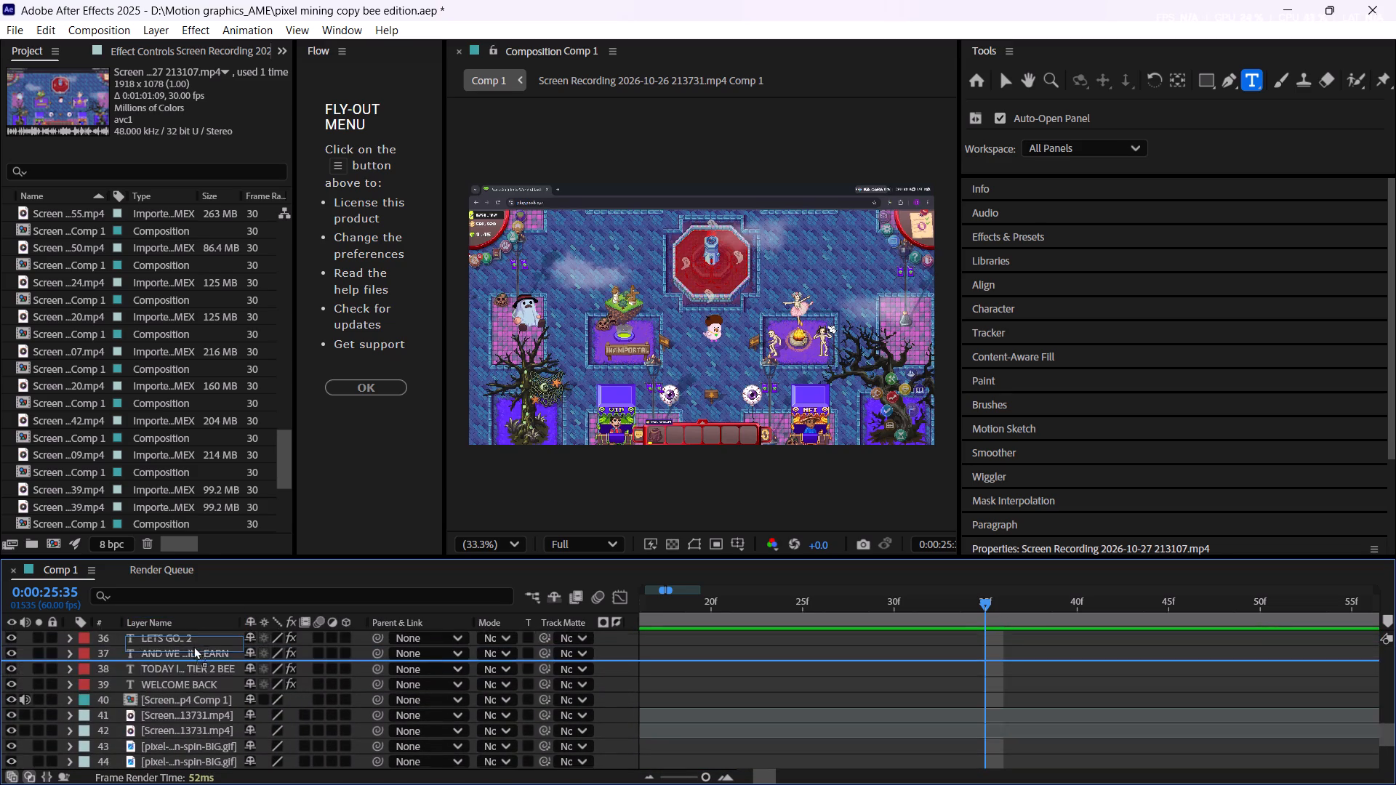
left_click_drag(193, 646, 193, 723)
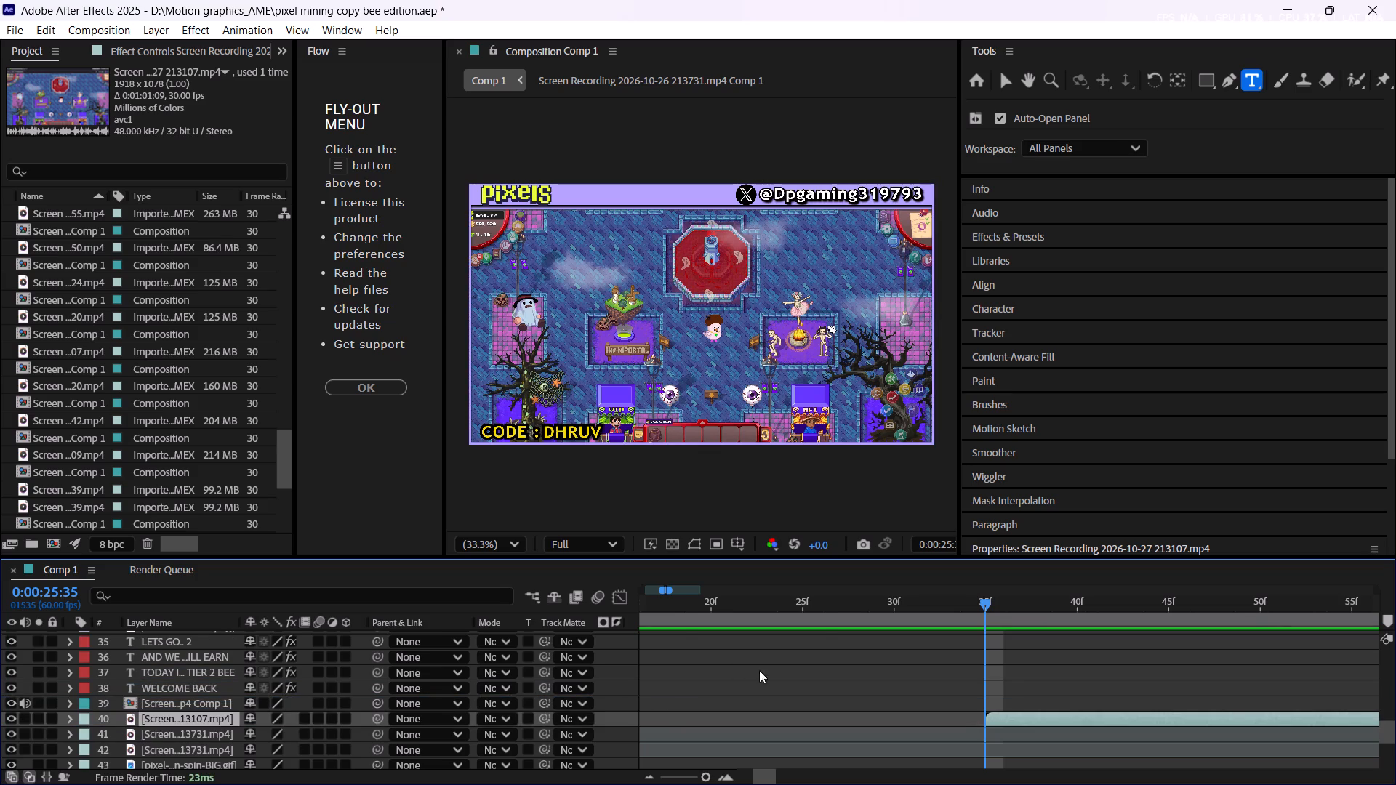
scroll(770, 672, "down", 5, "alt")
scroll(732, 671, "down", 2)
scroll(732, 671, "up", 2)
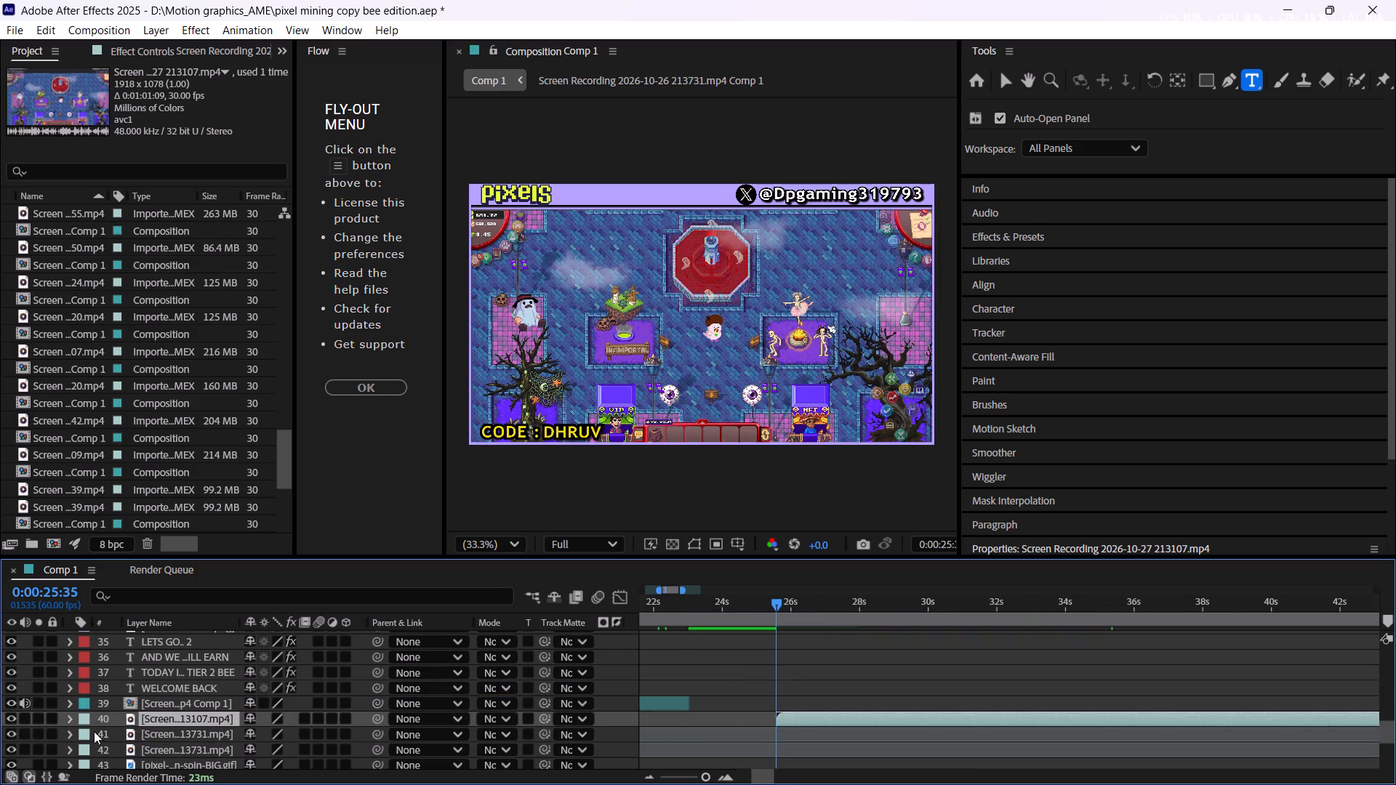
left_click_drag(174, 720, 187, 694)
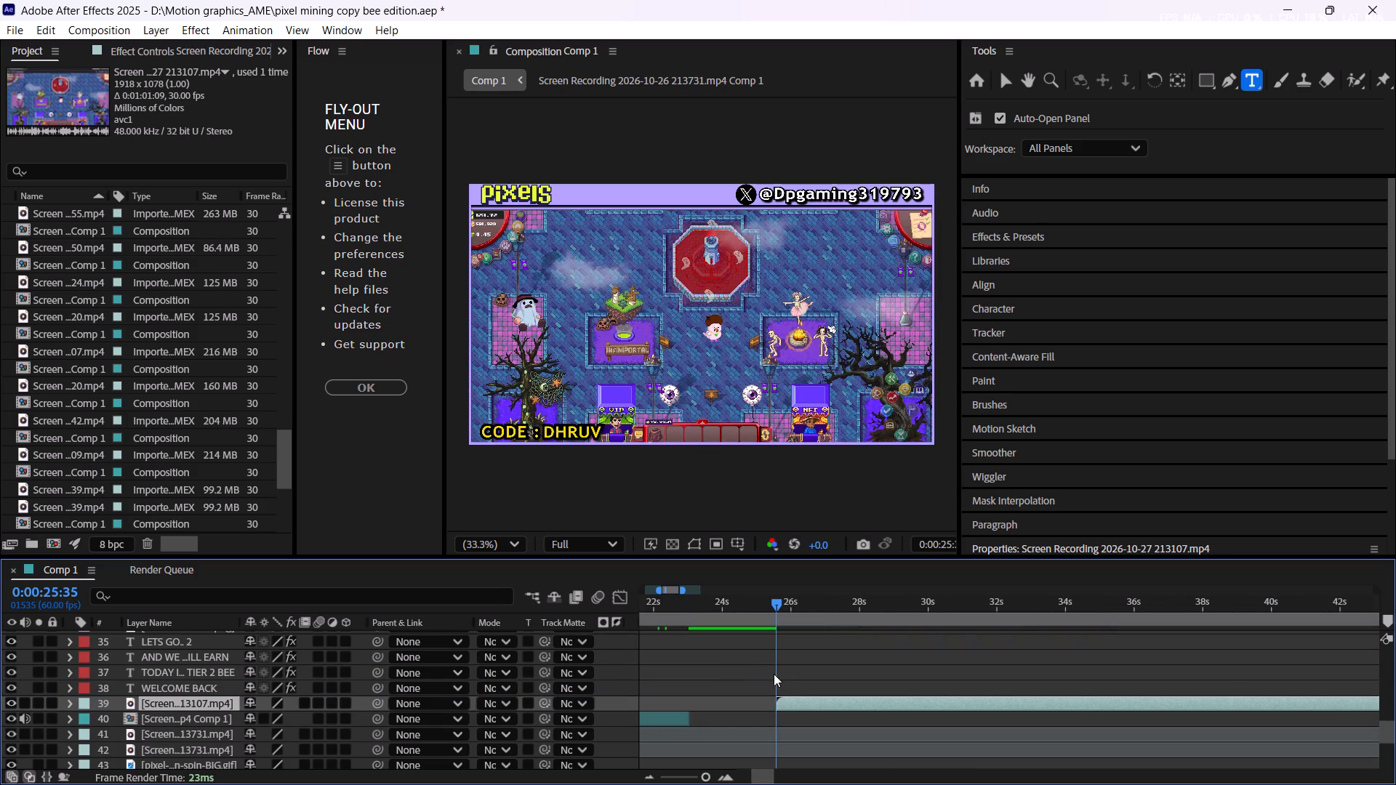
Split the new recording layer at 0:00:36:35, where the game scene fades to black.
key("ctrl+Left")
key("ctrl+Right")
left_click_drag(780, 604, 899, 611)
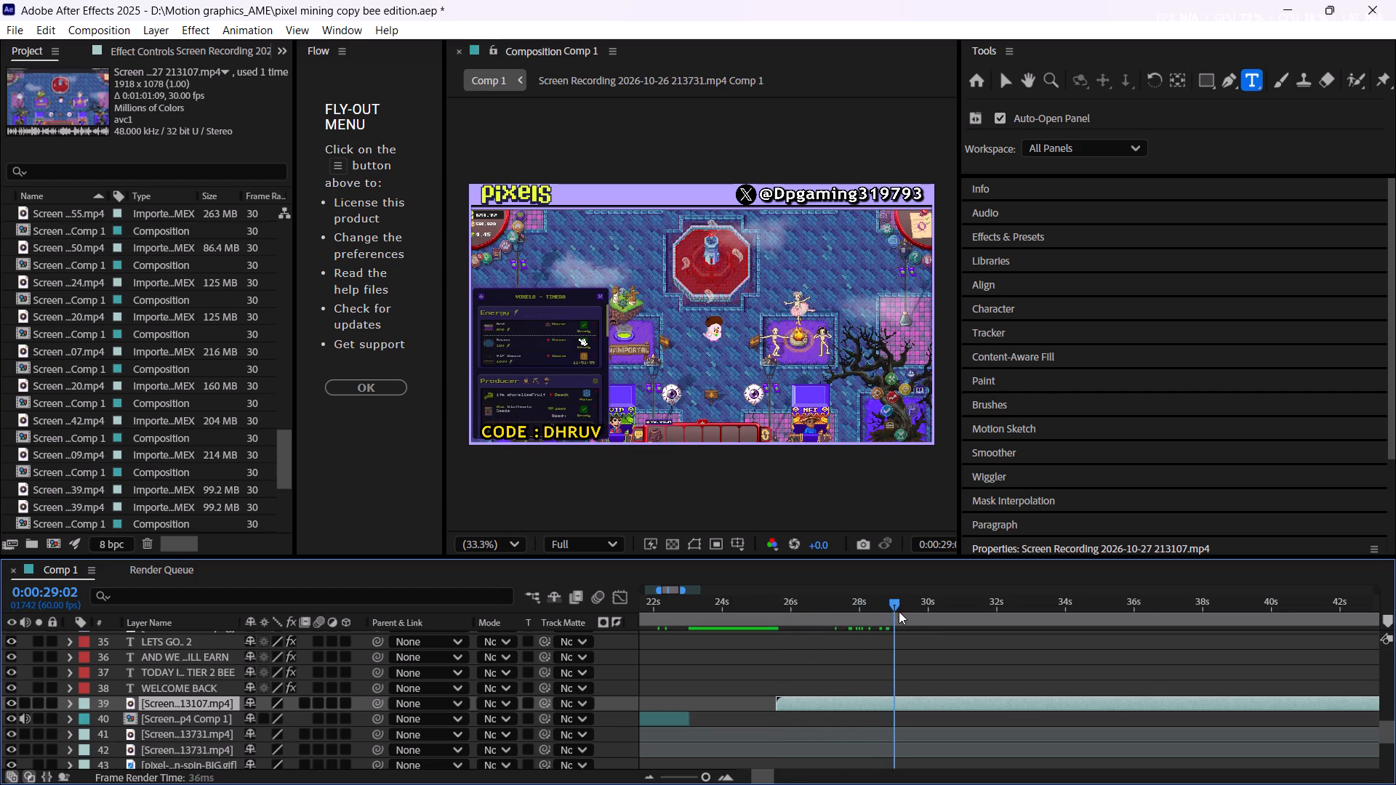
left_click_drag(899, 611, 1118, 633)
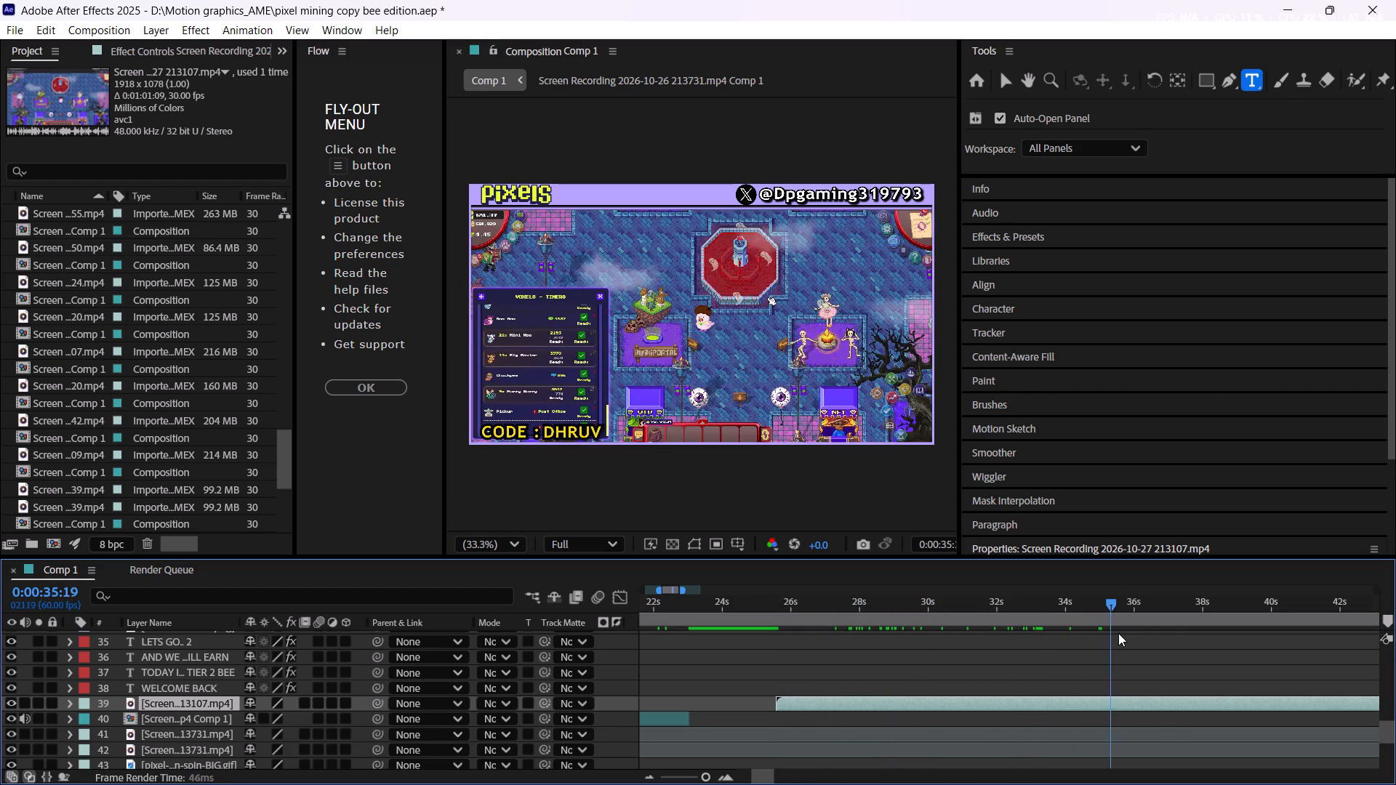
left_click_drag(1118, 633, 1158, 640)
key("ctrl+shift+d")
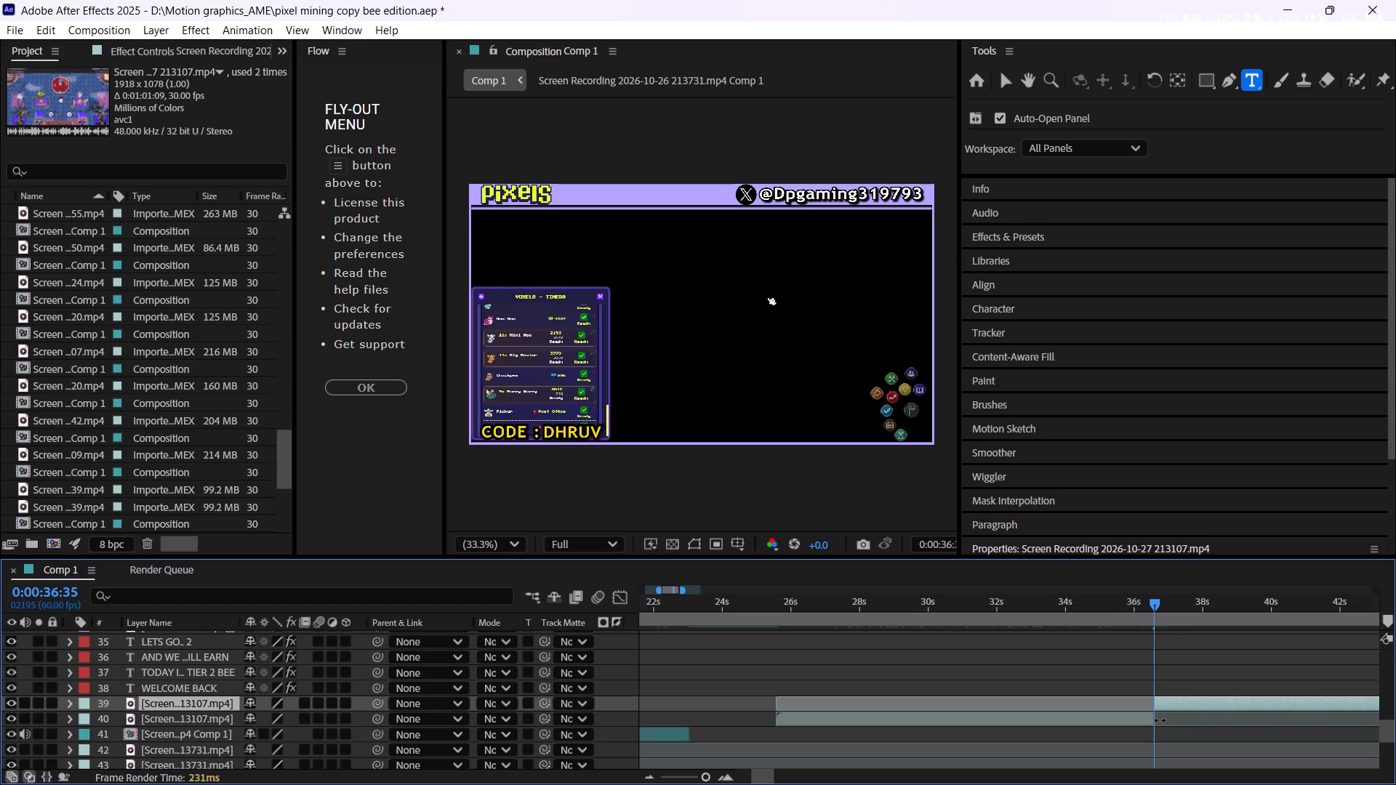
Shift the recording's second part about 3.5 s earlier, split it at 0:00:36:35 and delete the piece before the cut.
scroll(1160, 720, "down", 3, "alt")
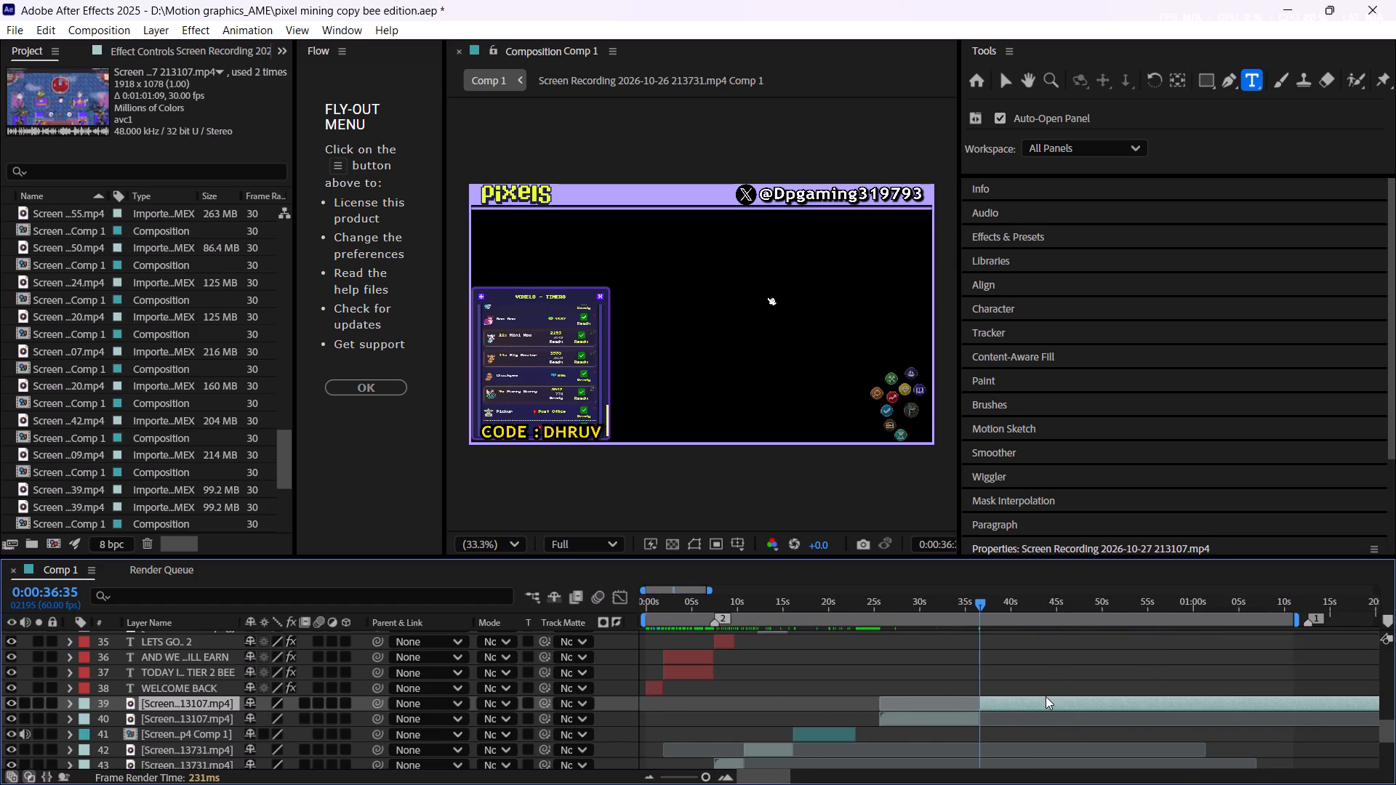
left_click_drag(1043, 699, 1004, 710)
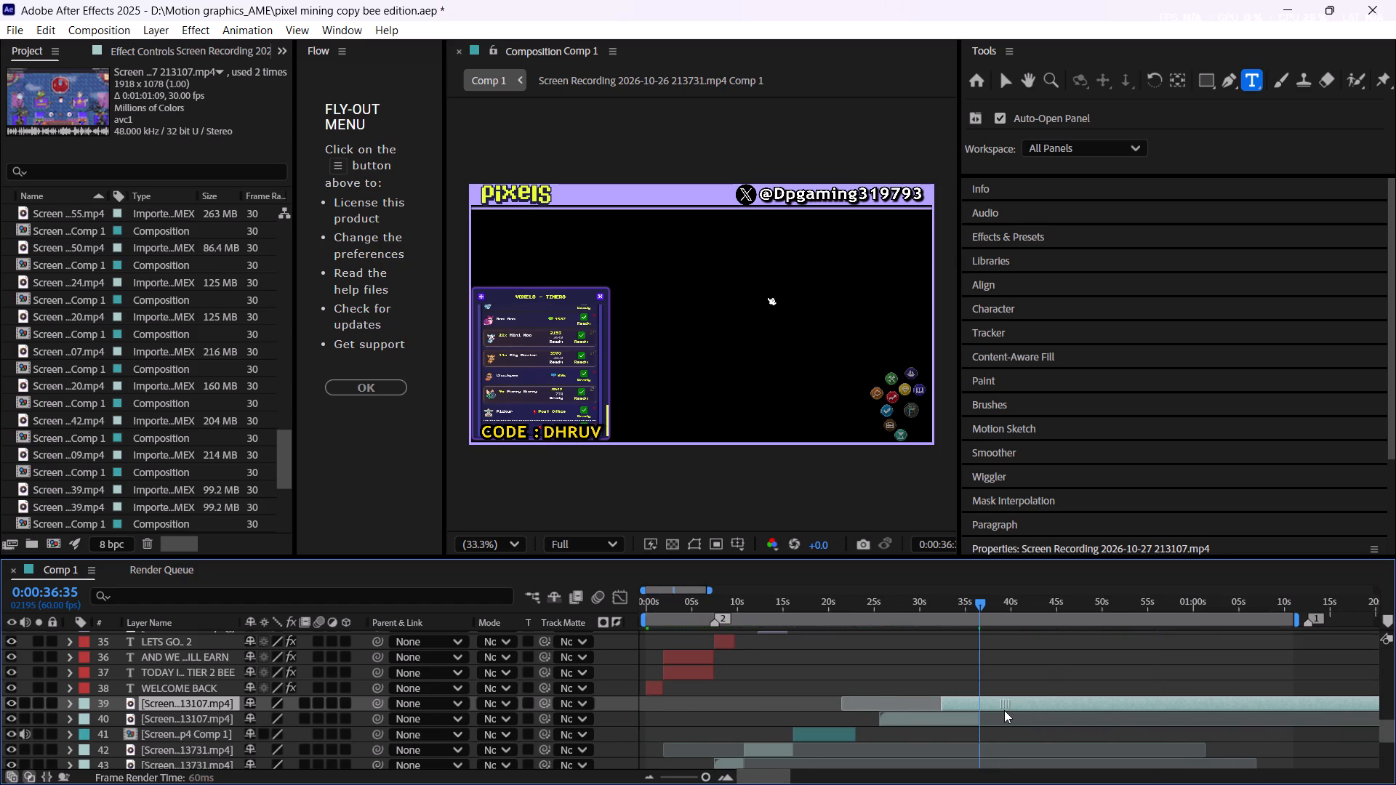
left_click_drag(1004, 710, 1011, 717)
key("ctrl+shift+d")
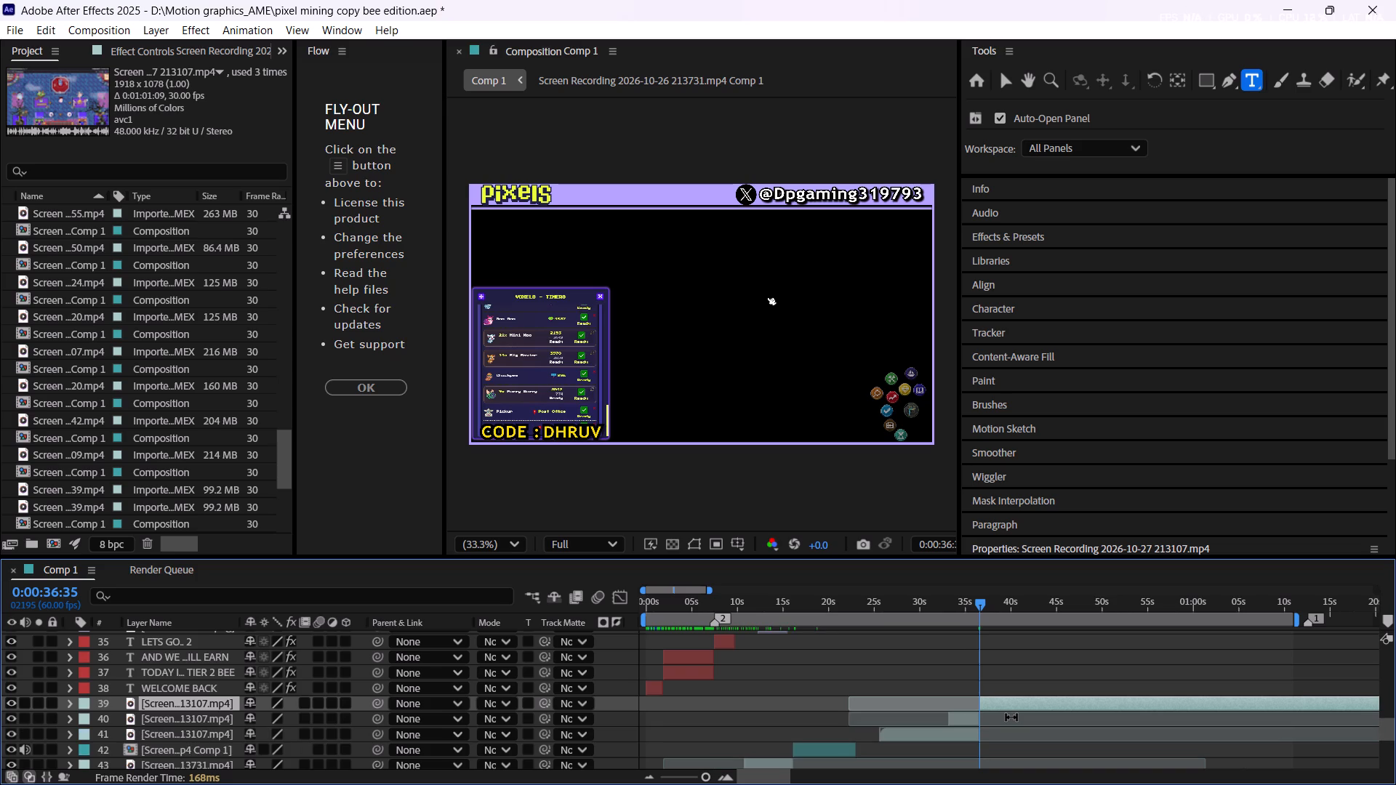
left_click(1011, 717)
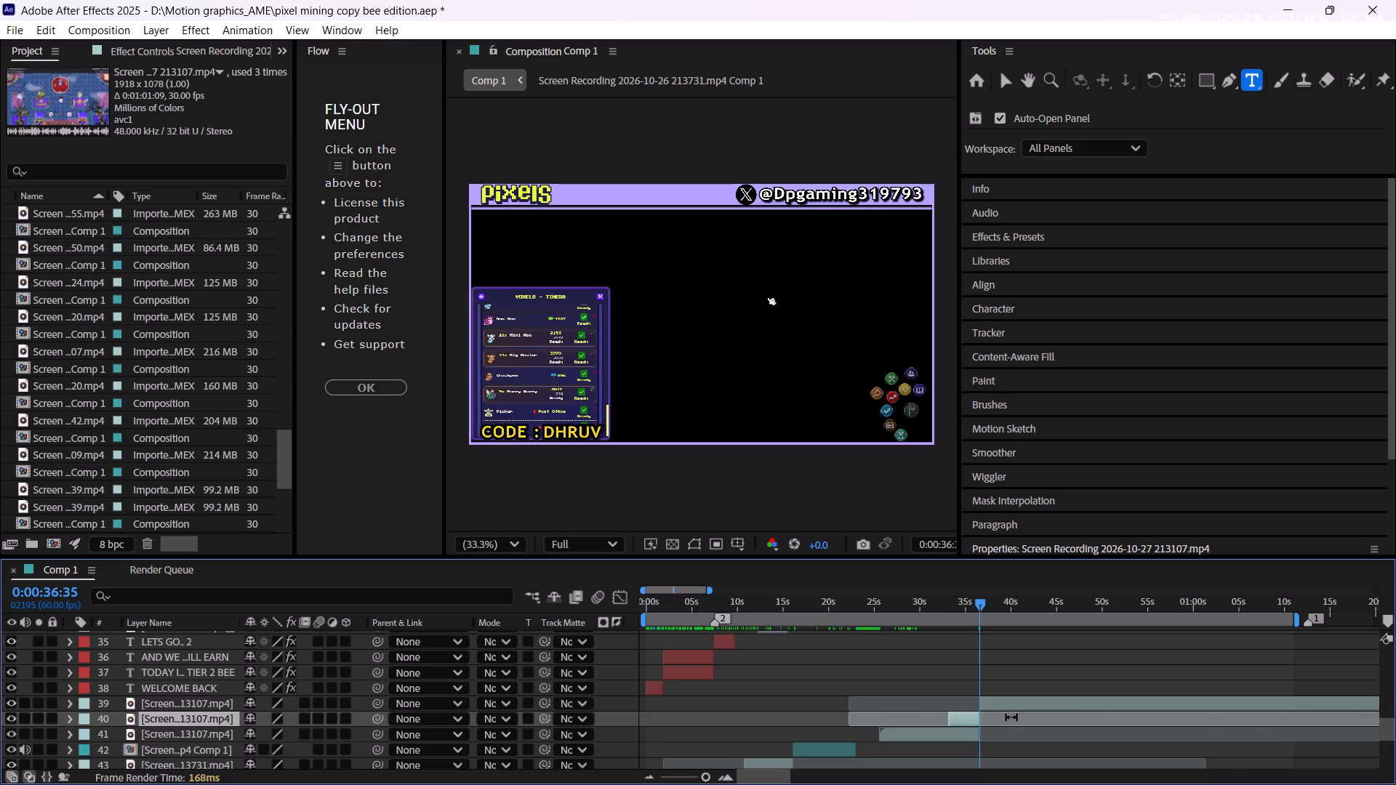
key("BackSpace")
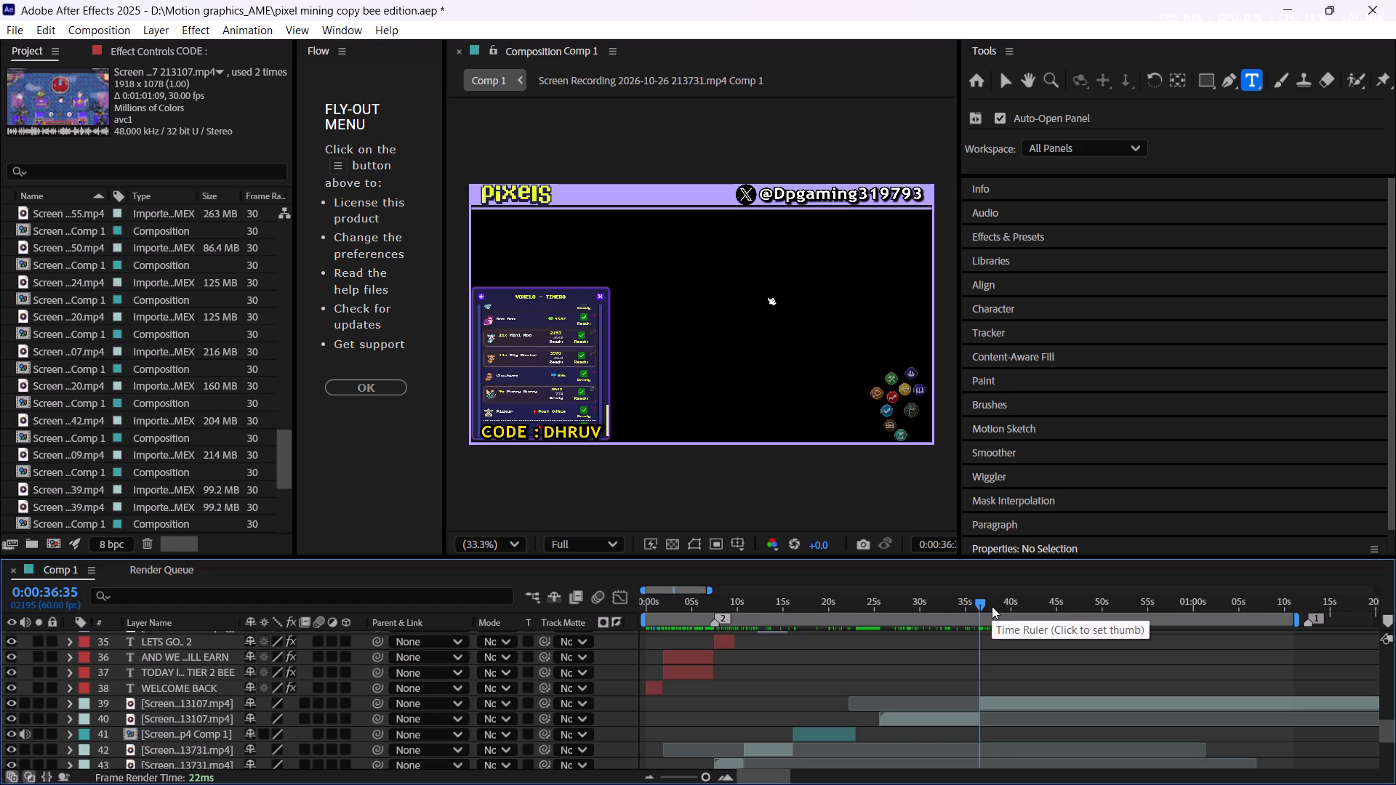
Review the recording's remaining part against the captions and split it at 0:01:14:47, near the end of the work area.
left_click_drag(992, 606, 1045, 495)
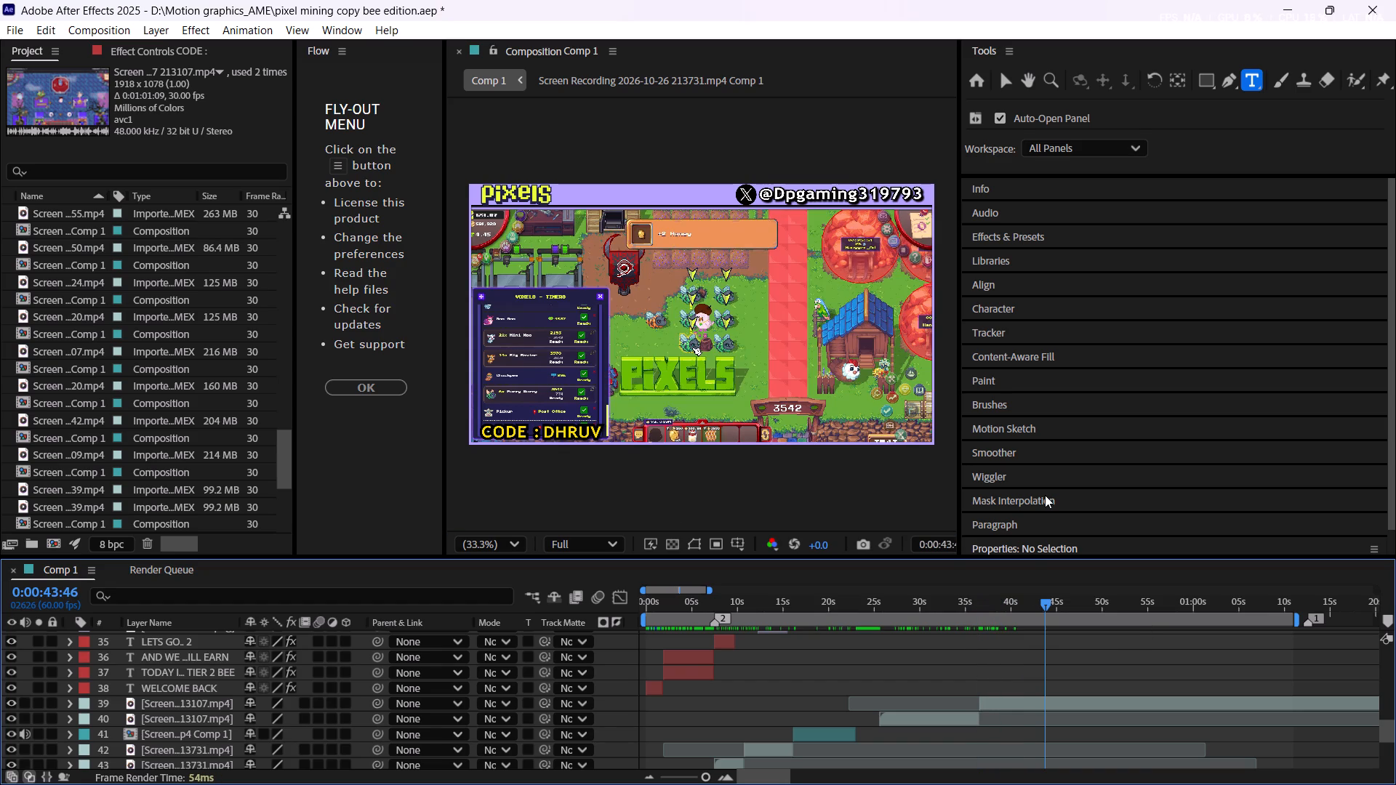
left_click_drag(1045, 495, 1054, 495)
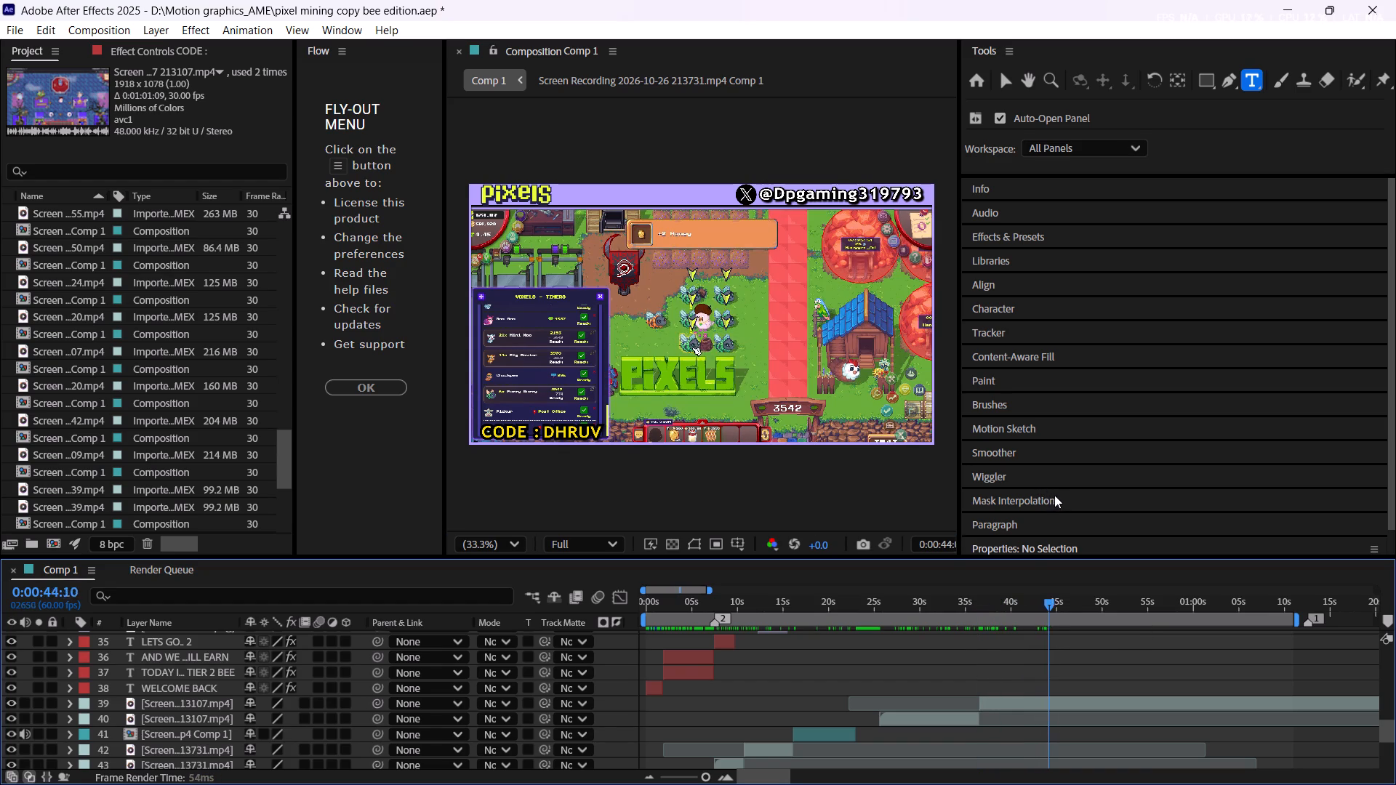
left_click_drag(1054, 495, 1136, 487)
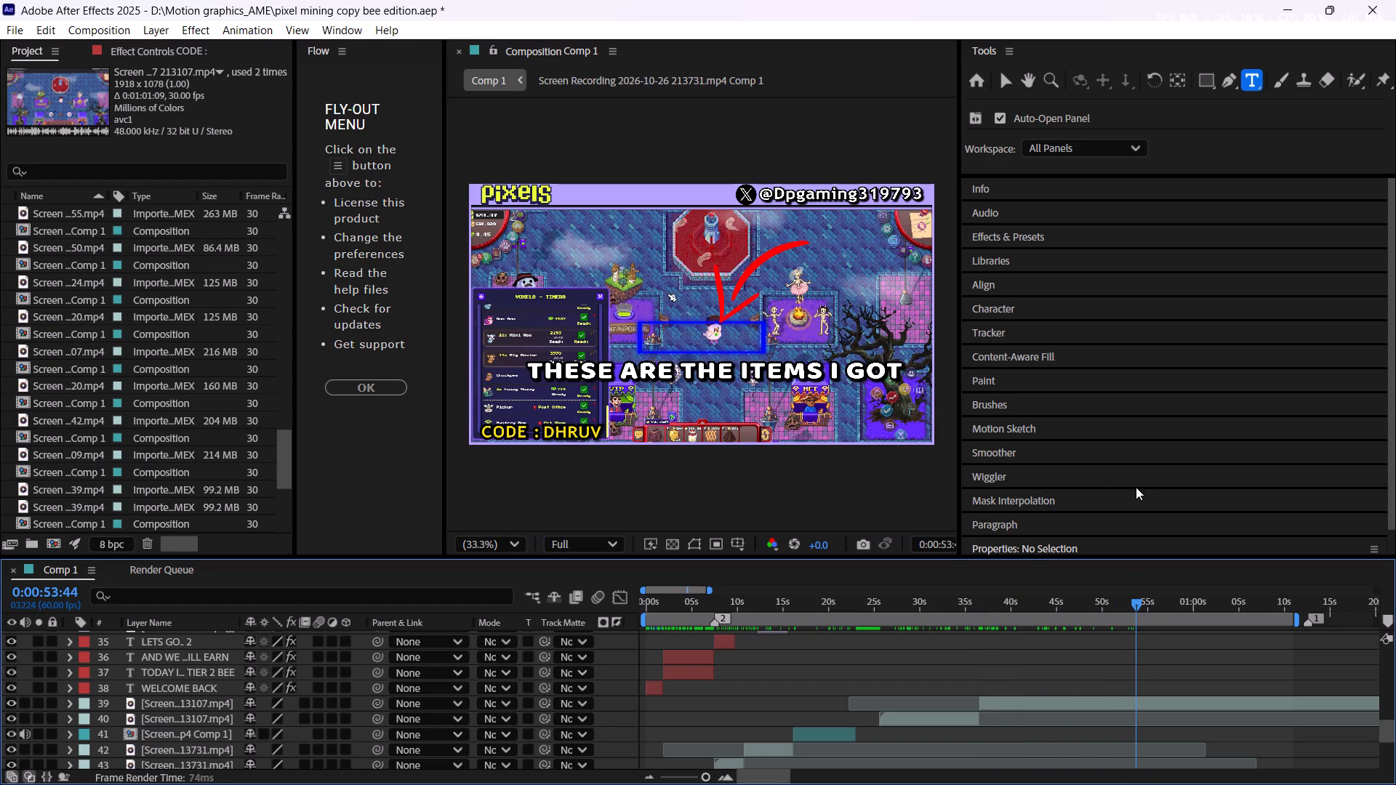
left_click_drag(1136, 487, 1041, 554)
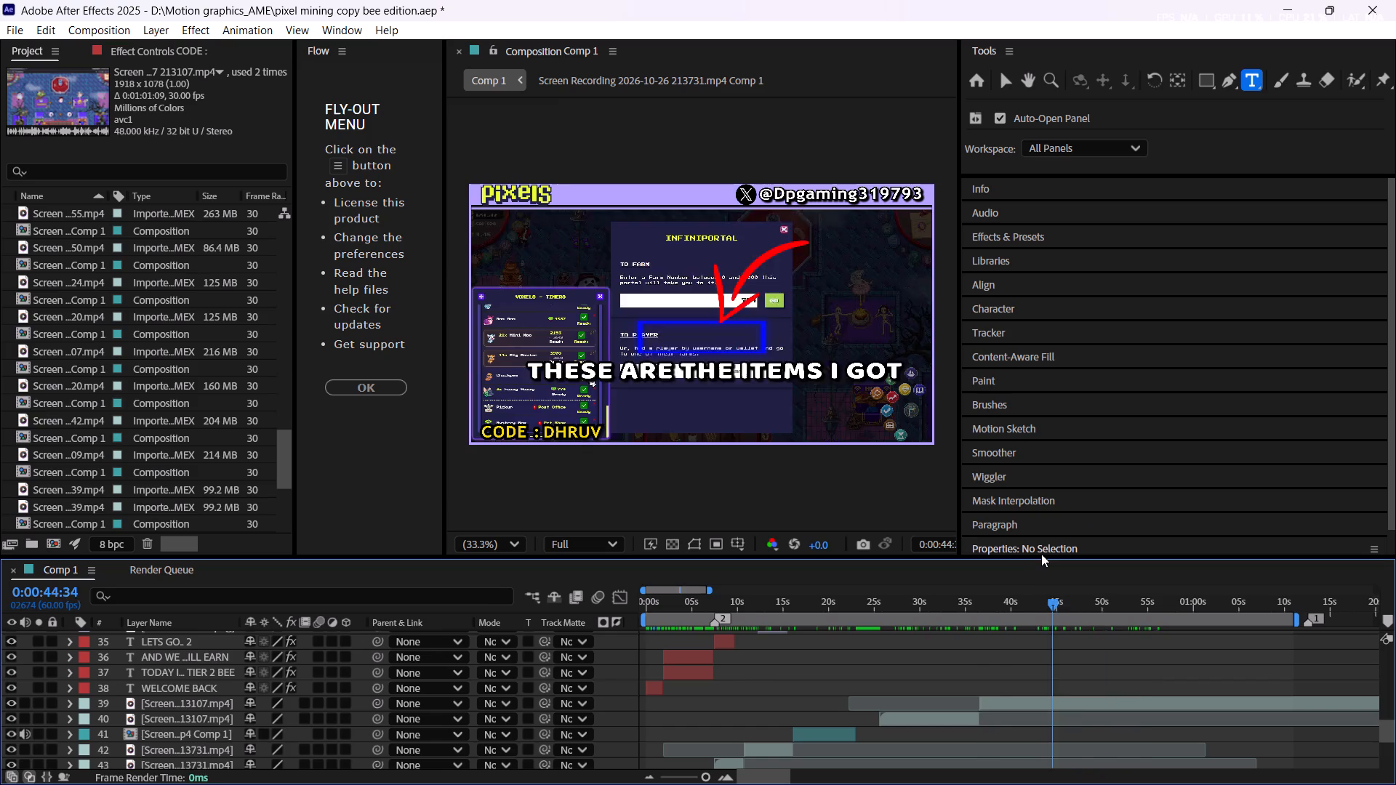
left_click_drag(1041, 554, 1001, 672)
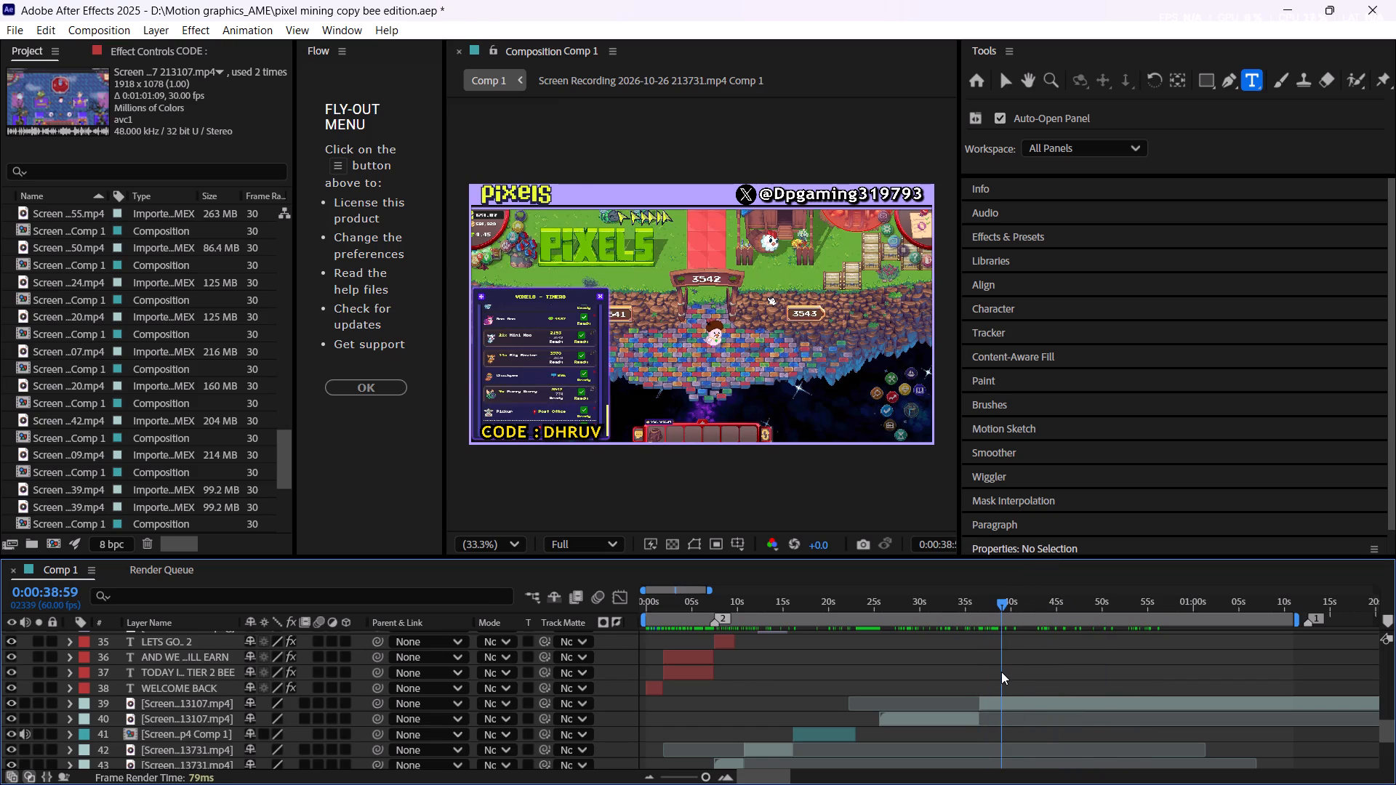
left_click(1012, 705)
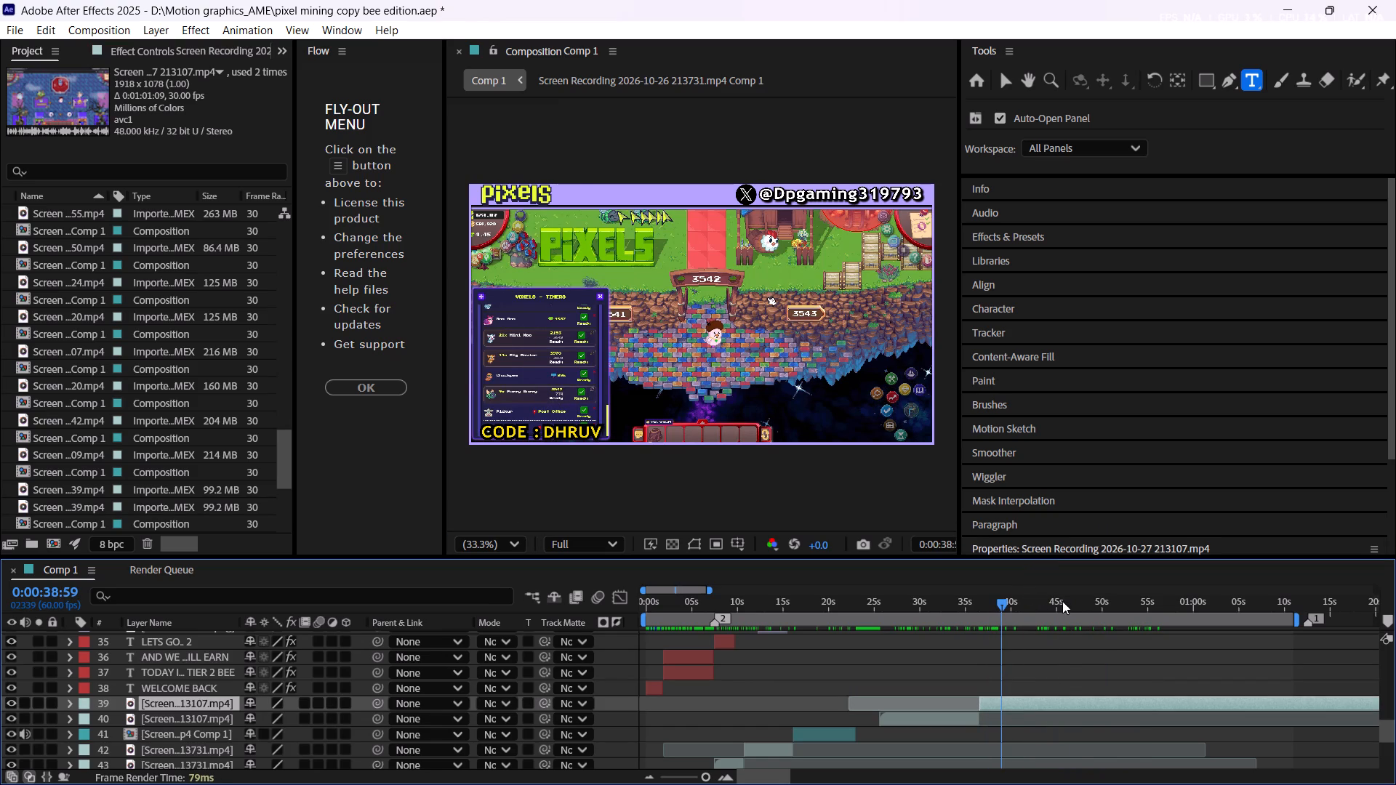
left_click_drag(1062, 601, 1132, 603)
scroll(1129, 670, "down", 3, "alt")
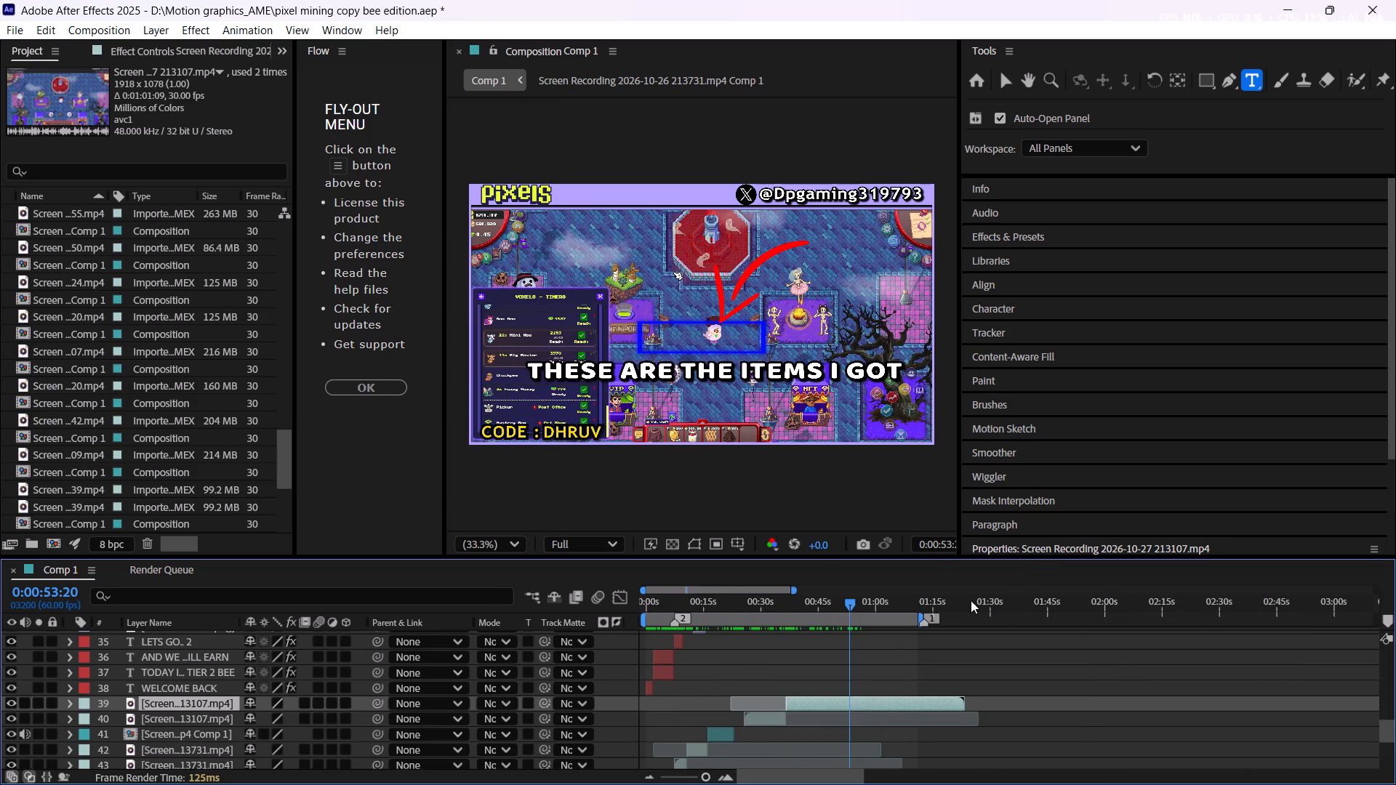
left_click_drag(947, 598, 929, 616)
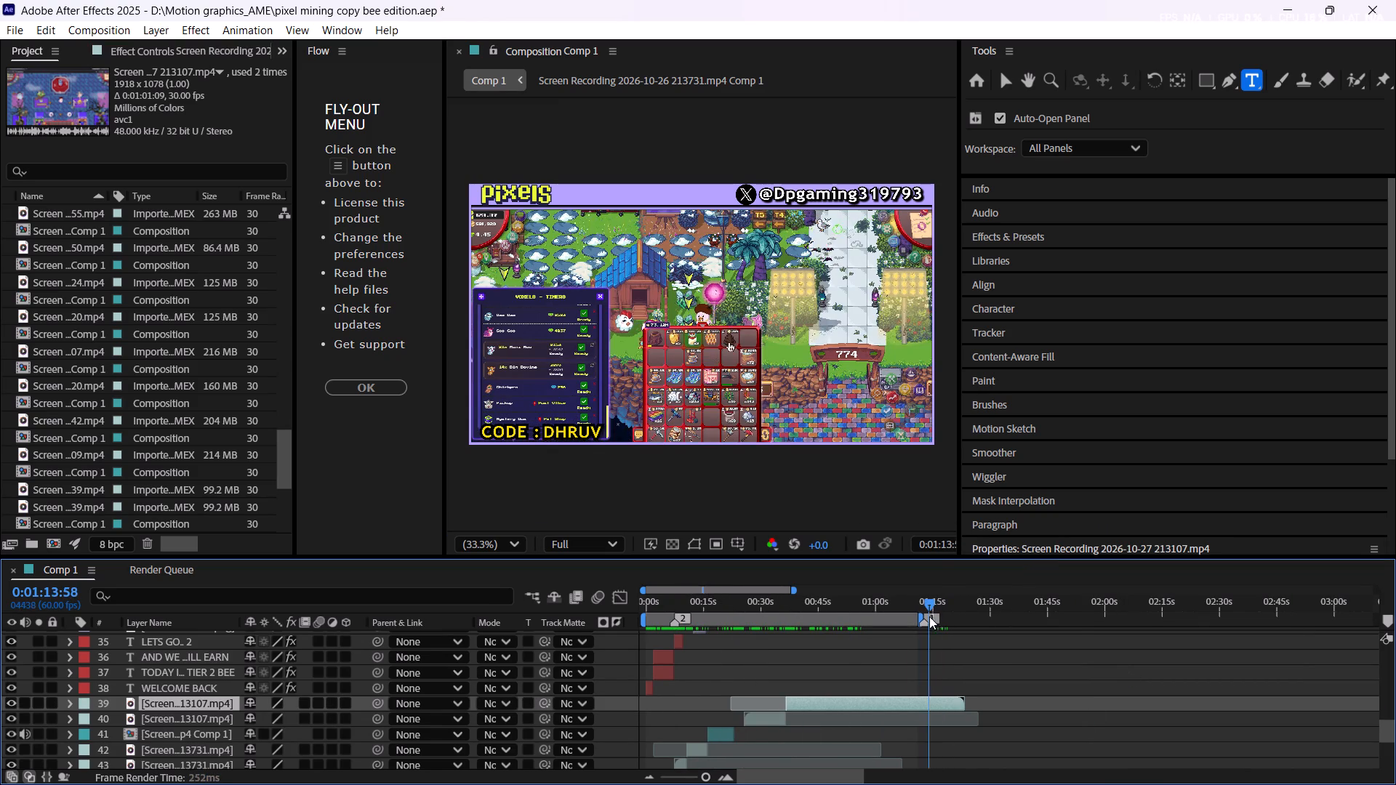
left_click_drag(929, 616, 929, 619)
key("space")
key("space")
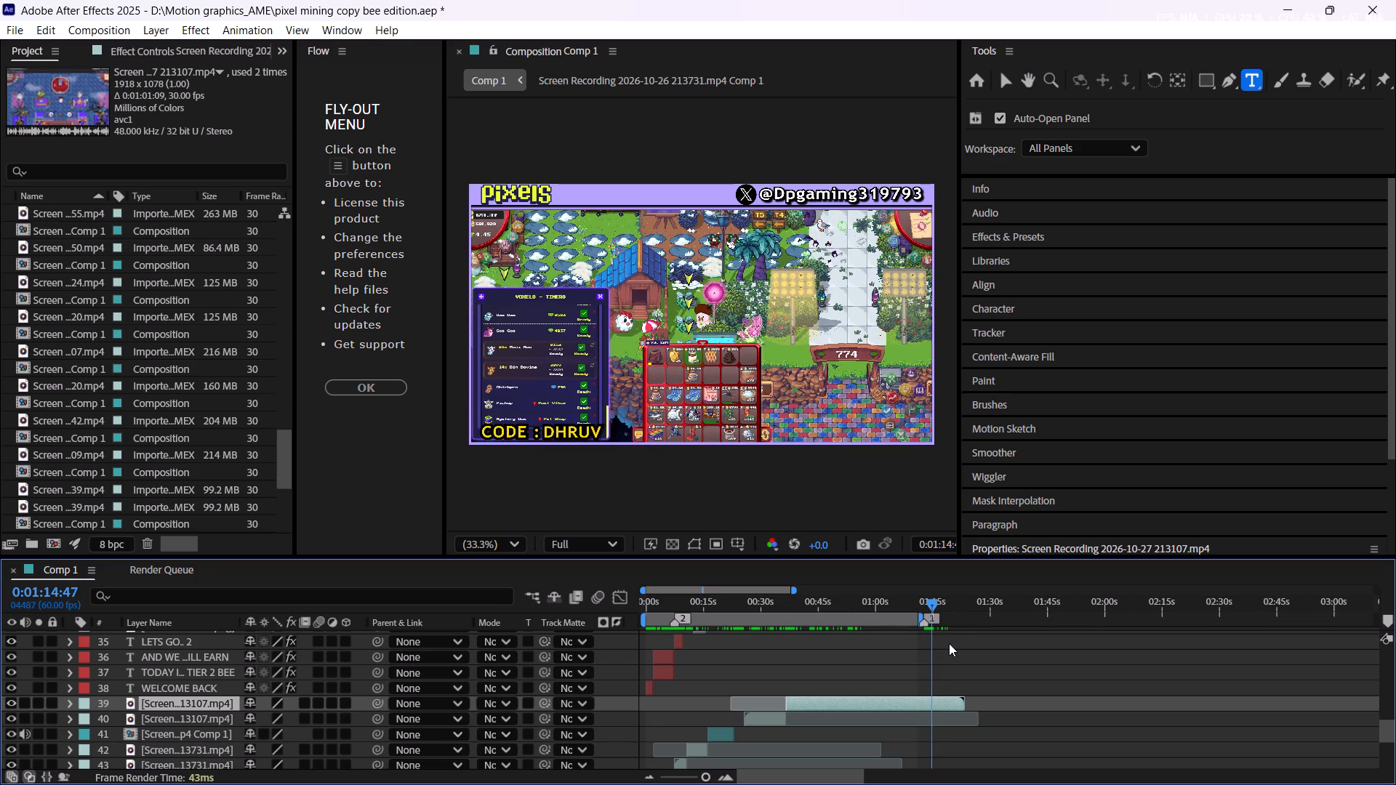
key("ctrl+shift+d")
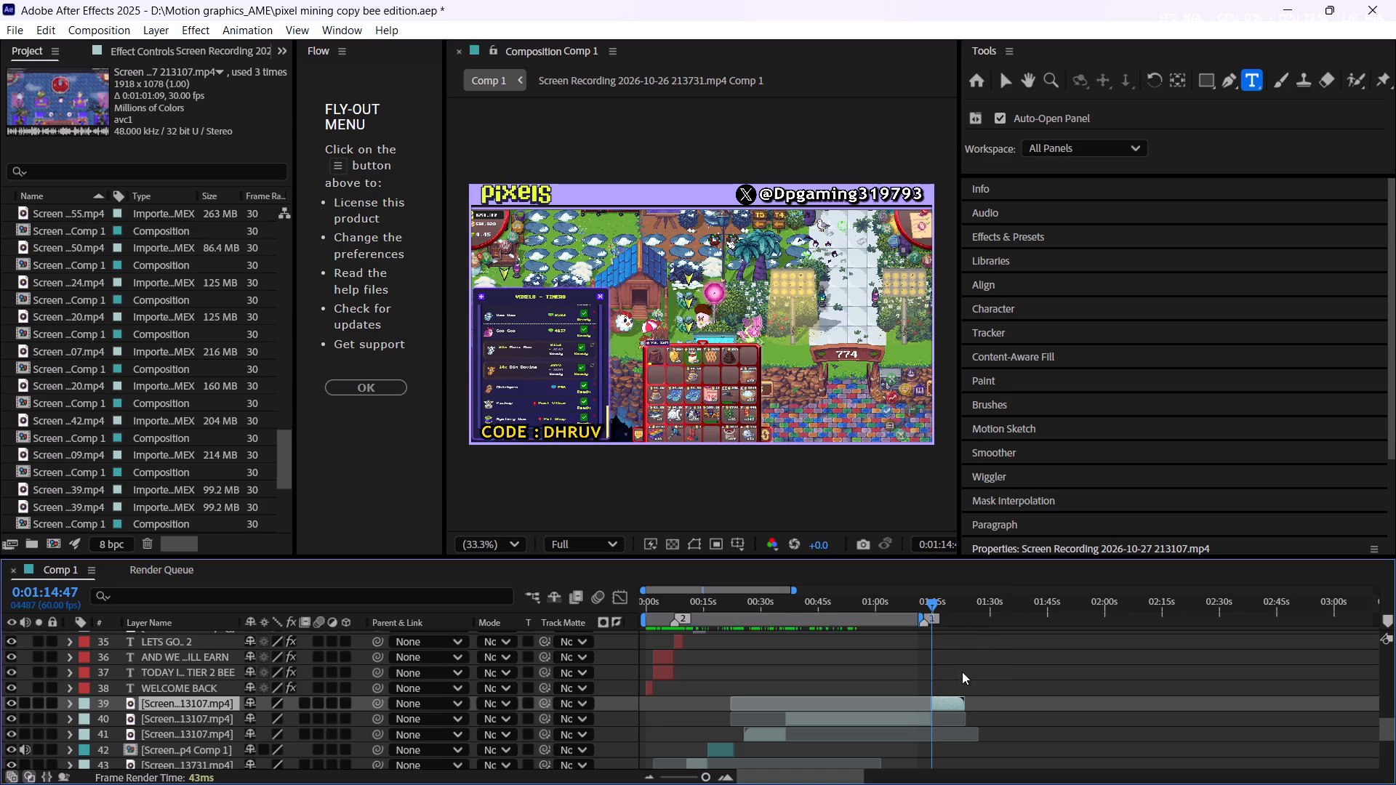
Pre-compose the middle piece of the new recording, moving all attributes and adjusting the composition duration to the layer's time span.
left_click(884, 725)
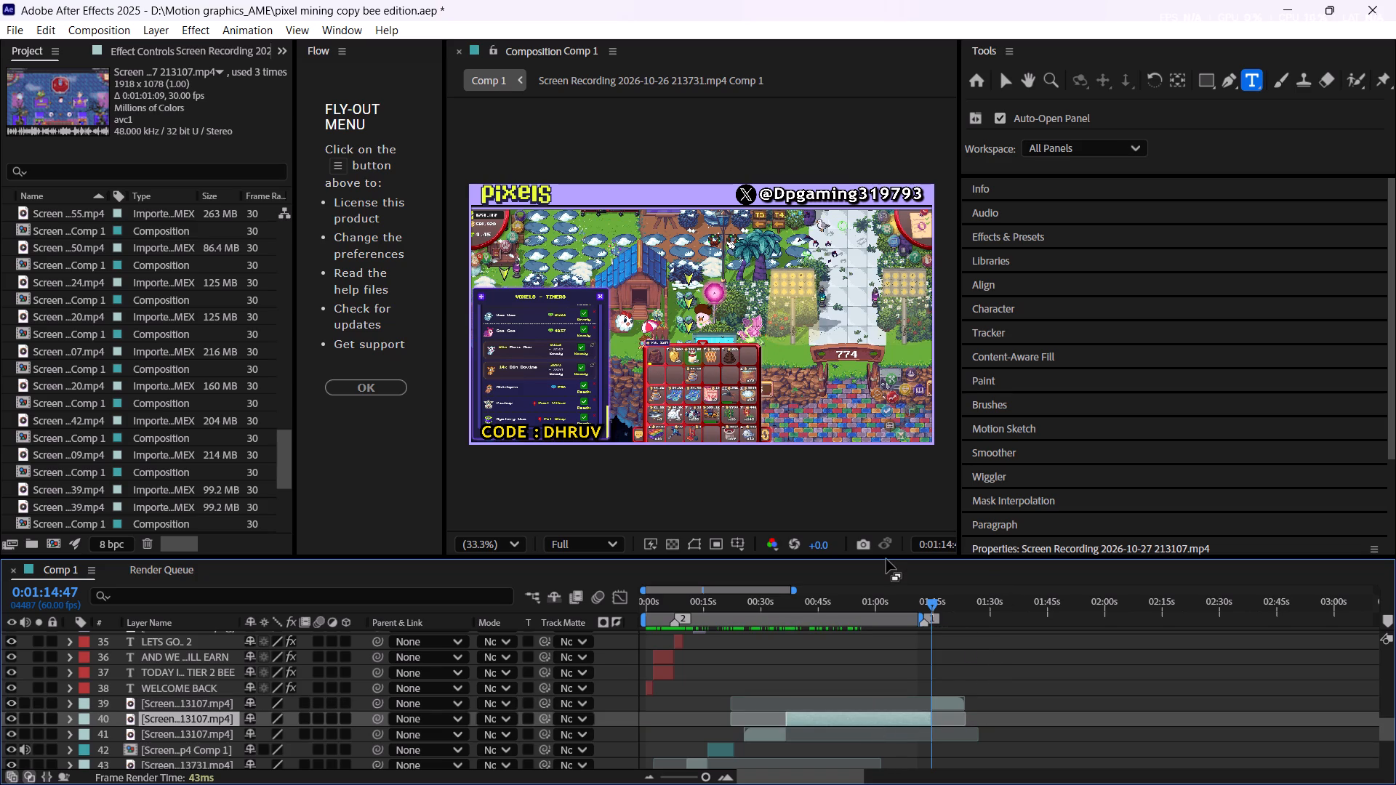
right_click(857, 722)
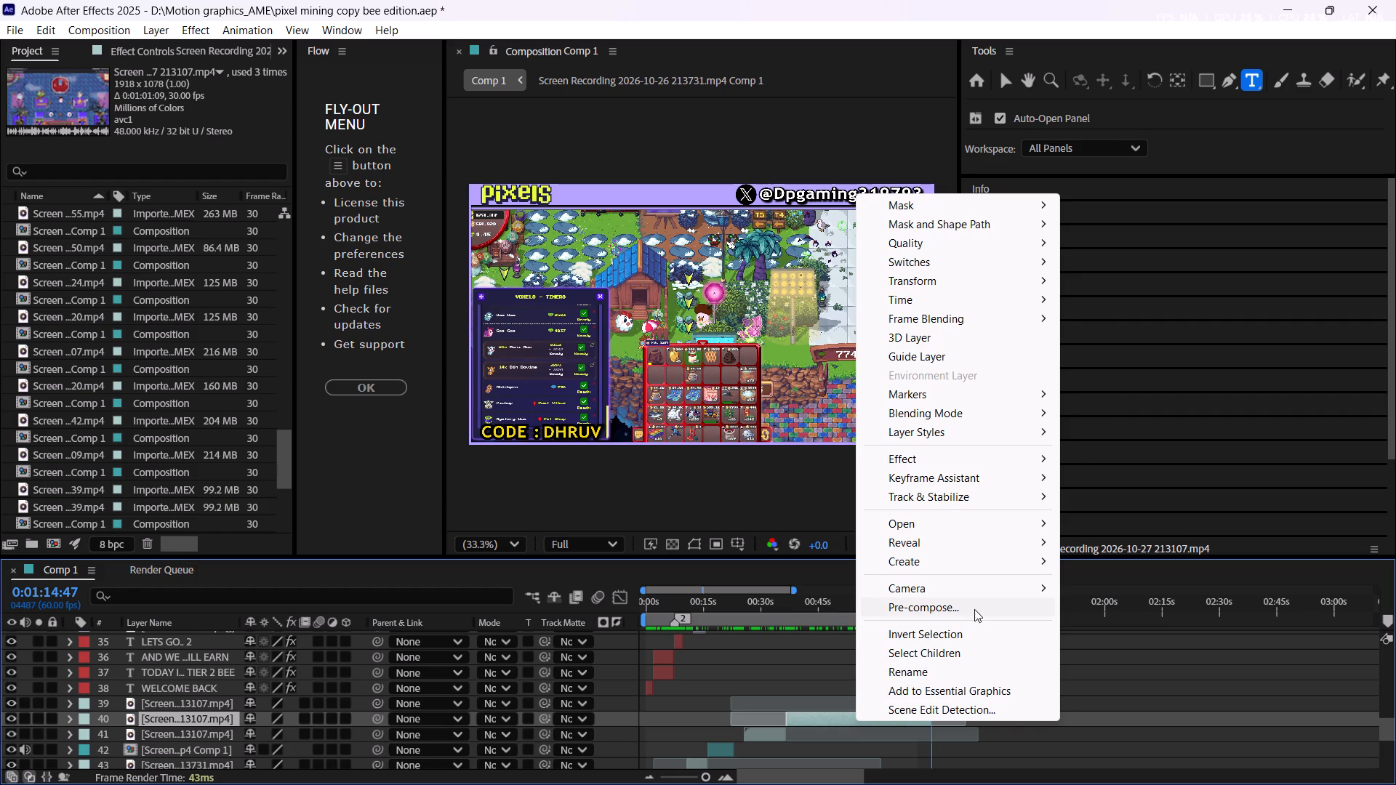
left_click(974, 609)
left_click(622, 414)
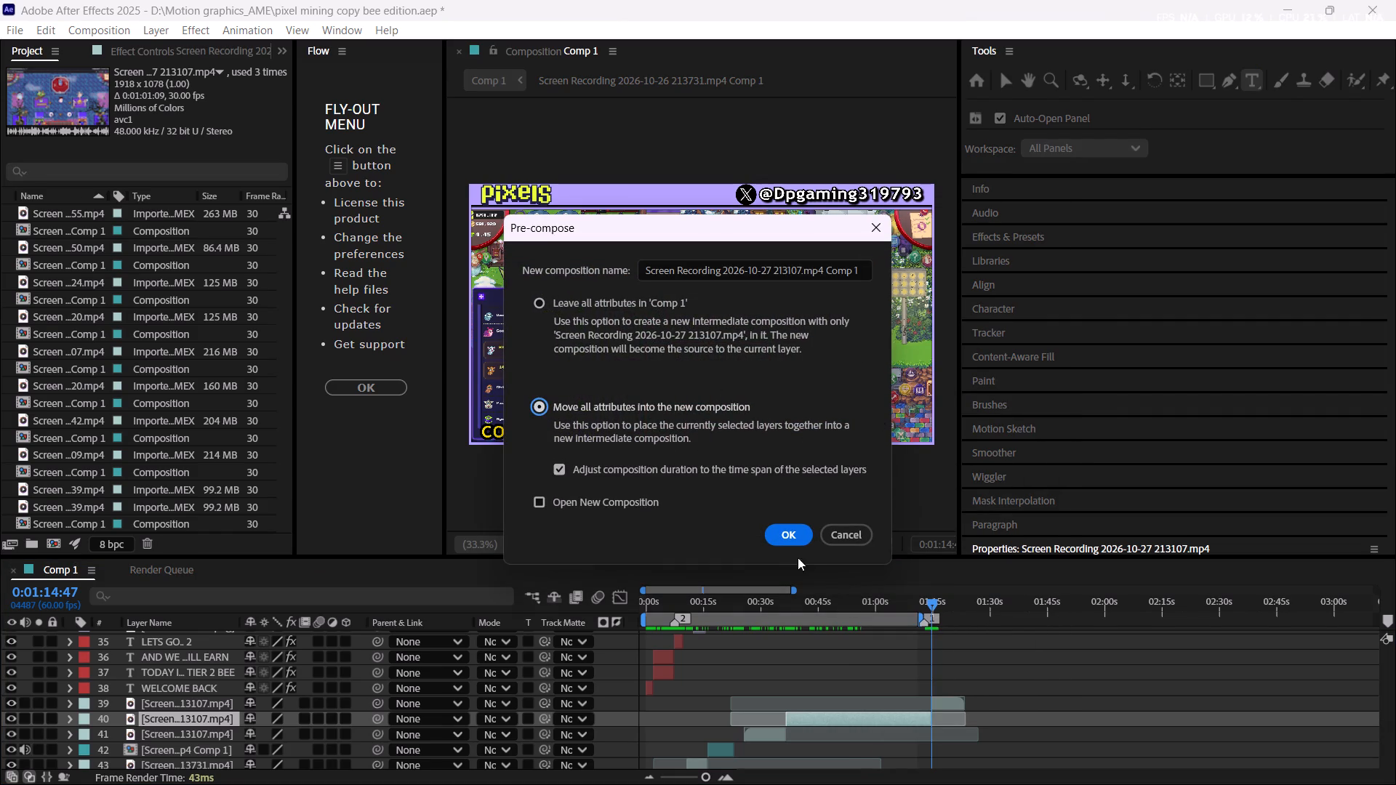
left_click(798, 543)
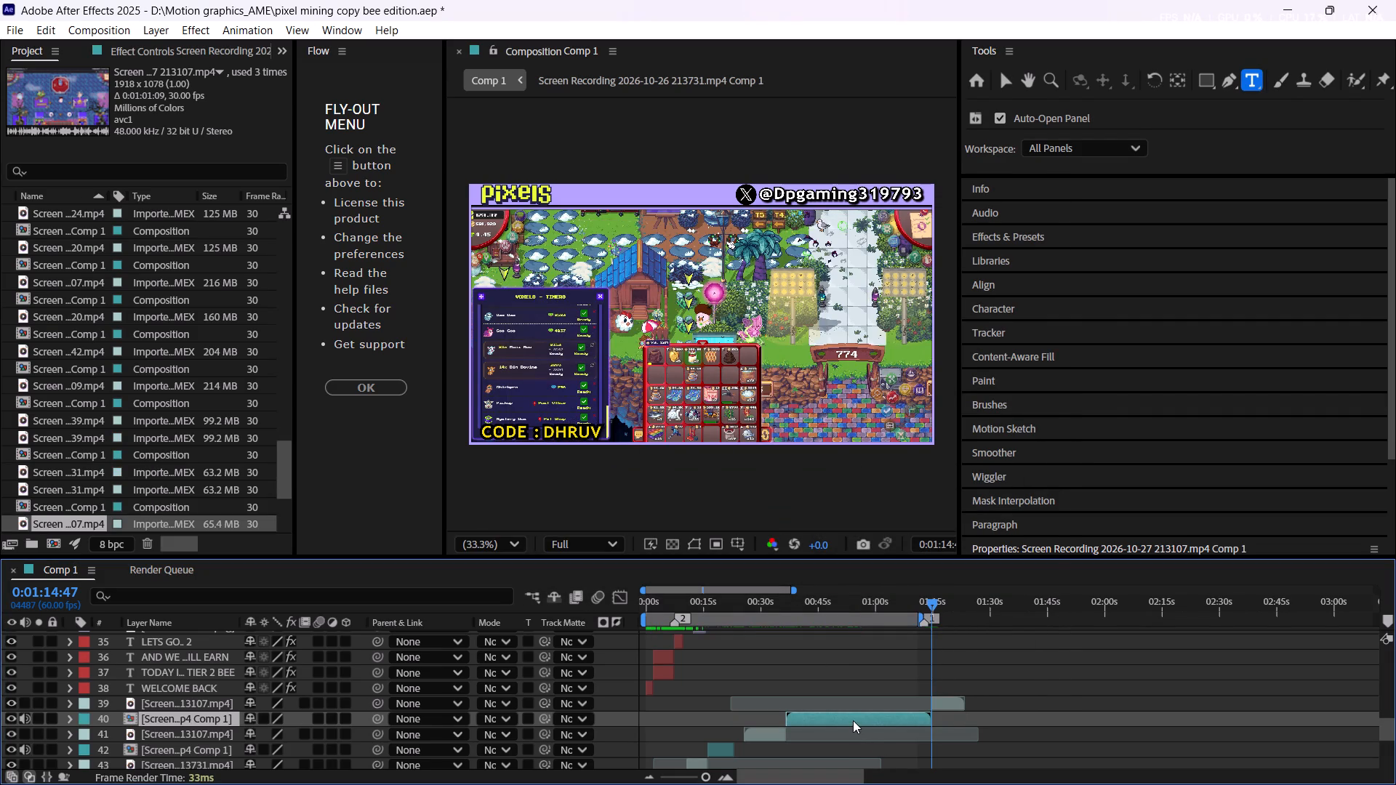
Enable time remapping on the new precomp and move its end keyframe earlier, to about 0:00:46:57, to speed up the footage.
right_click(853, 720)
left_click(952, 297)
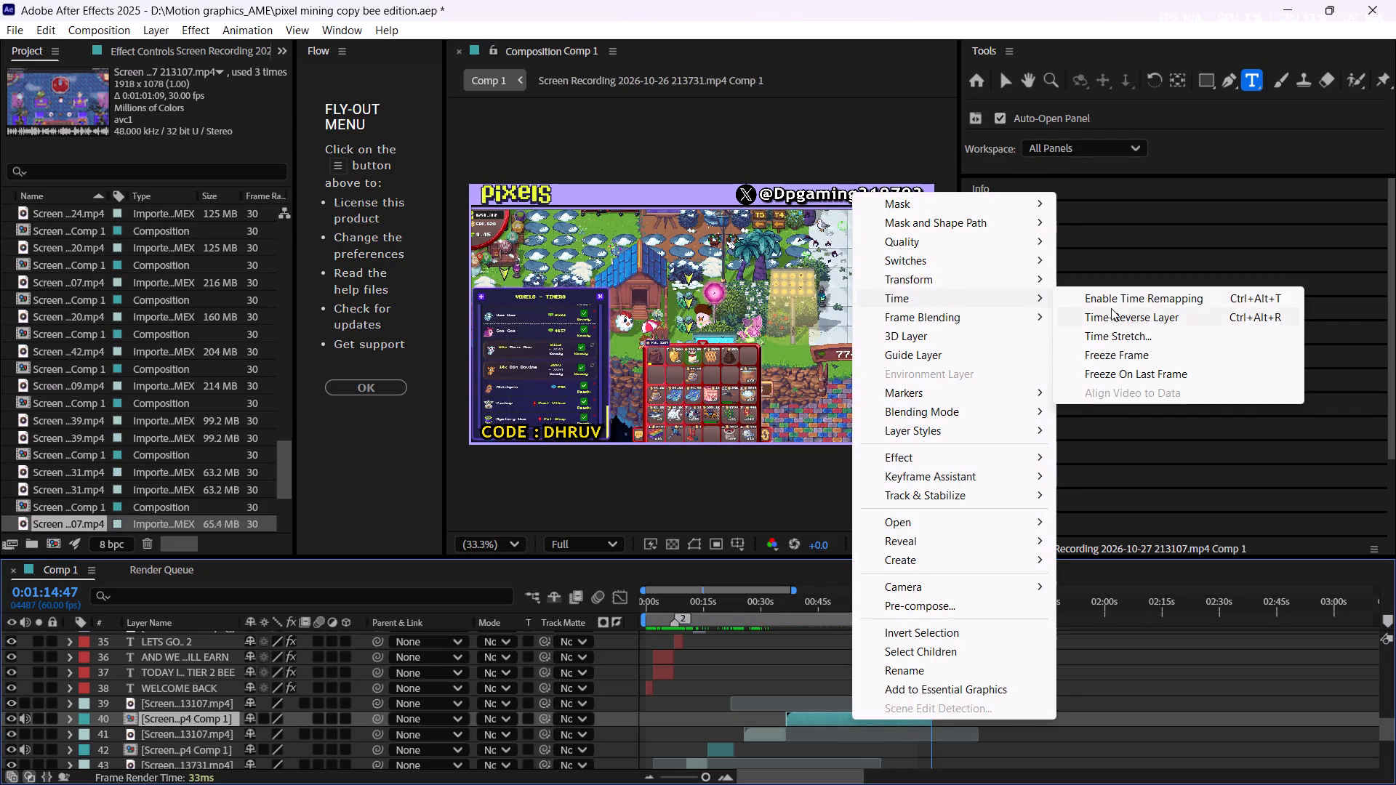
left_click(1141, 297)
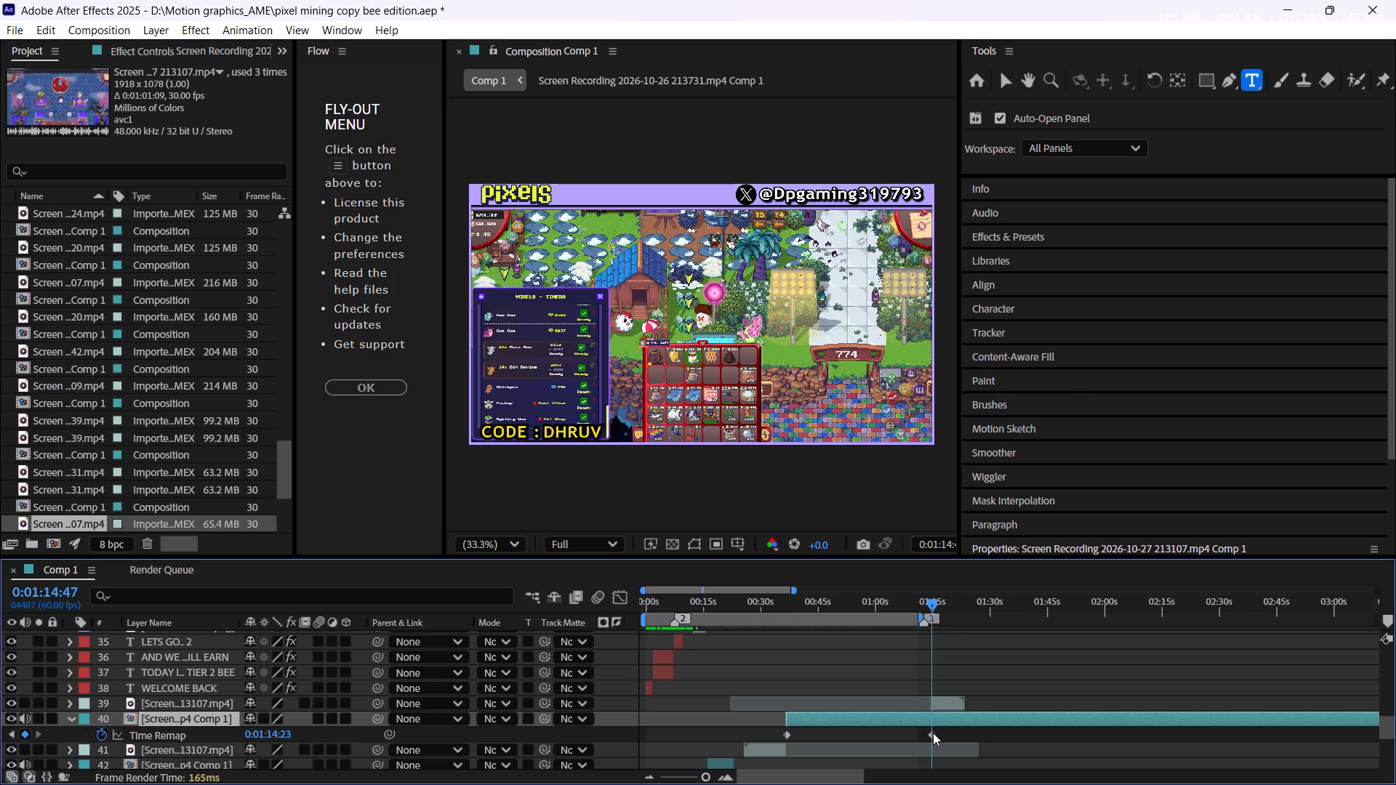
left_click_drag(933, 733, 826, 722)
Shift the recording's last piece about 12.5 s earlier in the timeline.
left_click(947, 704)
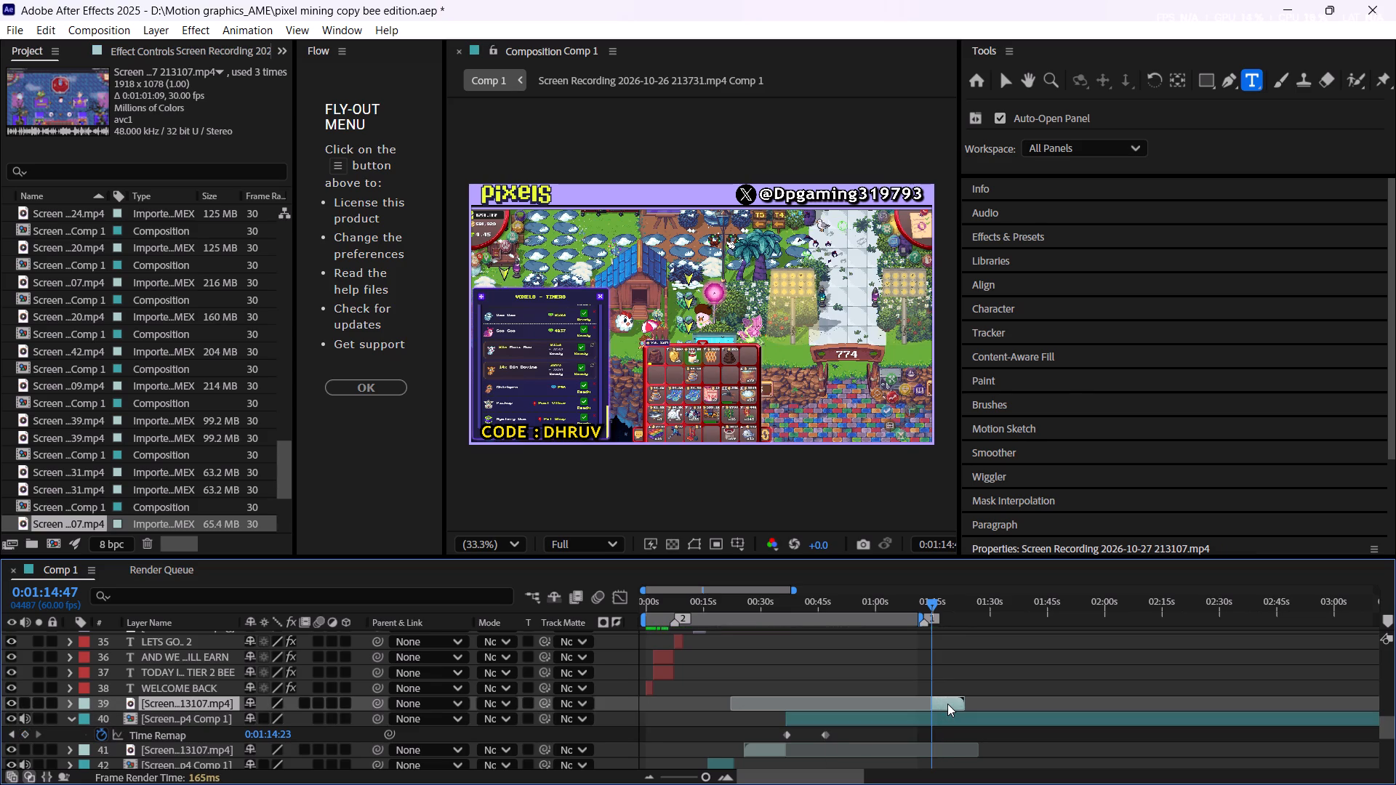
left_click_drag(947, 704, 899, 707)
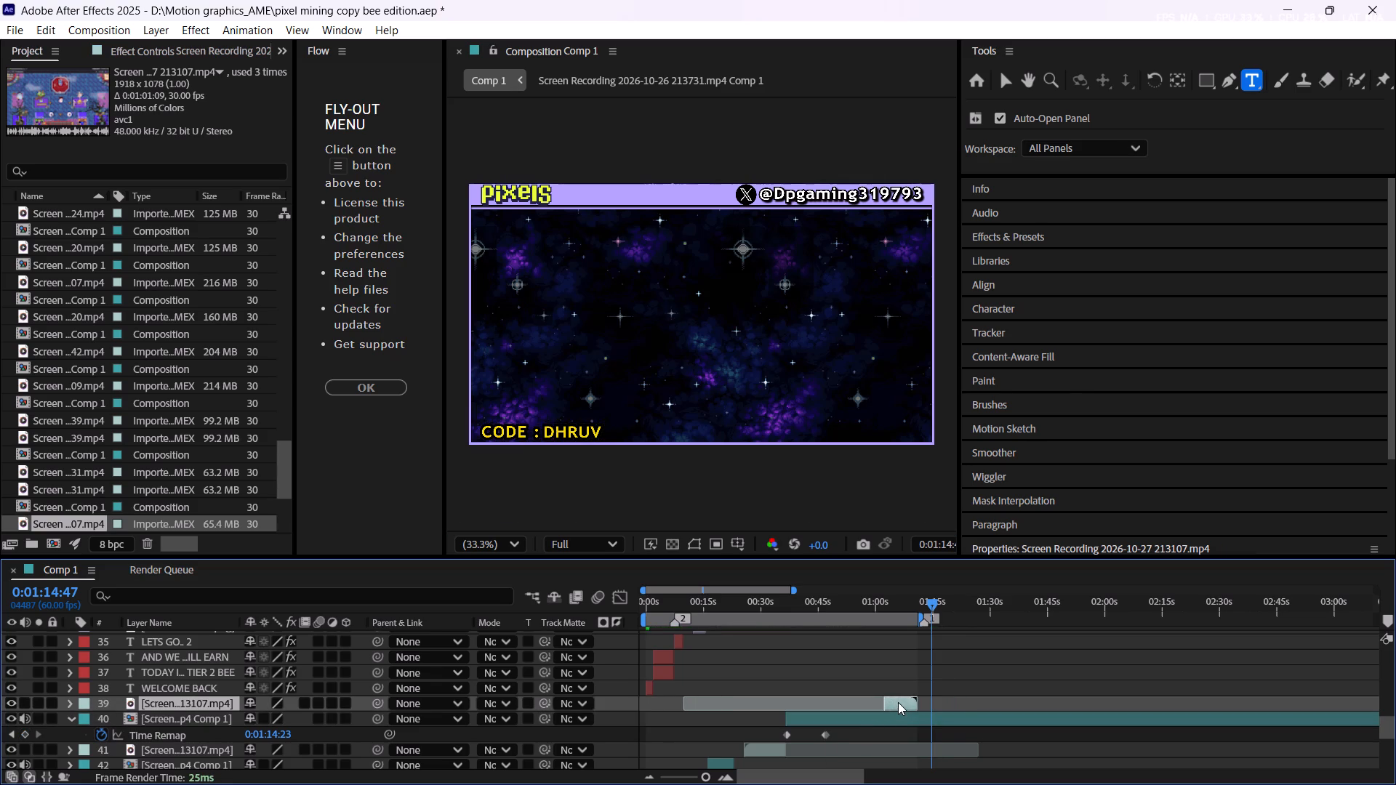
Set the current time to 0:00:58:59, the last frame of the "THESE ARE THE ITEMS I GOT" caption.
scroll(898, 702, "up", 5)
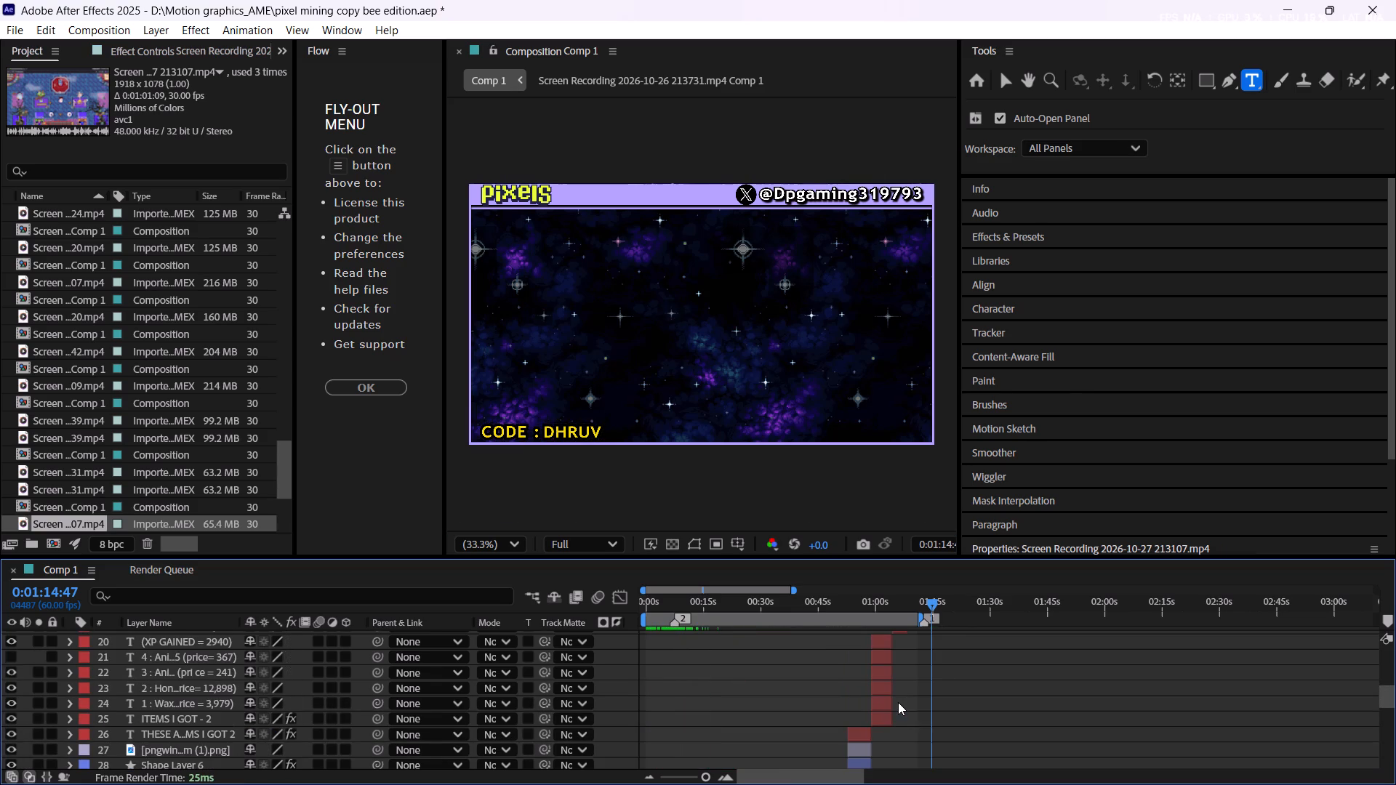
left_click_drag(864, 598, 871, 601)
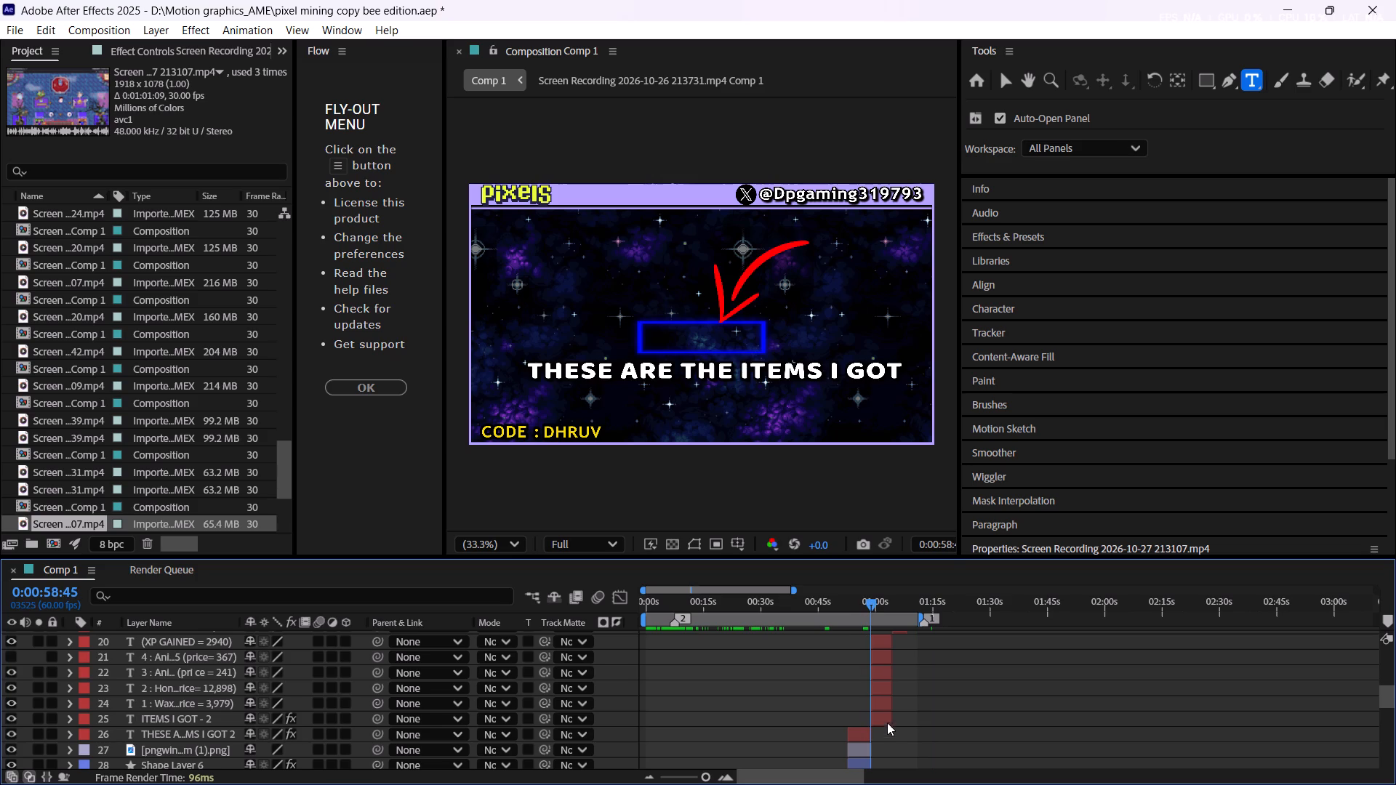
scroll(875, 702, "down", 1)
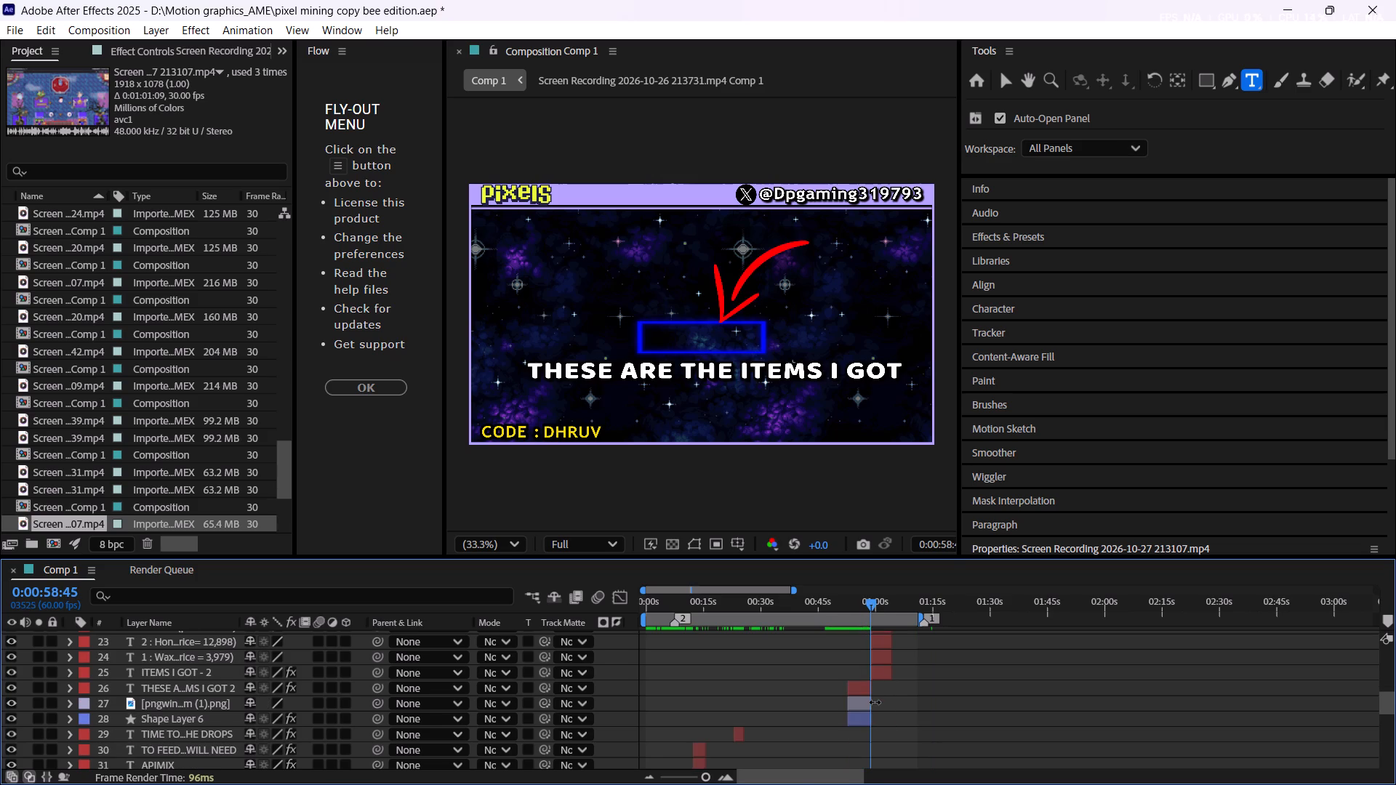
scroll(875, 702, "up", 3, "alt")
left_click_drag(849, 600, 851, 602)
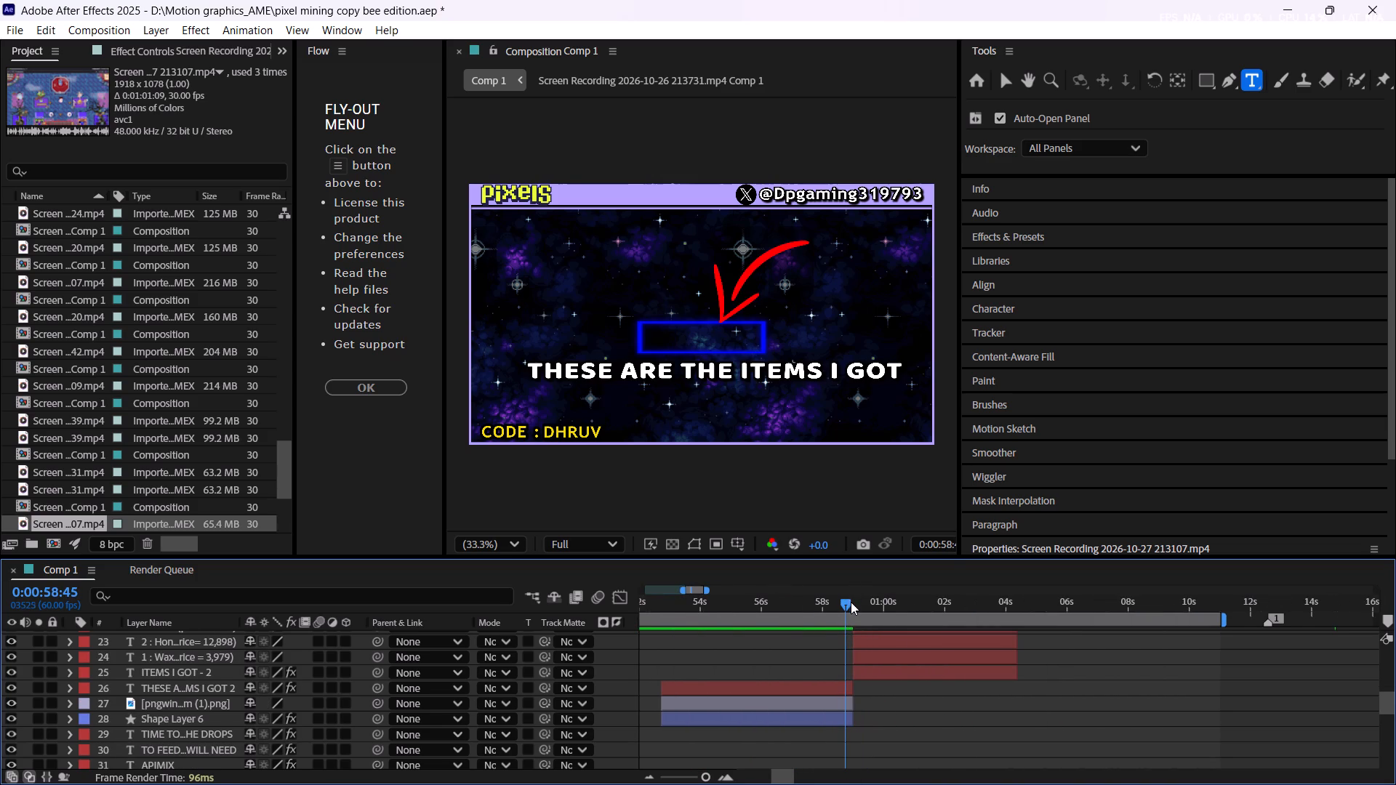
left_click_drag(851, 602, 858, 609)
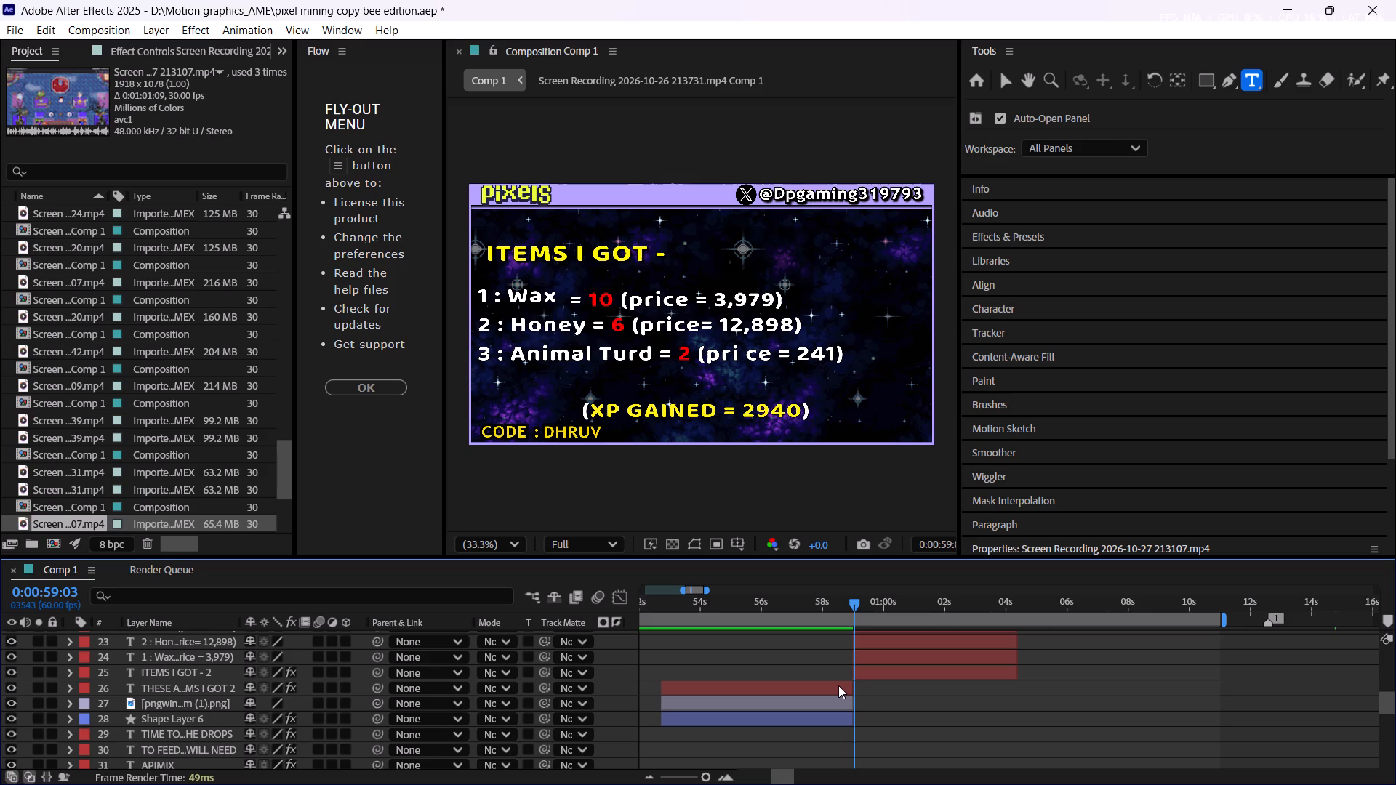
key("ctrl+Left")
key("ctrl+Left")
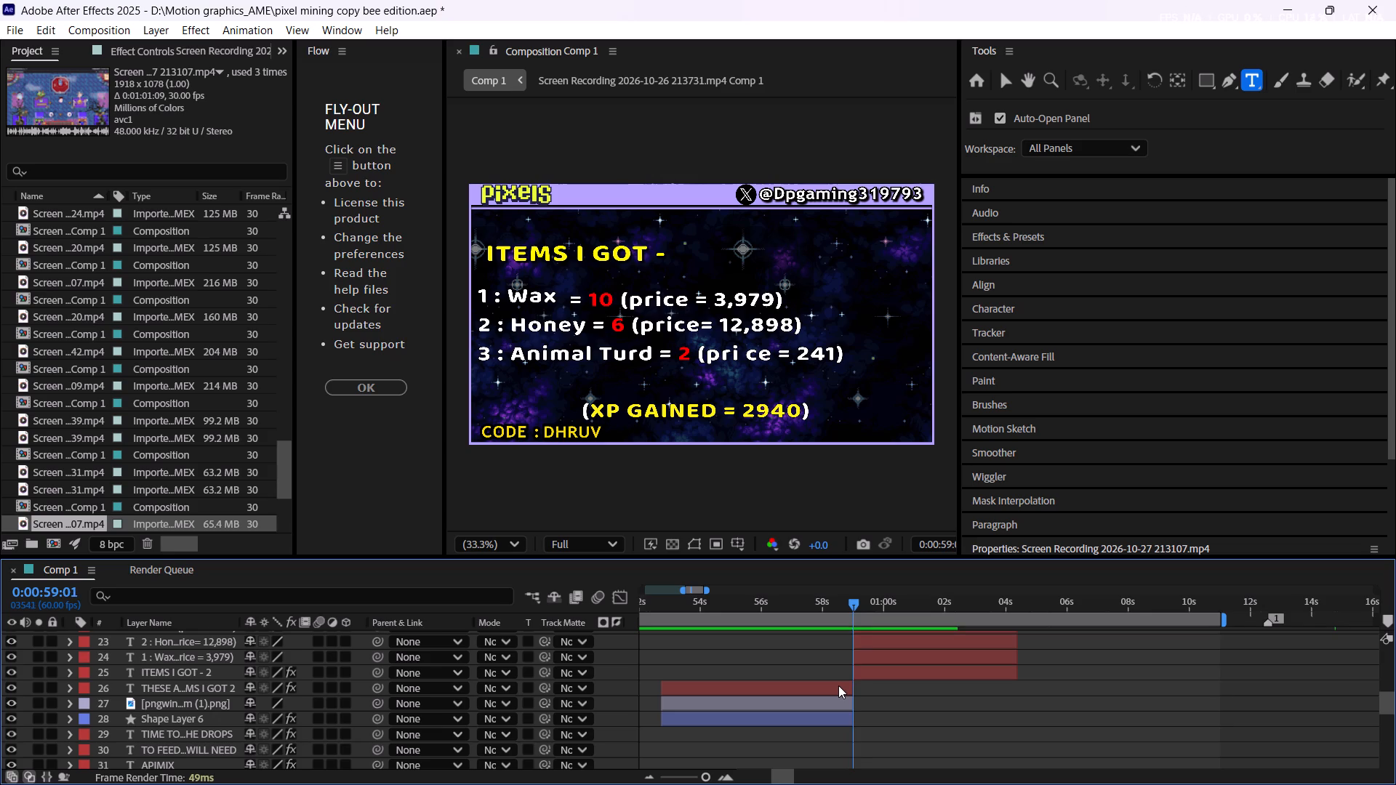
key("ctrl+Left")
key("ctrl+Left")
key("ctrl+Left")
key("ctrl+Right")
key("ctrl+Right")
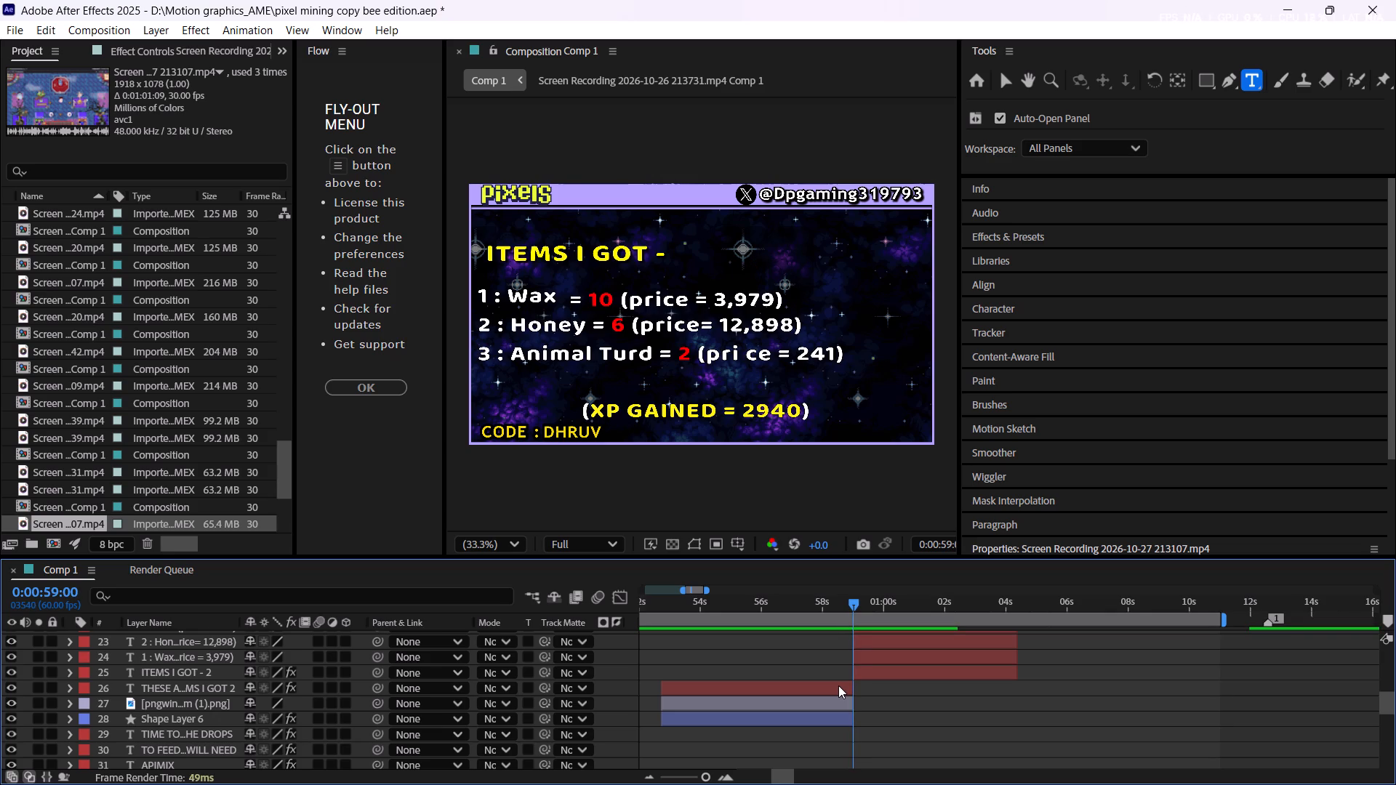
key("ctrl+Left")
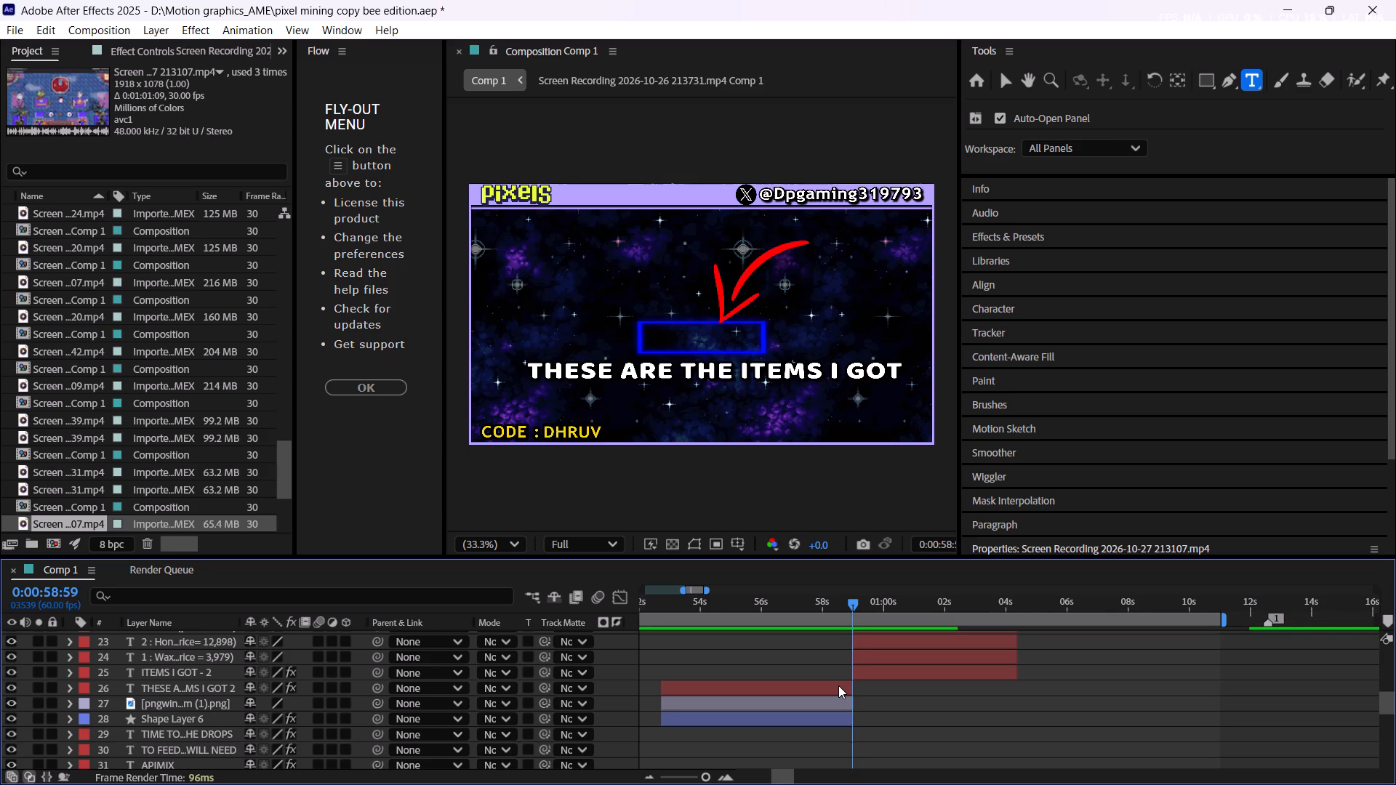
Move the recording's last piece earlier so that it ends with the "THESE ARE THE ITEMS I GOT" caption at 0:00:58:59.
scroll(838, 685, "down", 5)
scroll(838, 685, "up", 1)
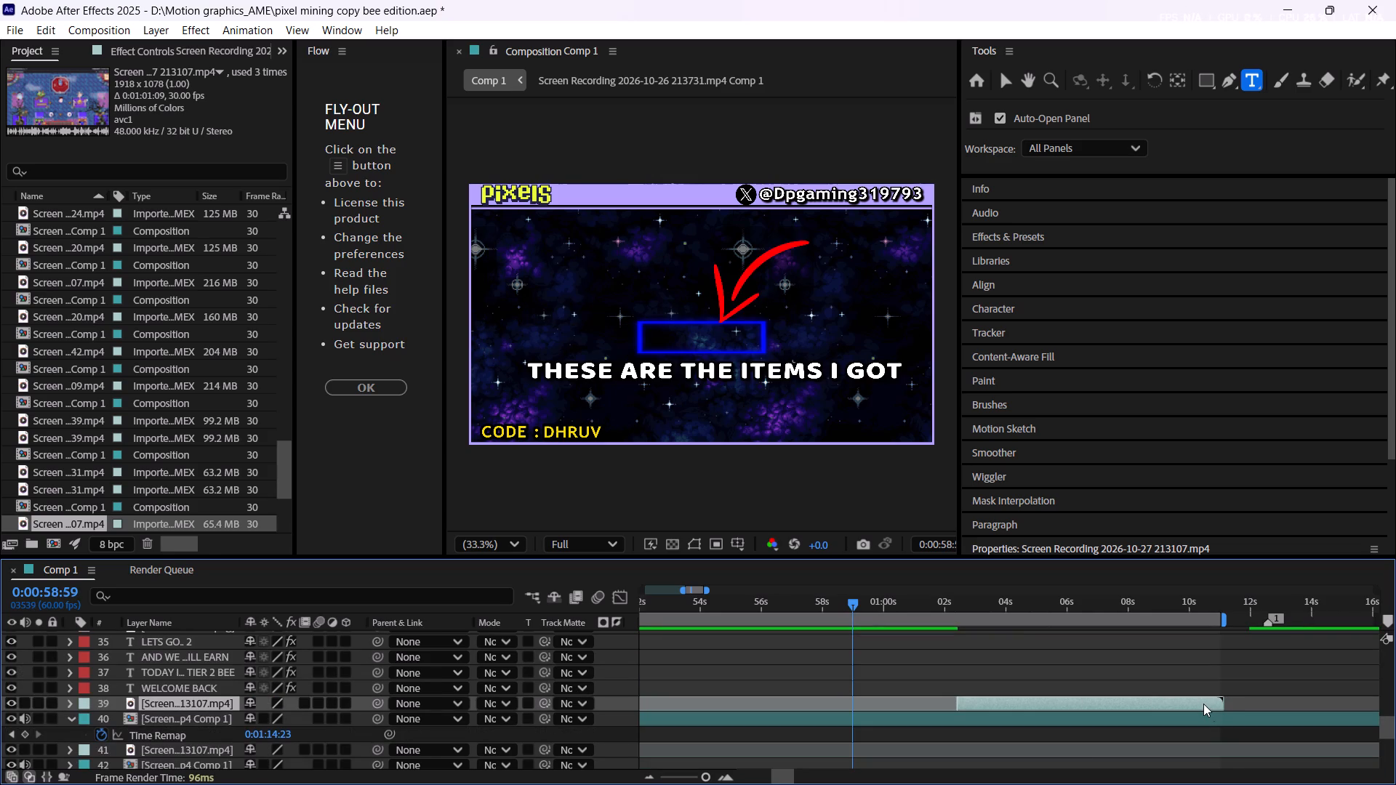
left_click_drag(1203, 704, 858, 705)
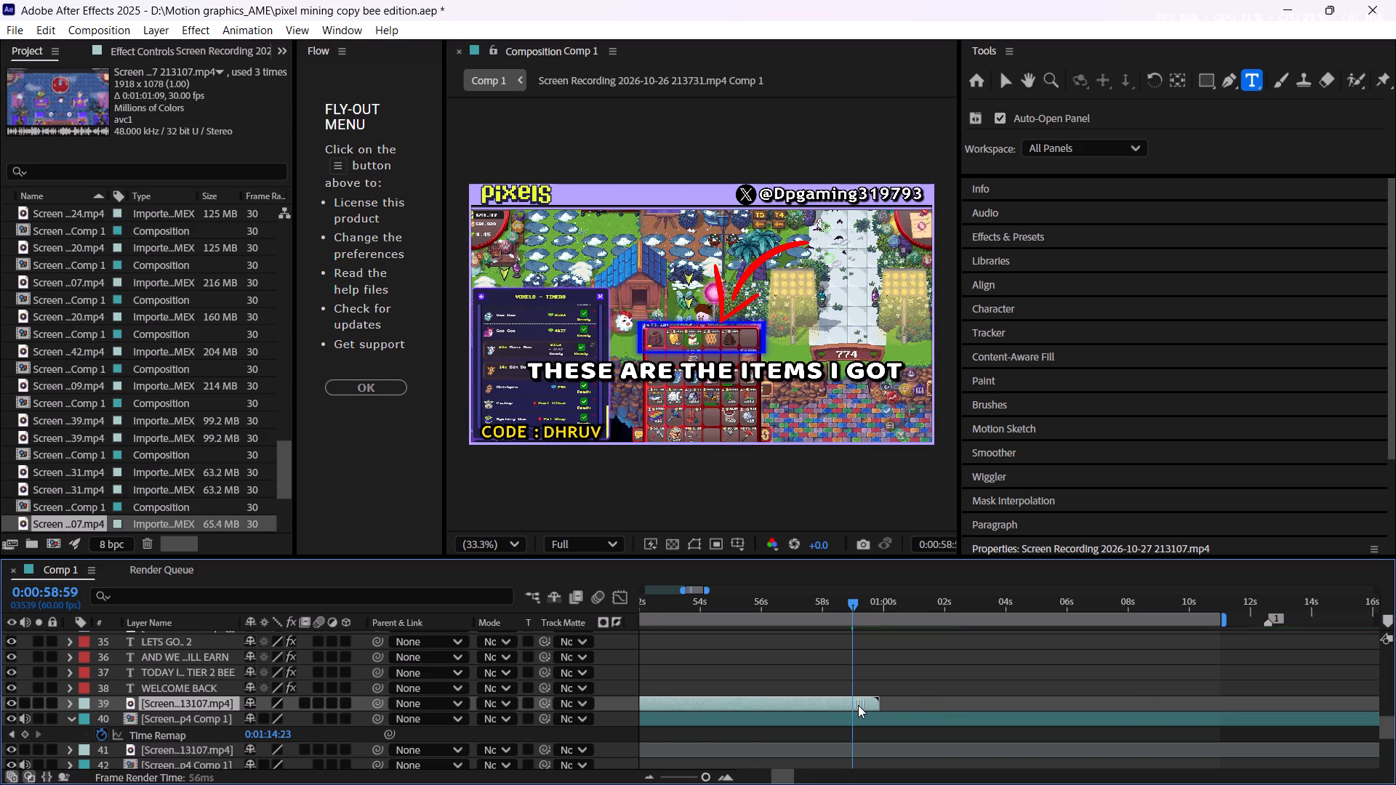
left_click_drag(858, 705, 842, 701)
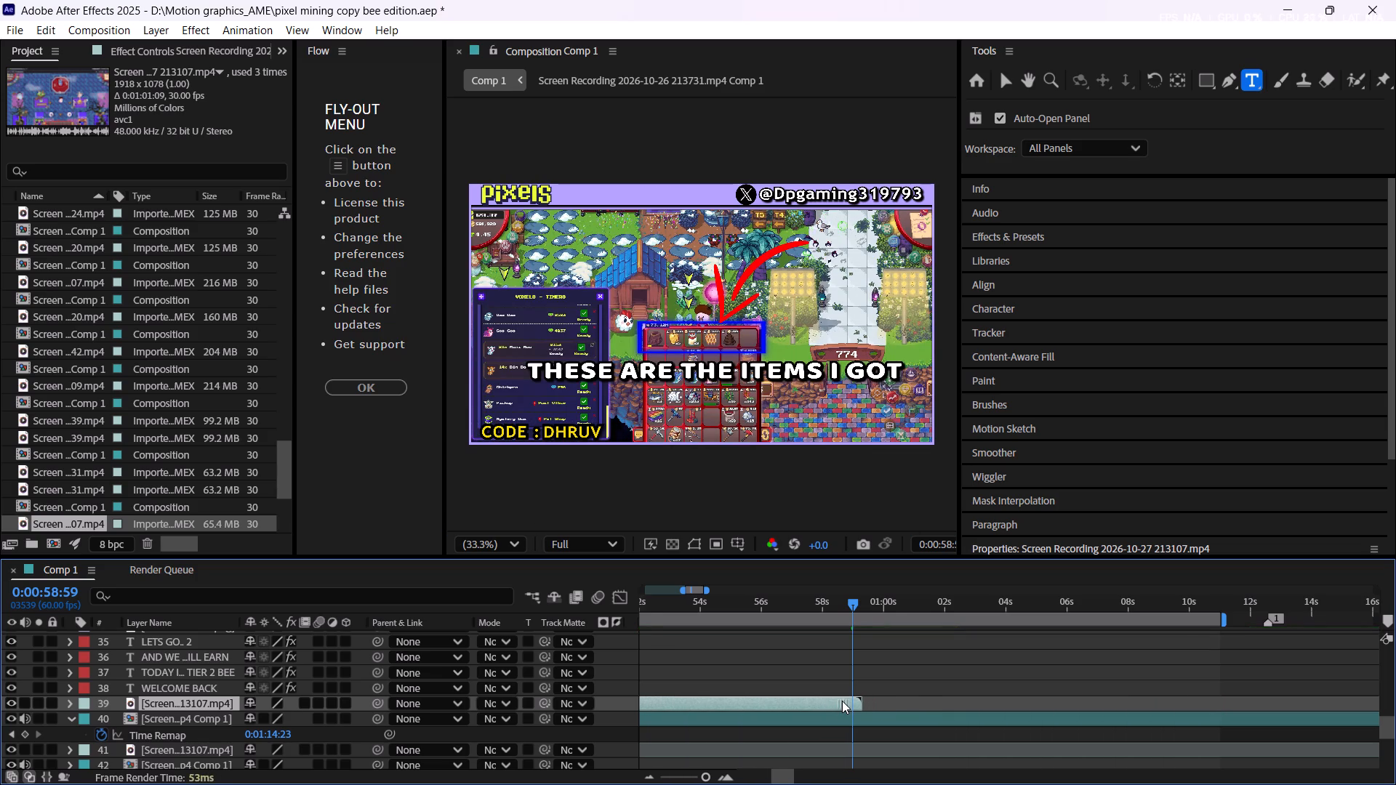
left_click_drag(842, 701, 834, 709)
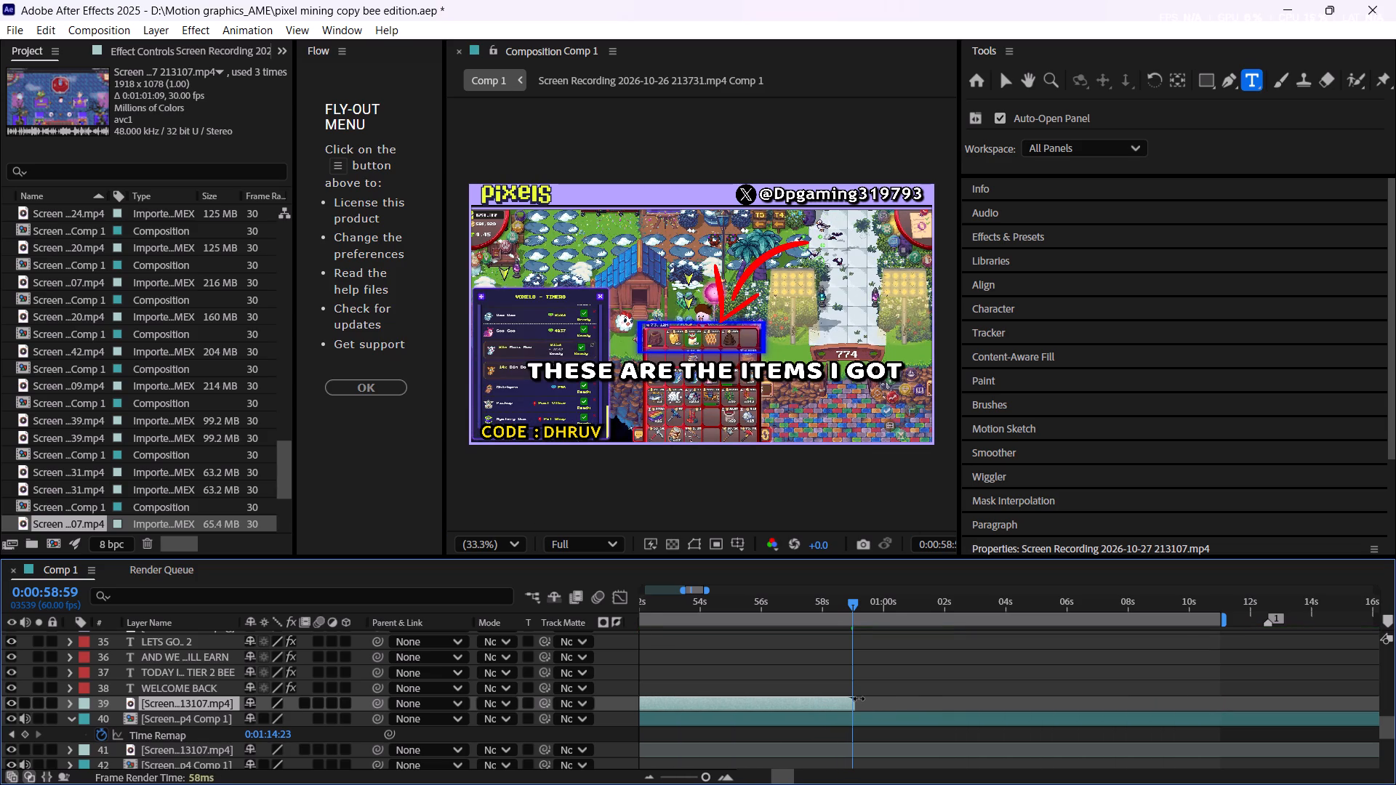
scroll(859, 699, "up", 4, "alt")
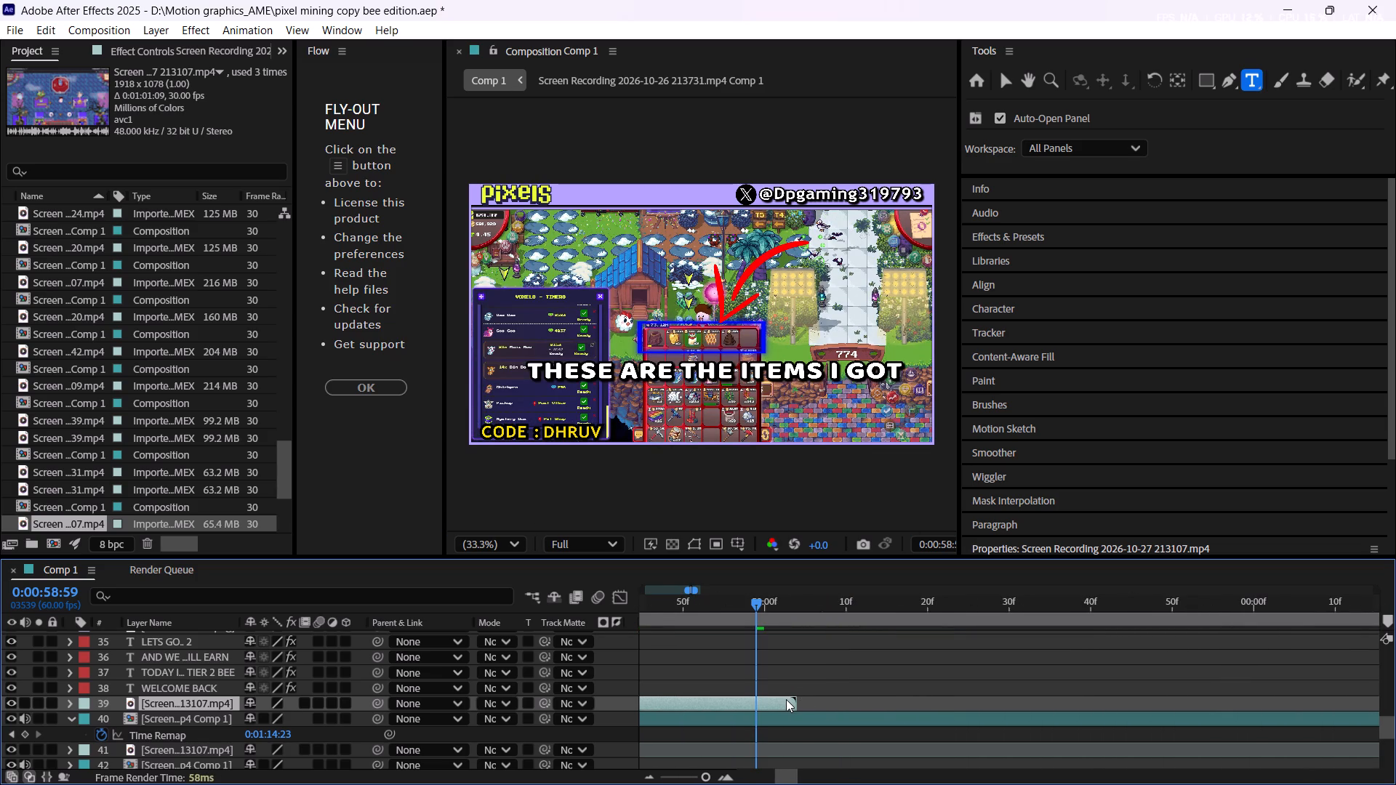
left_click_drag(786, 700, 747, 706)
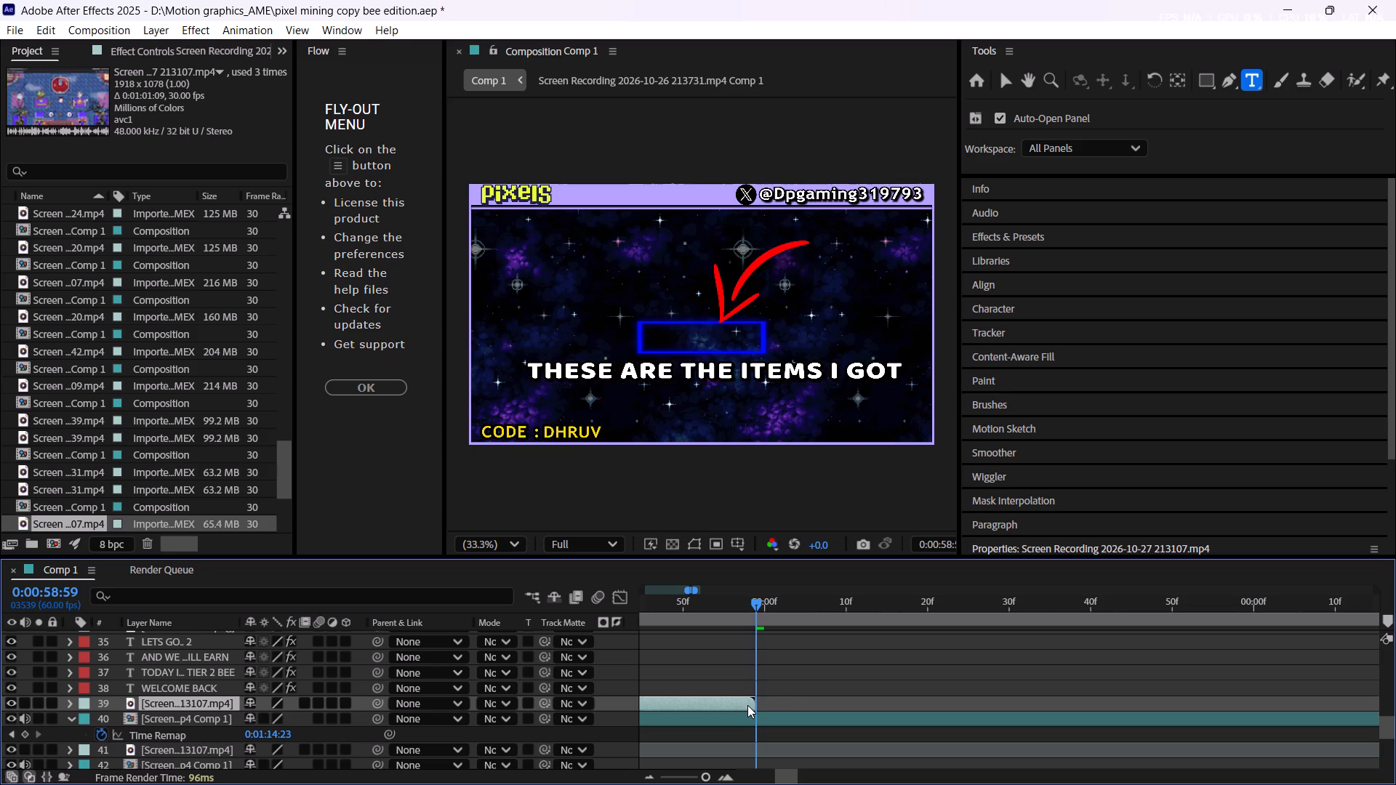
left_click_drag(747, 707, 758, 708)
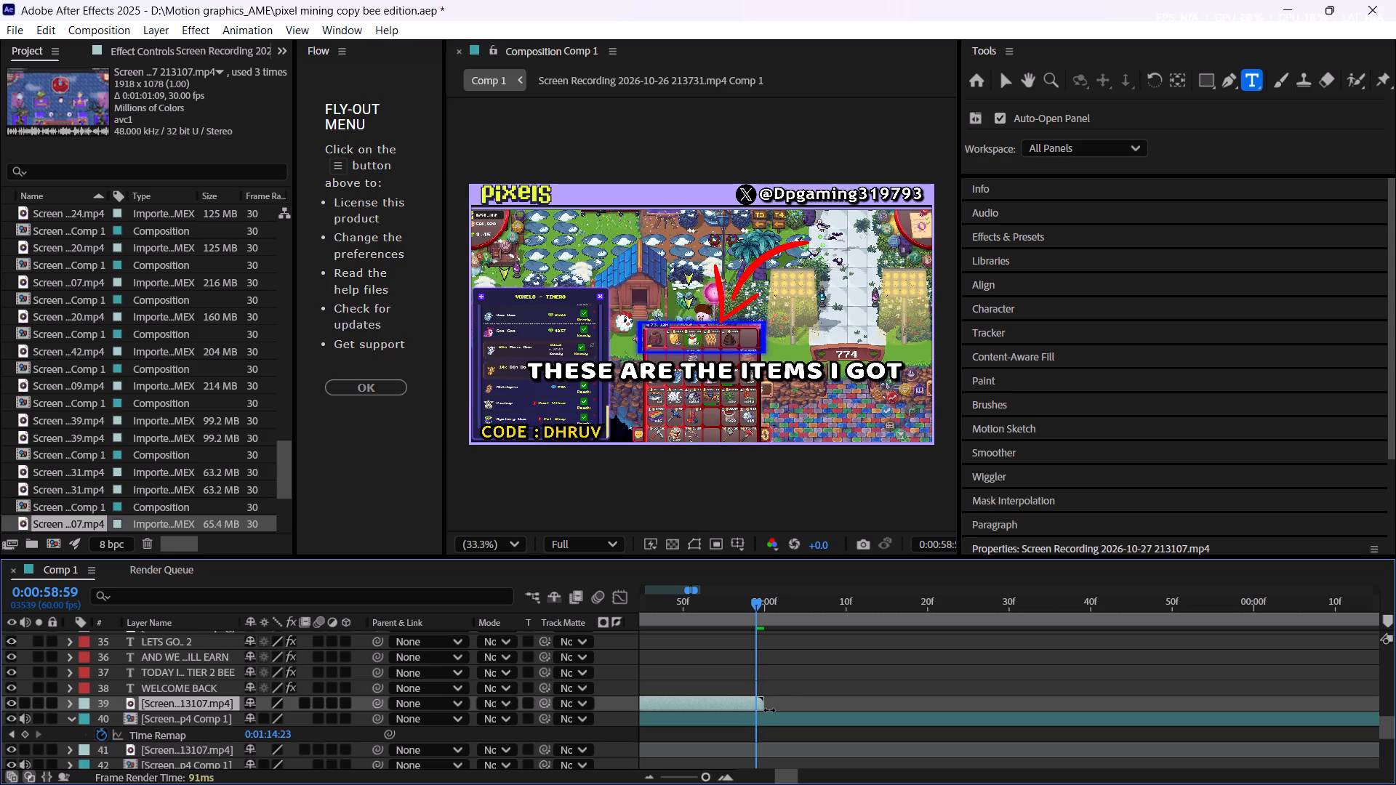
key("ctrl+Right")
key("ctrl+Left")
Move the precomp's end Time Remap keyframe to 0:00:50:17, the first frame of the recording's last piece.
scroll(716, 670, "down", 6, "alt")
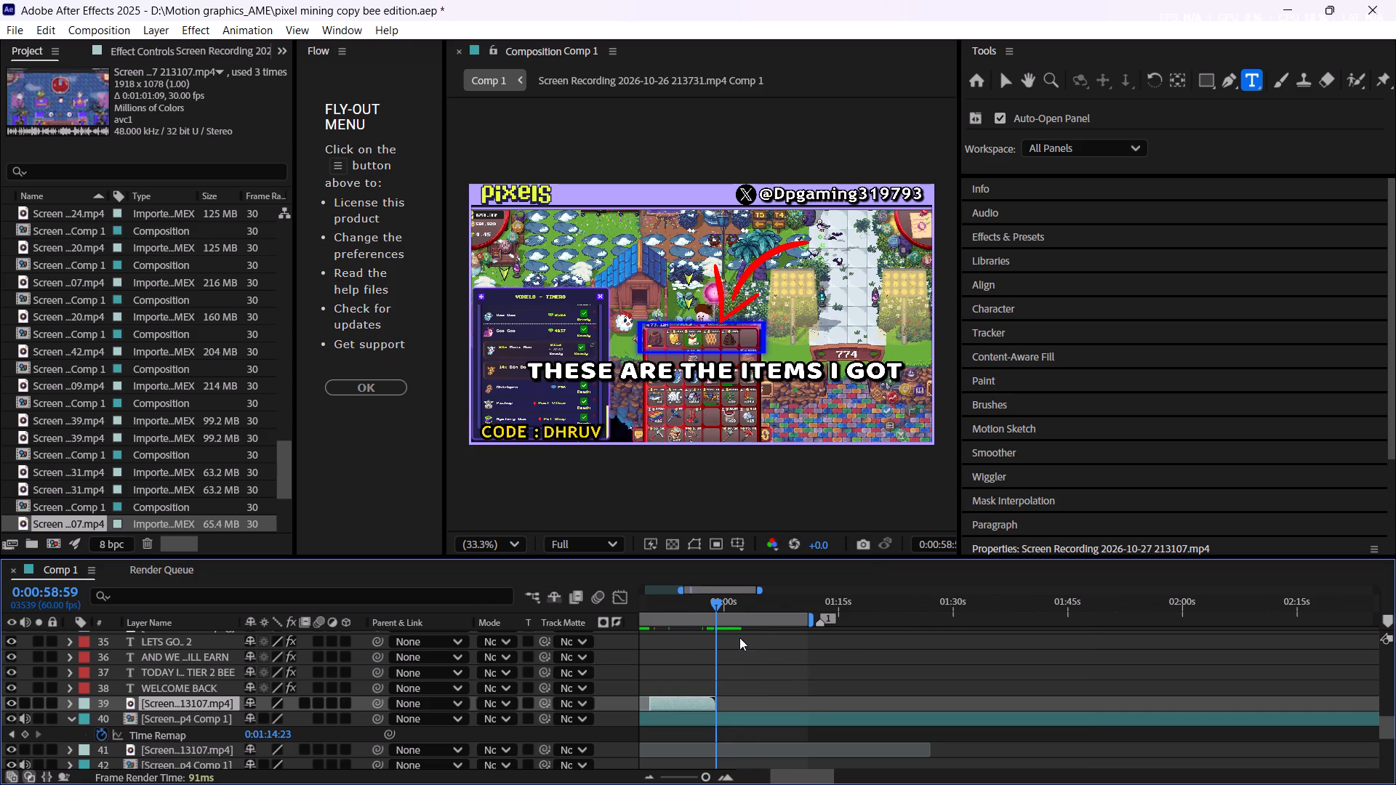
left_click_drag(711, 603, 862, 624)
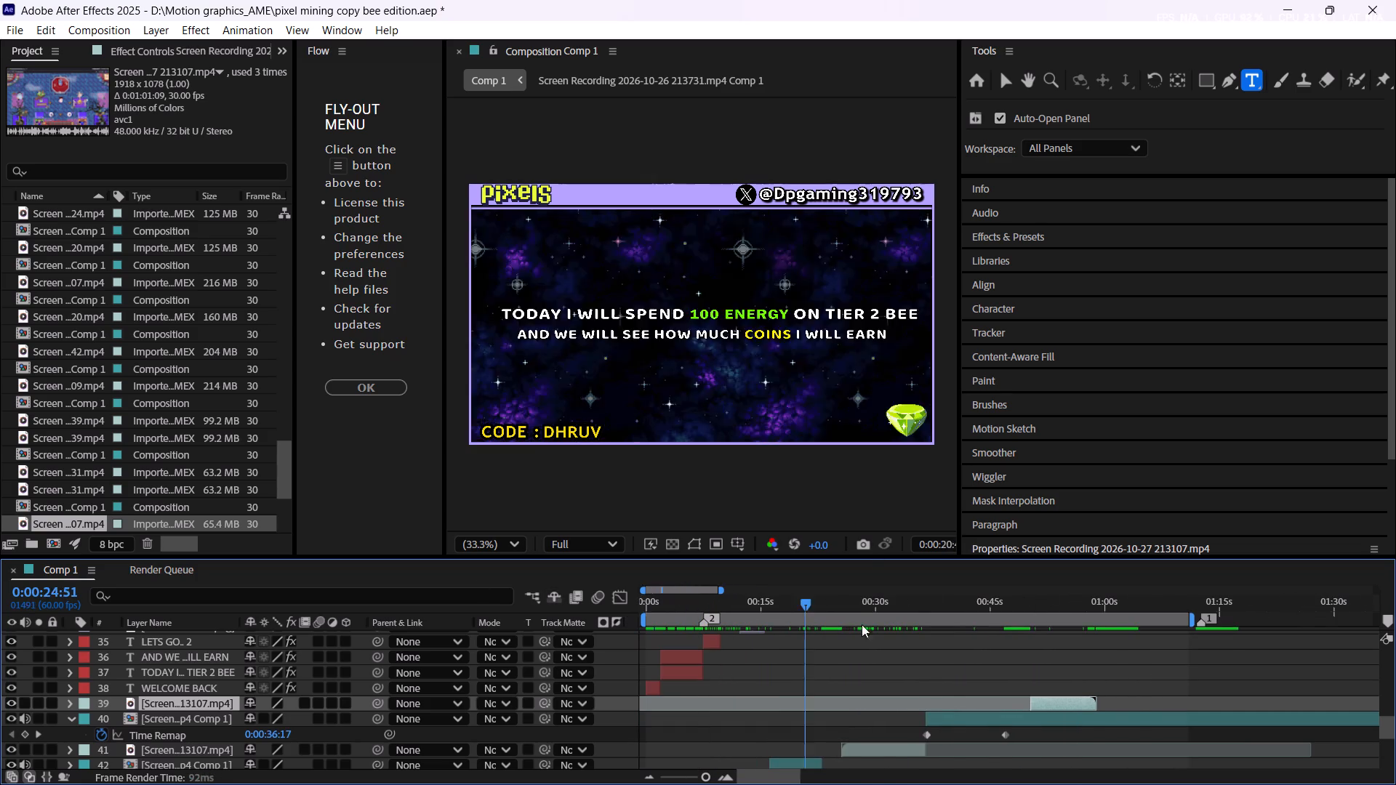
left_click_drag(862, 624, 1044, 653)
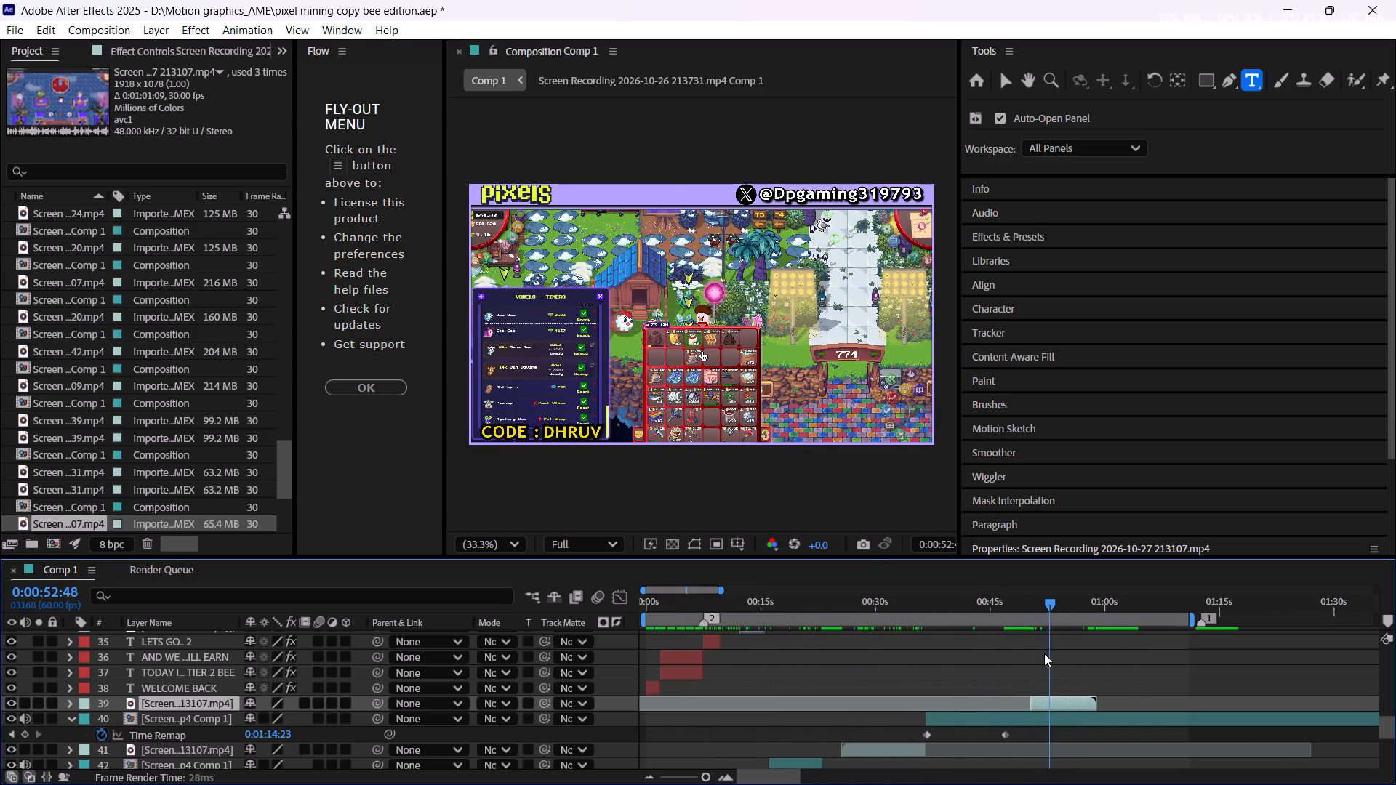
left_click_drag(1044, 653, 1026, 669)
scroll(1030, 709, "up", 4, "alt")
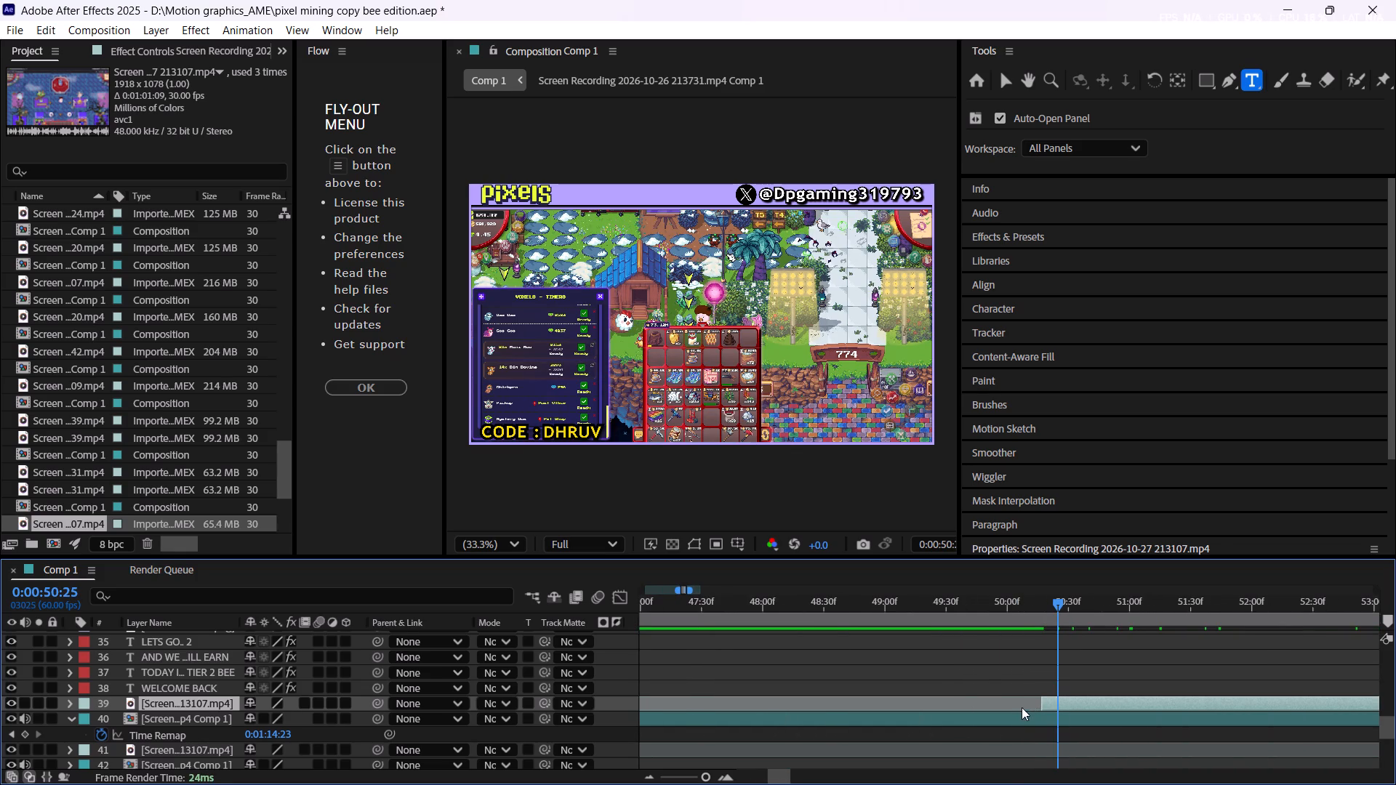
scroll(1042, 670, "down", 1, "alt")
left_click_drag(1049, 603, 1044, 607)
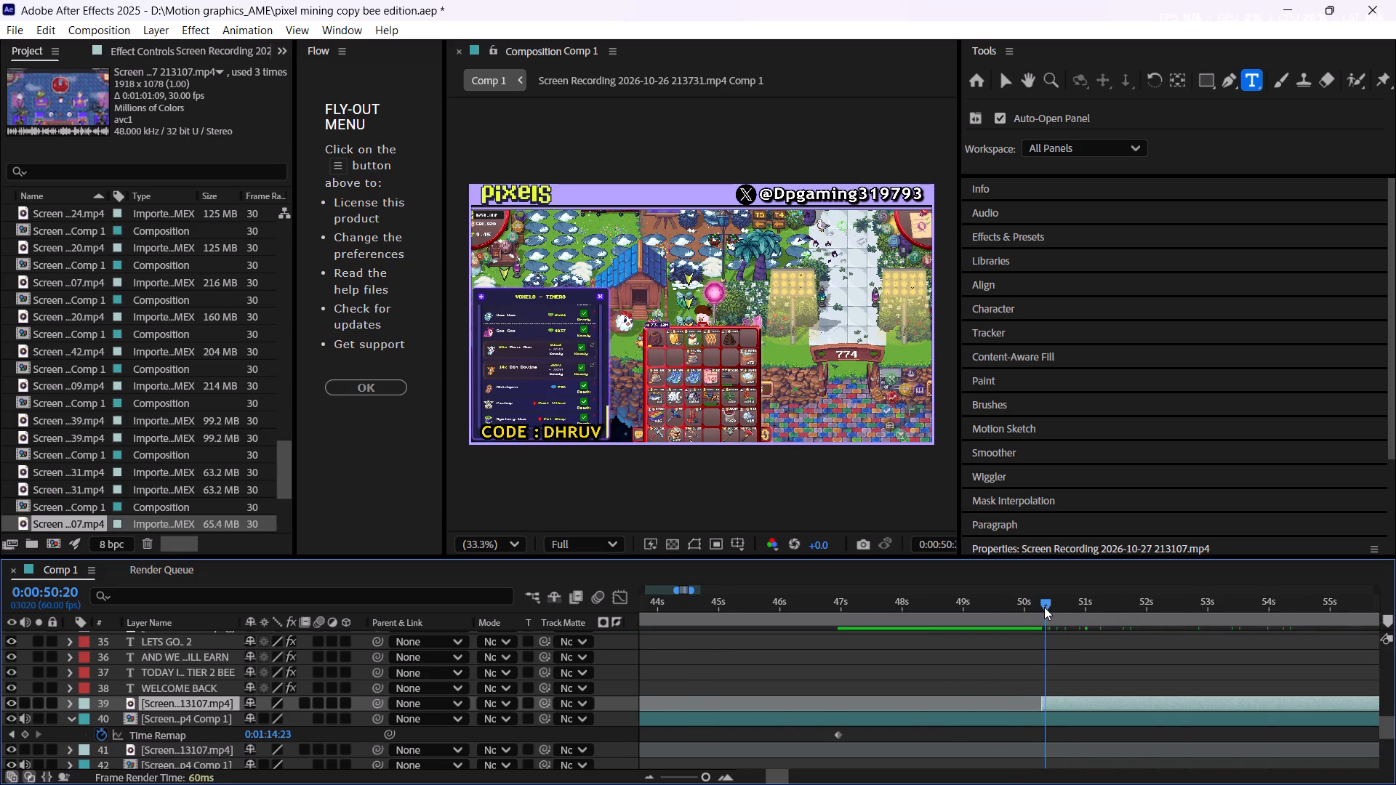
left_click_drag(1044, 607, 993, 640)
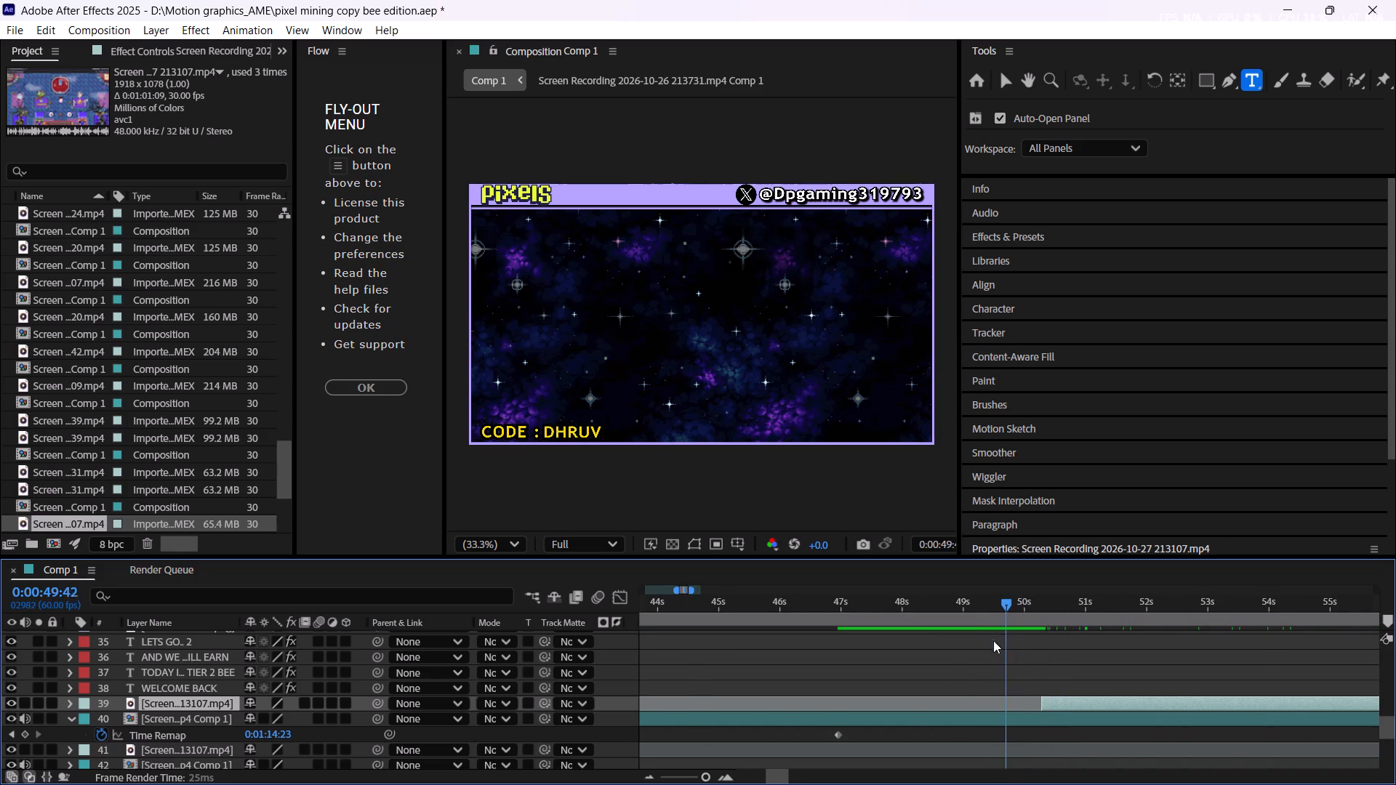
left_click_drag(993, 640, 1042, 657)
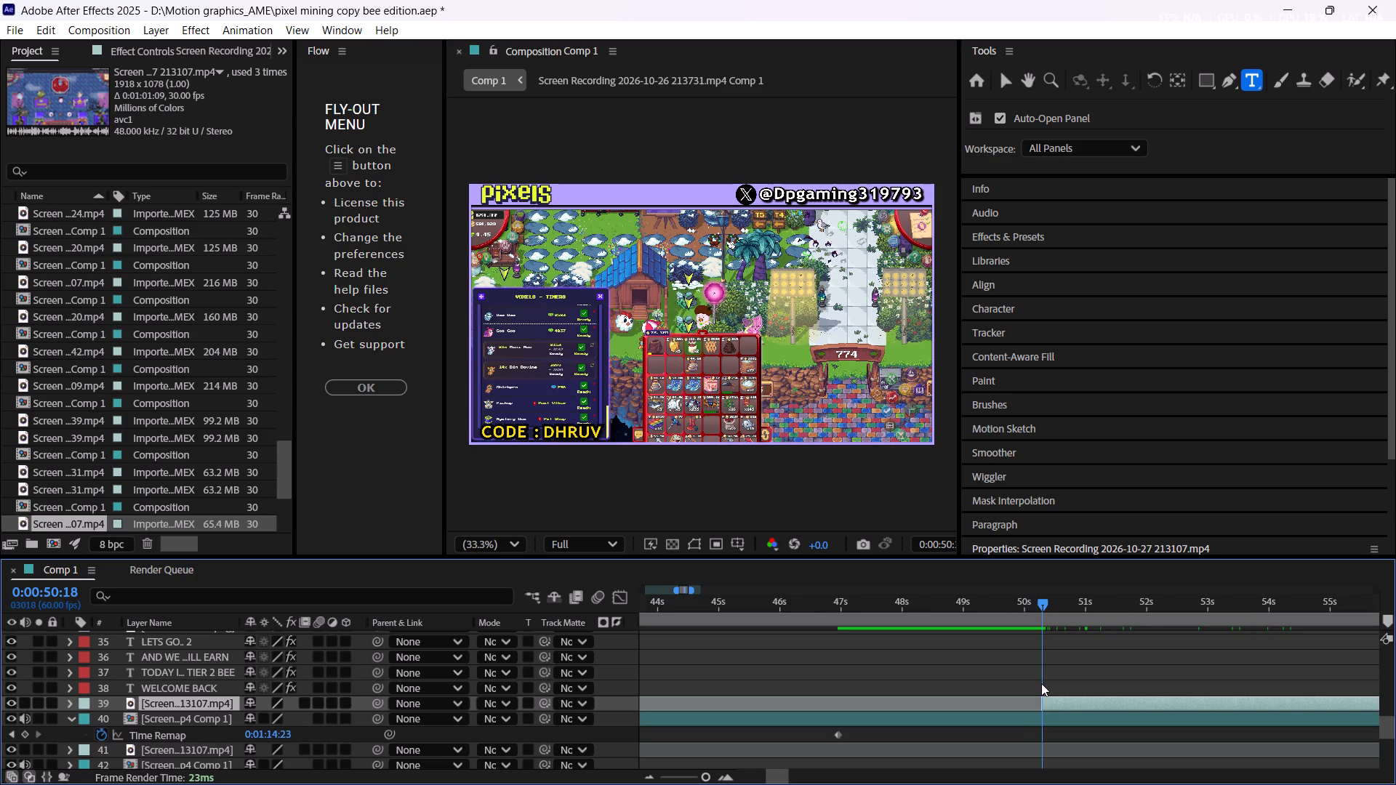
scroll(1041, 683, "up", 4, "alt")
left_click_drag(1064, 603, 1055, 603)
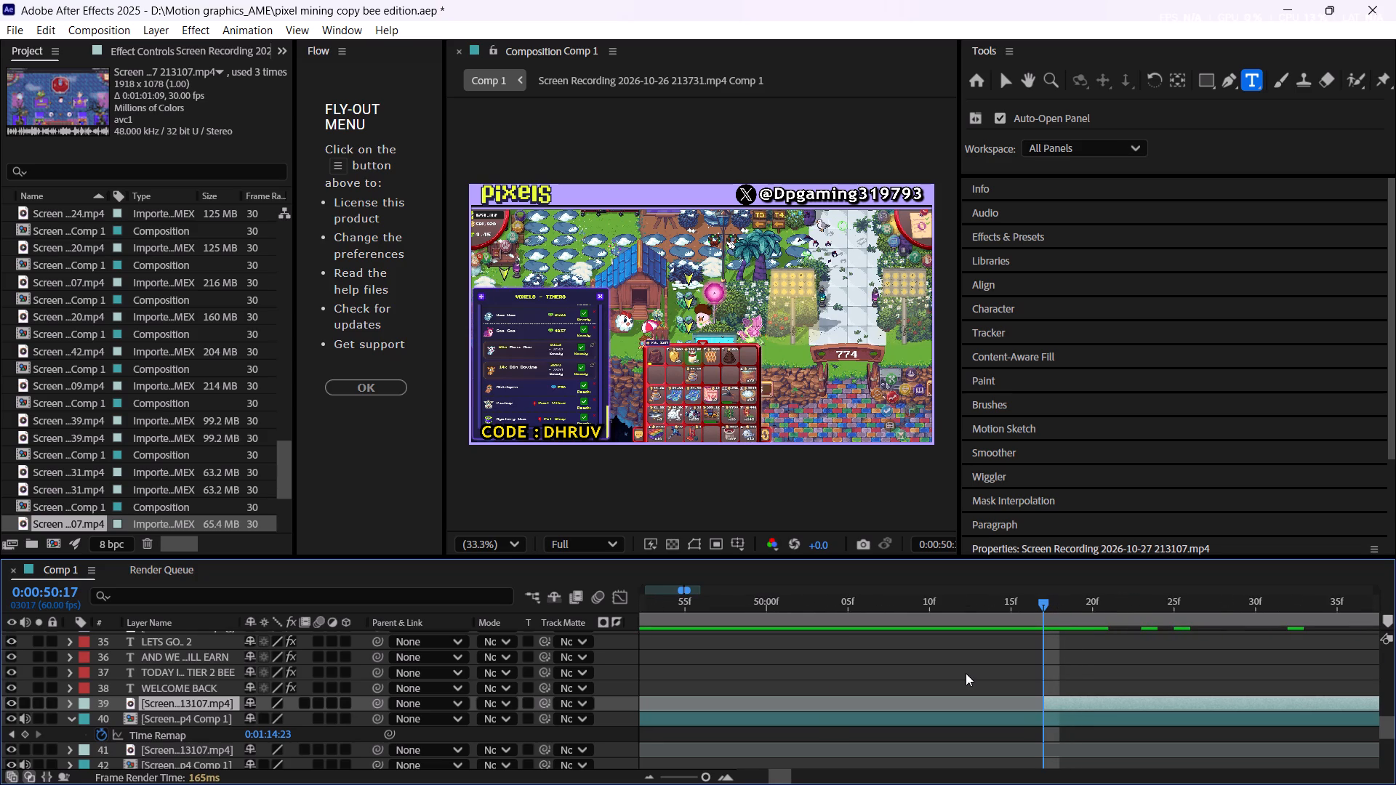
scroll(966, 673, "down", 1)
scroll(862, 668, "down", 5, "alt")
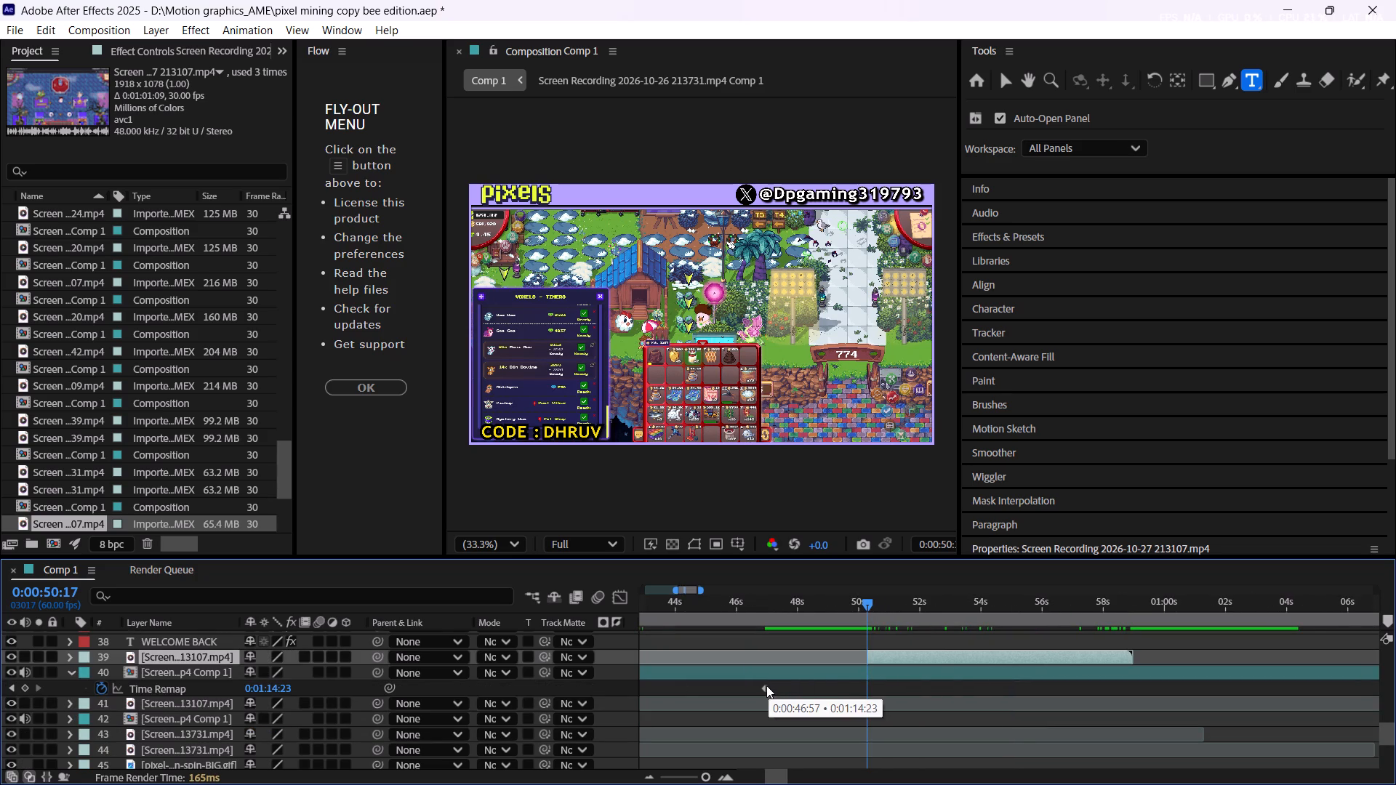
left_click_drag(766, 685, 867, 705)
scroll(865, 702, "up", 4, "alt")
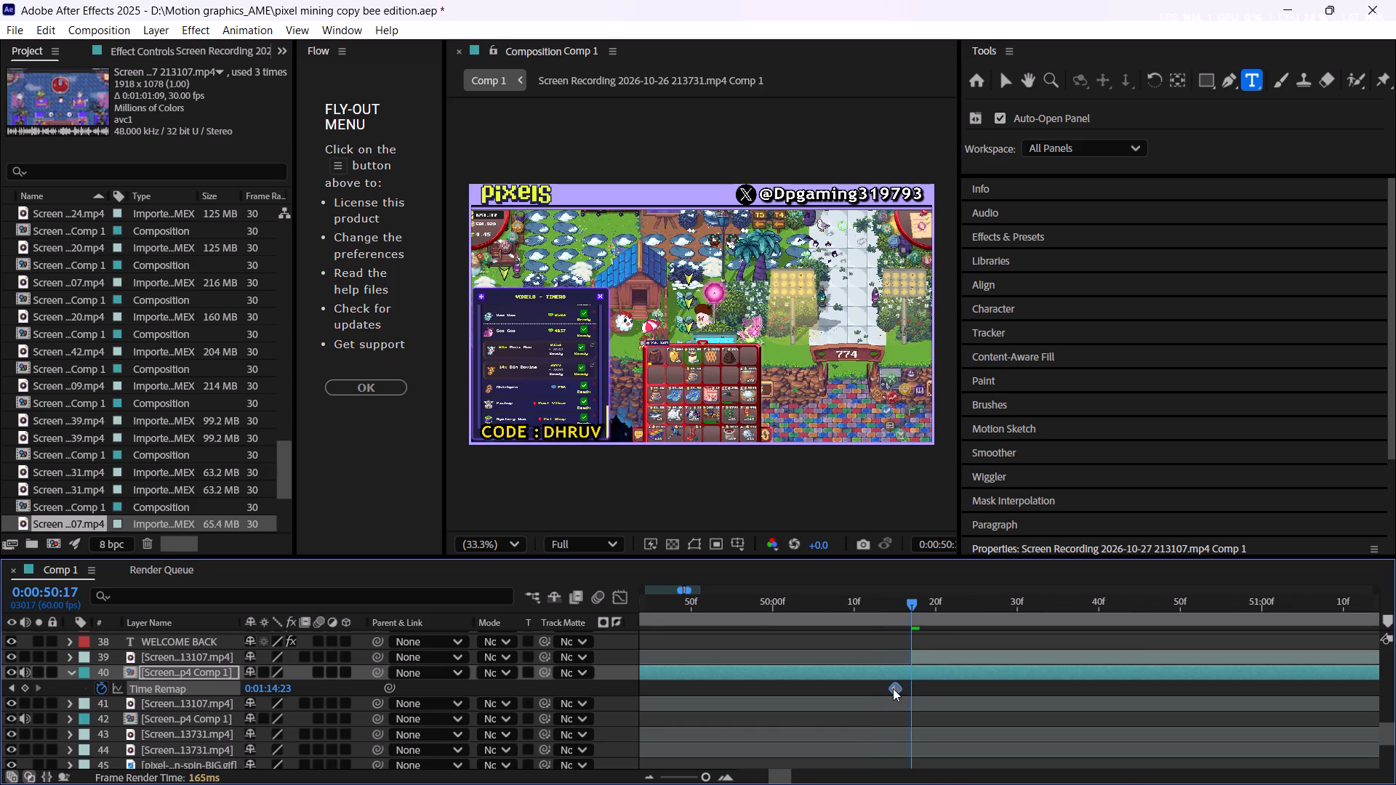
left_click_drag(893, 688, 909, 700)
scroll(798, 672, "down", 5, "alt")
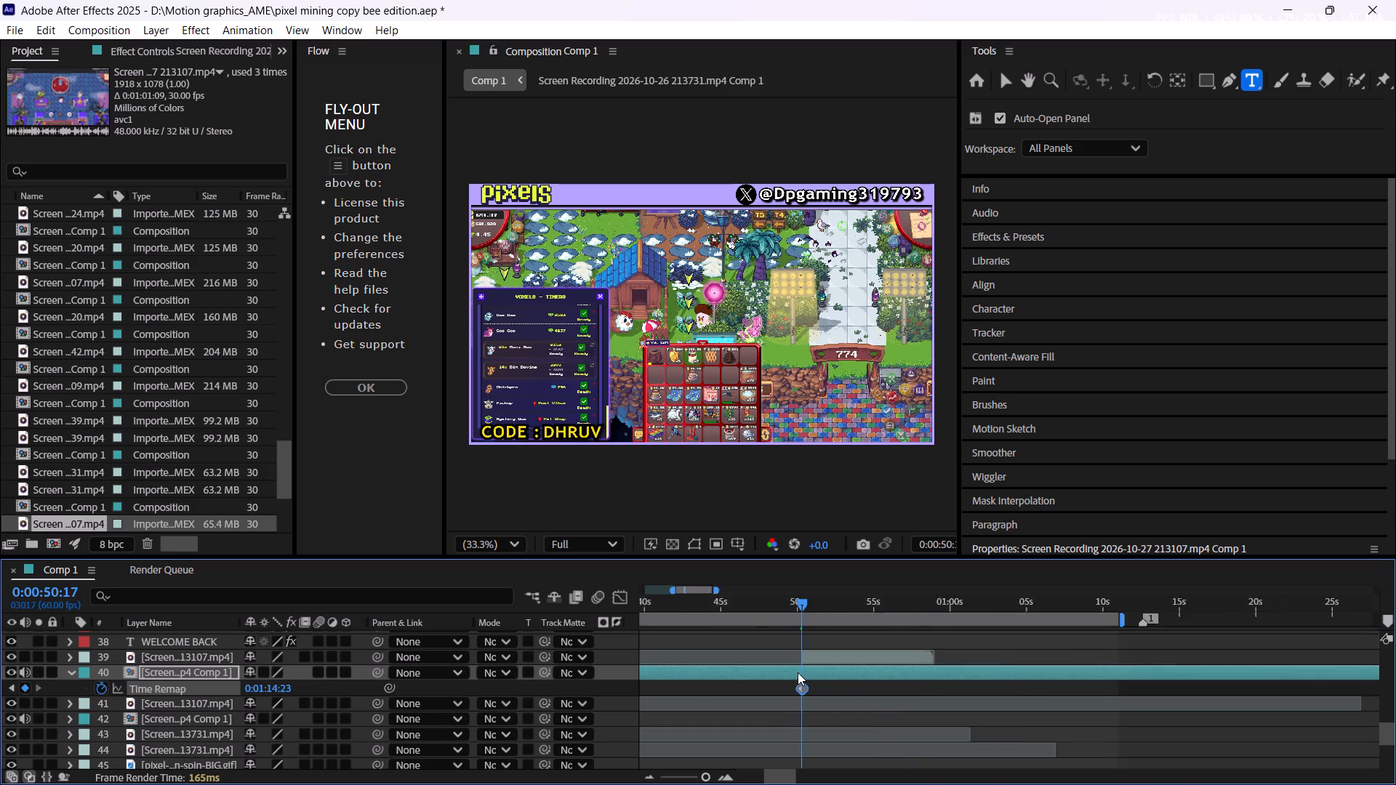
Examine the footage around the "THESE ARE THE ITEMS I GOT" caption and the inventory row for the items and quantities collected.
scroll(798, 672, "down", 1, "alt")
left_click_drag(801, 603, 810, 608)
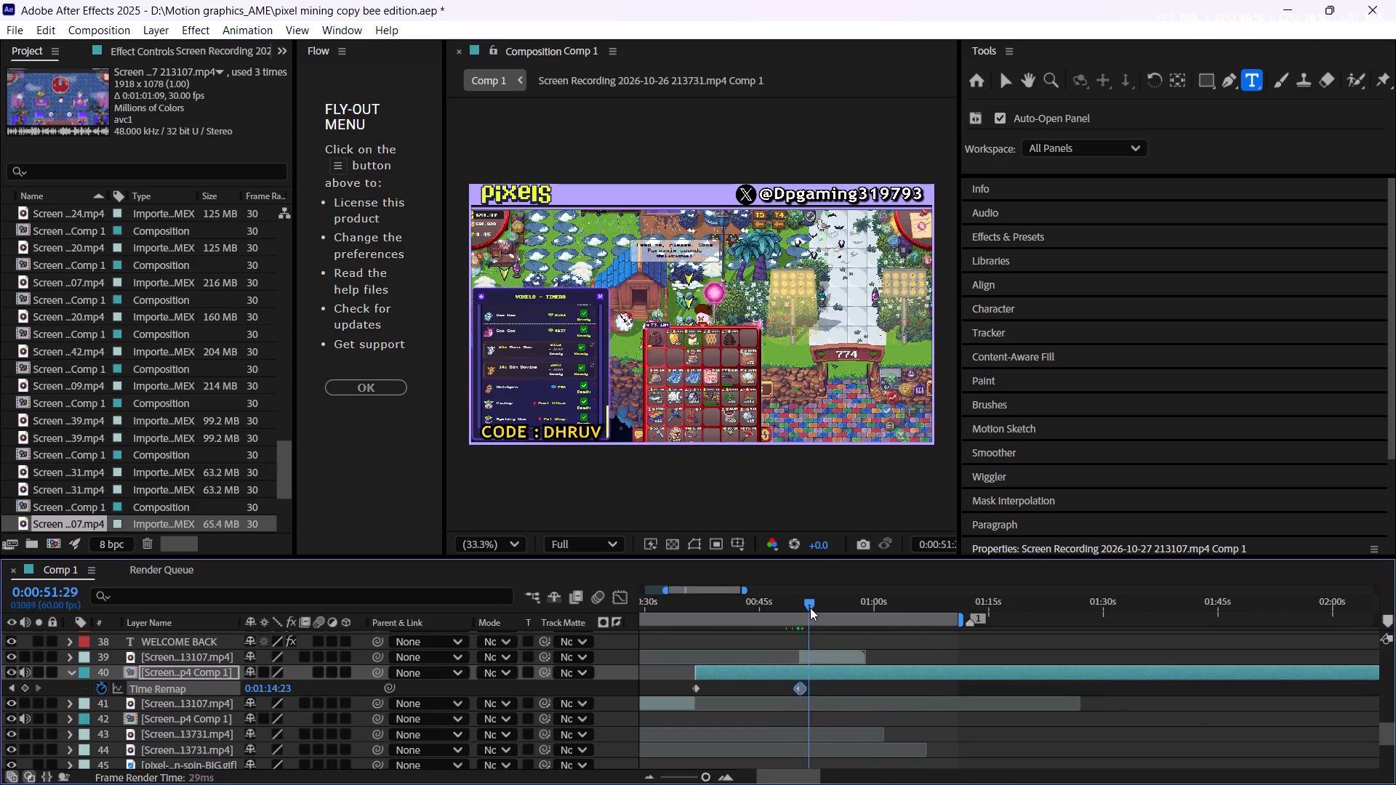
left_click_drag(810, 608, 872, 617)
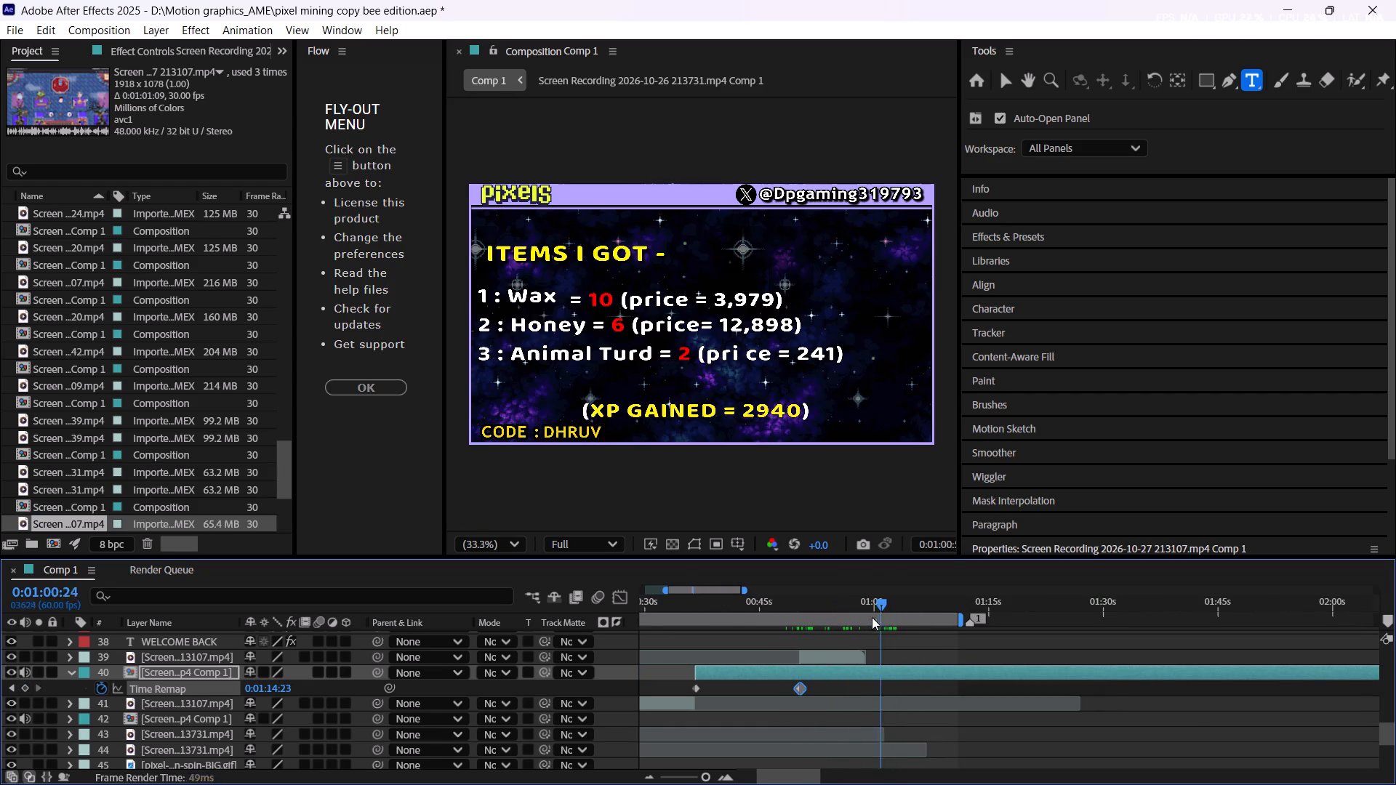
left_click_drag(872, 617, 887, 605)
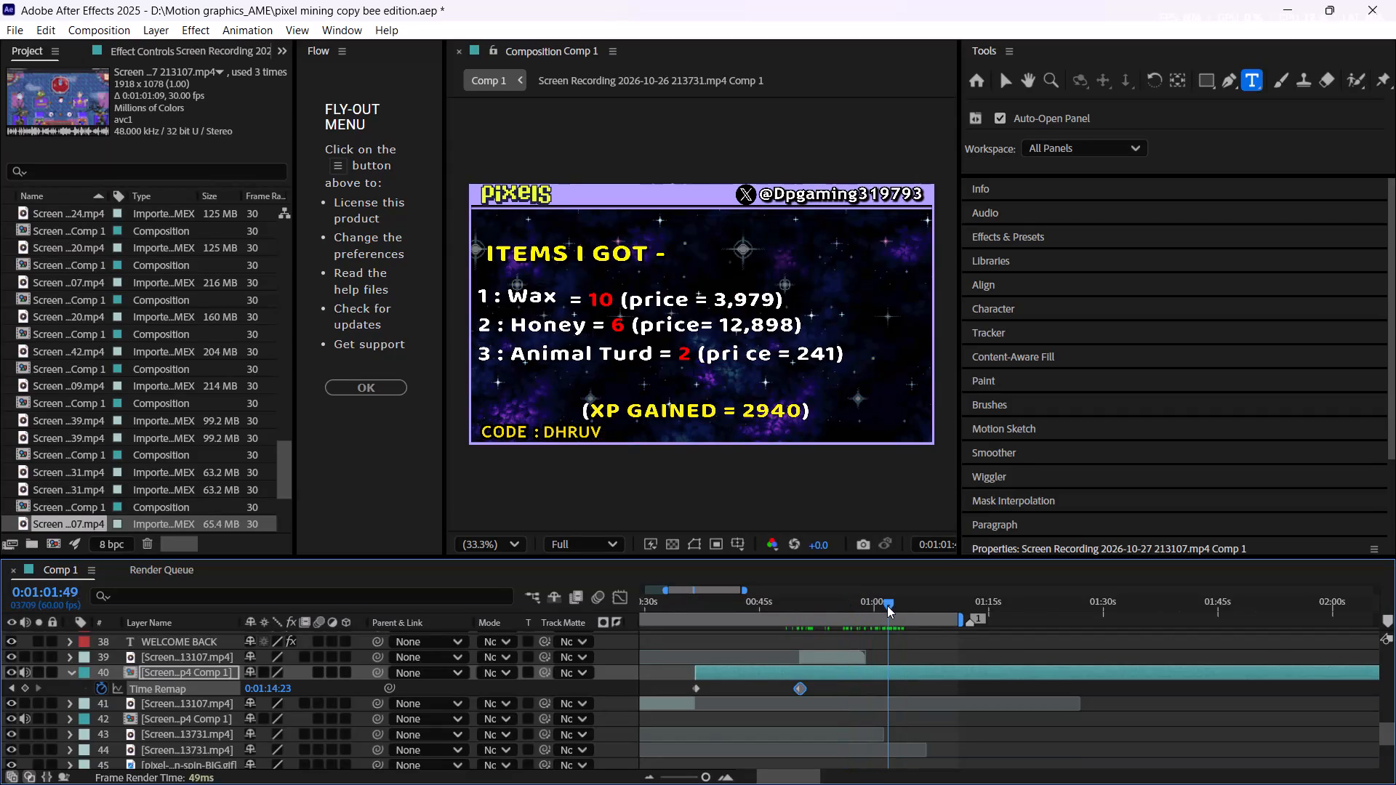
left_click_drag(887, 605, 854, 624)
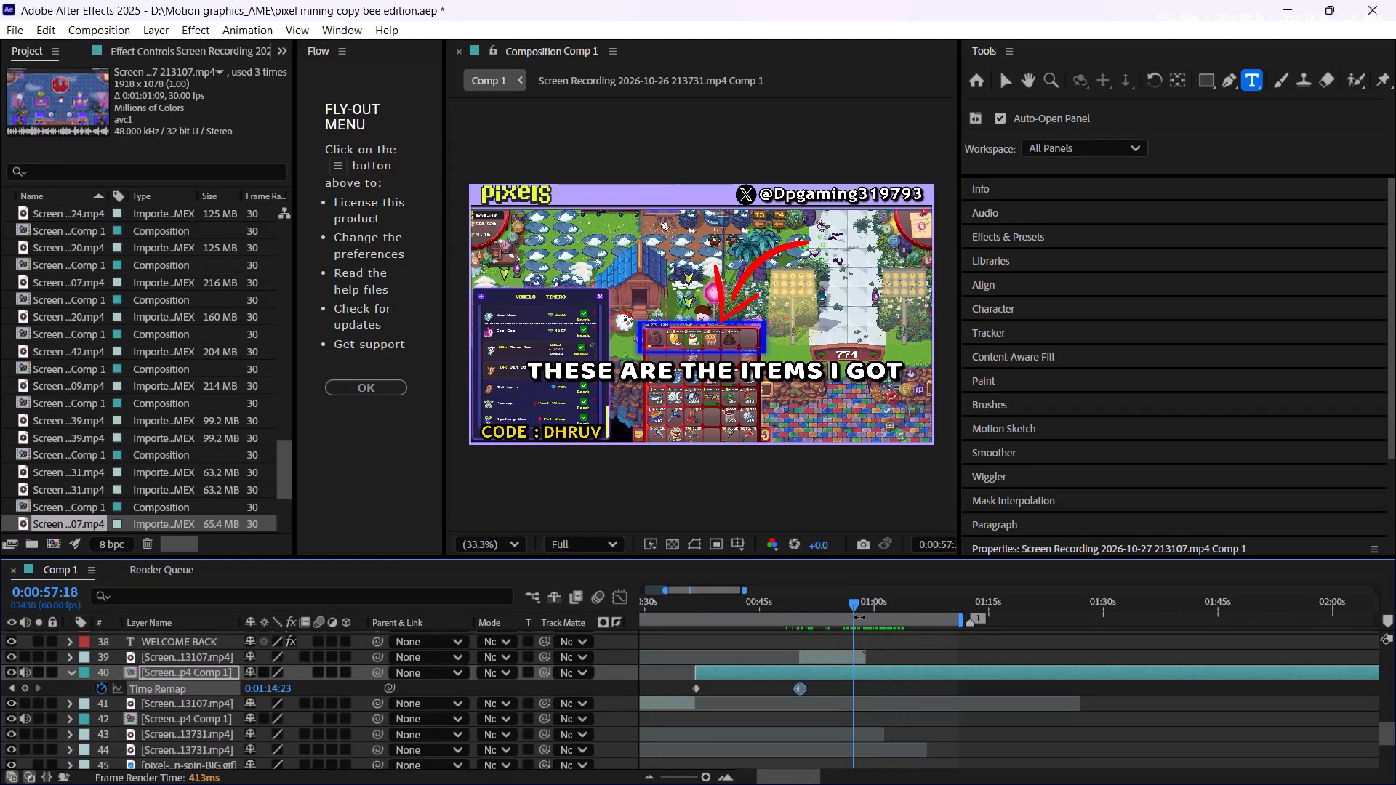
scroll(719, 366, "up", 1)
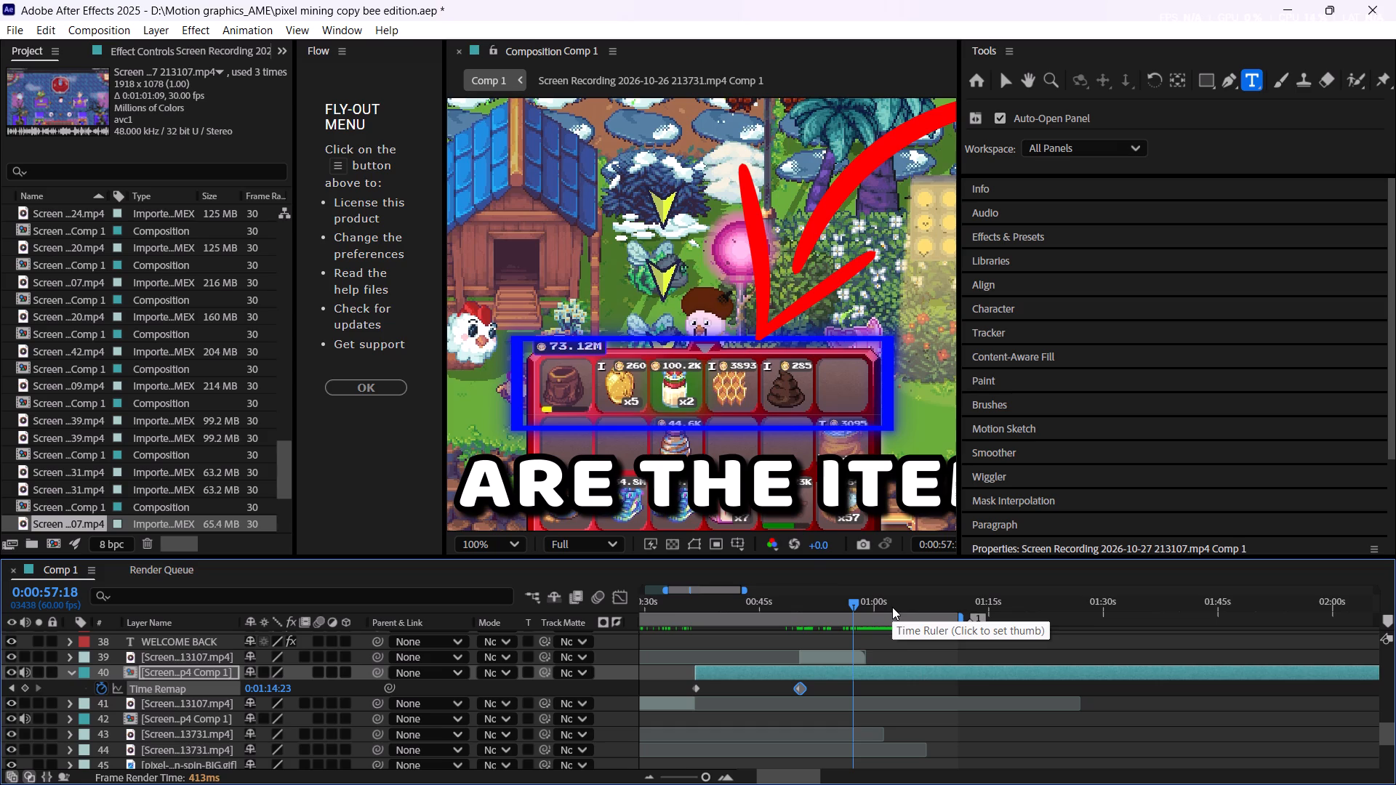
left_click(503, 538)
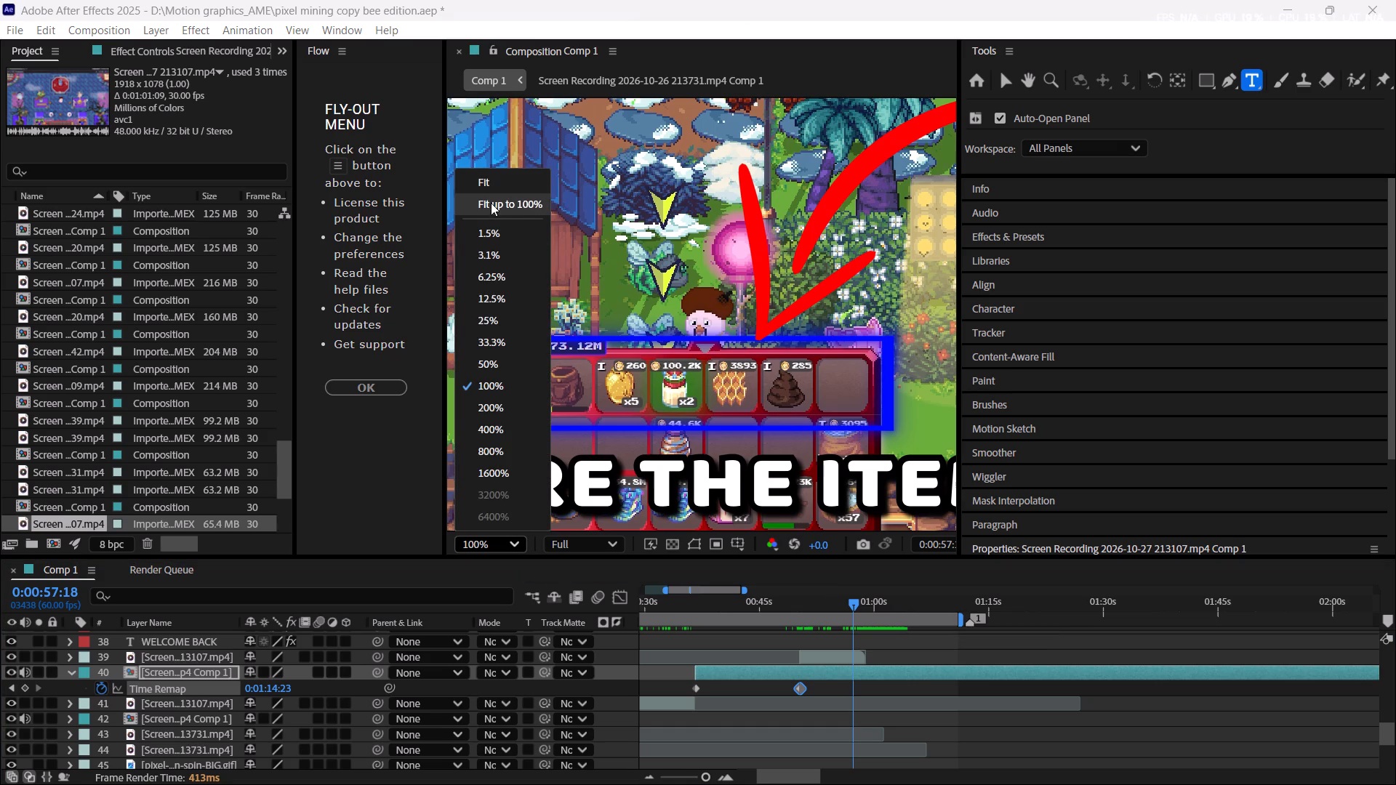
left_click(491, 203)
Set the Wax quantity to 1 in the "ITEMS I GOT" list.
left_click(905, 599)
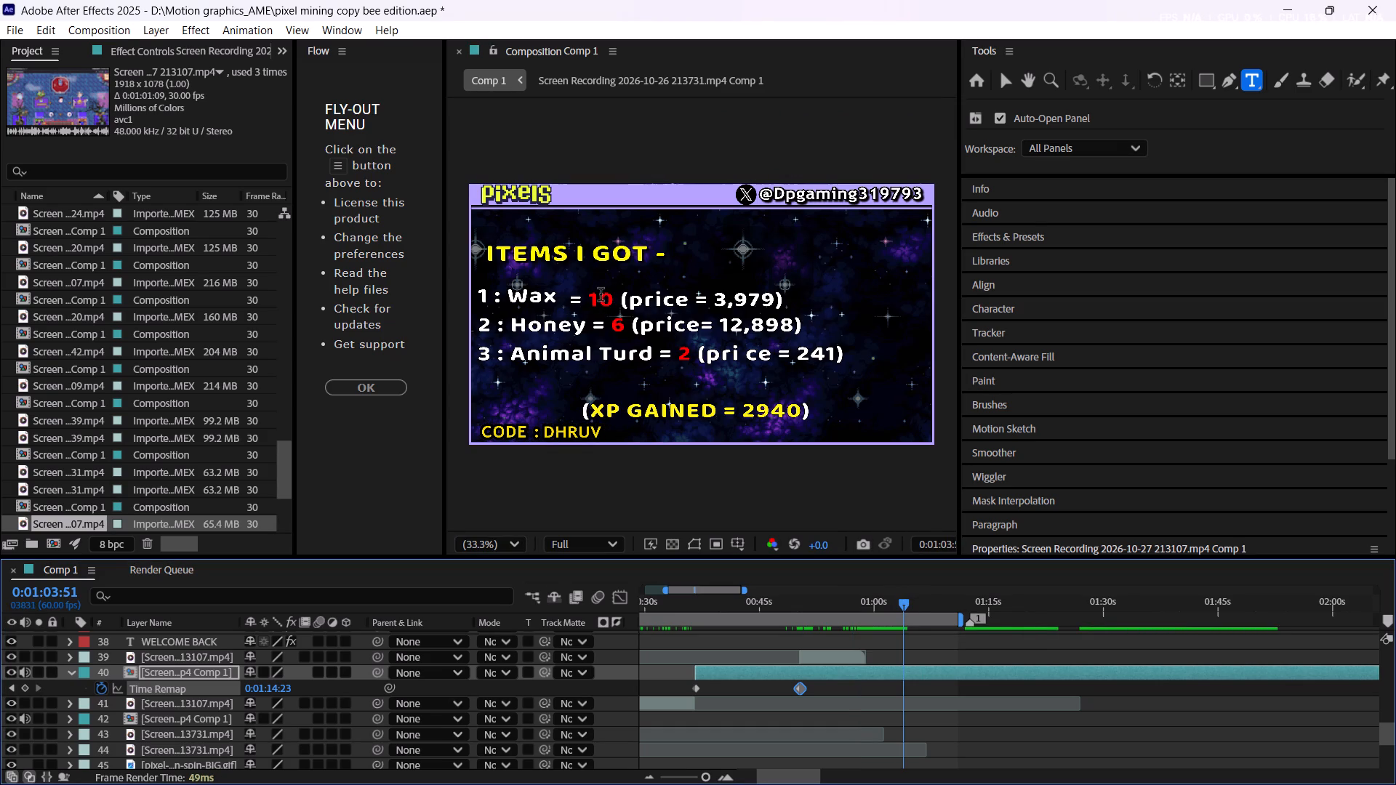
left_click_drag(591, 299, 609, 298)
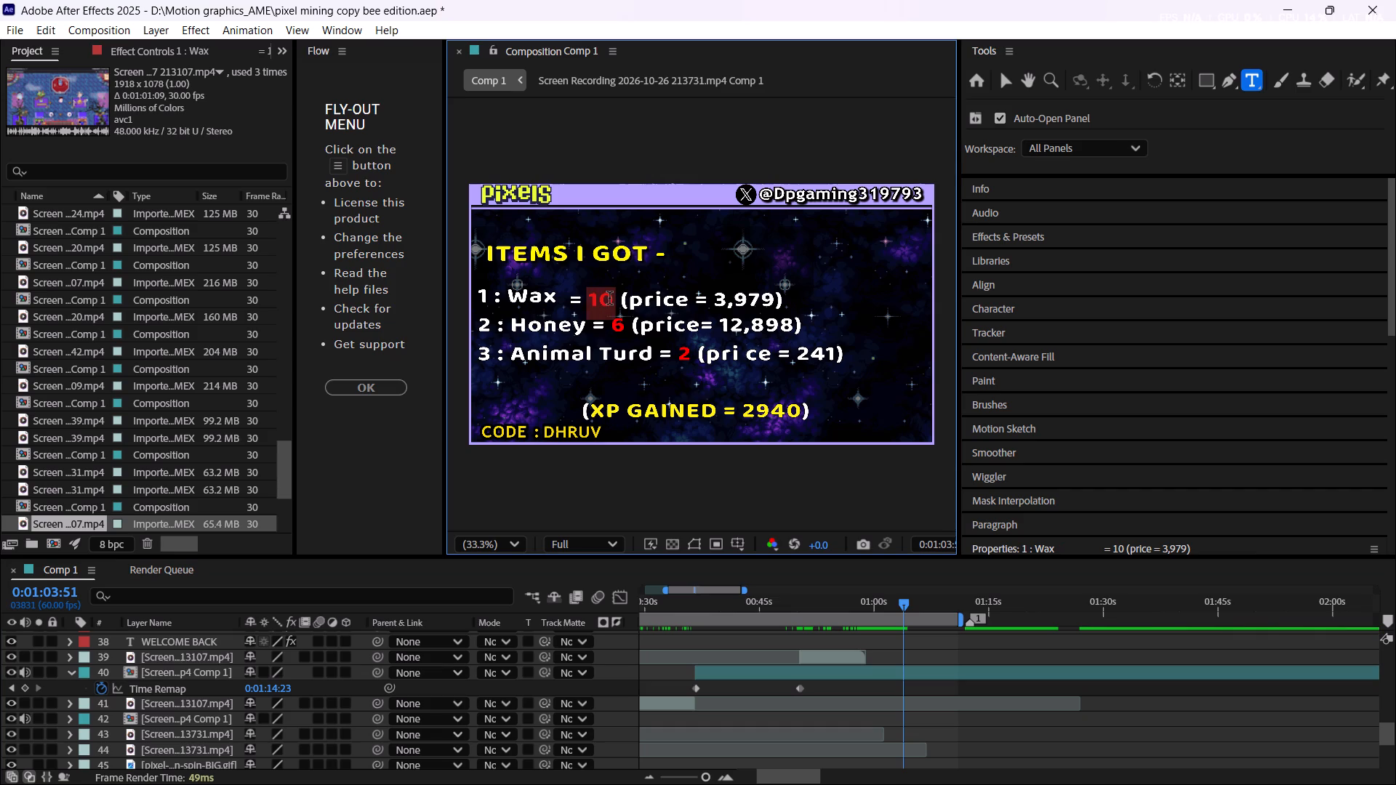
key("1")
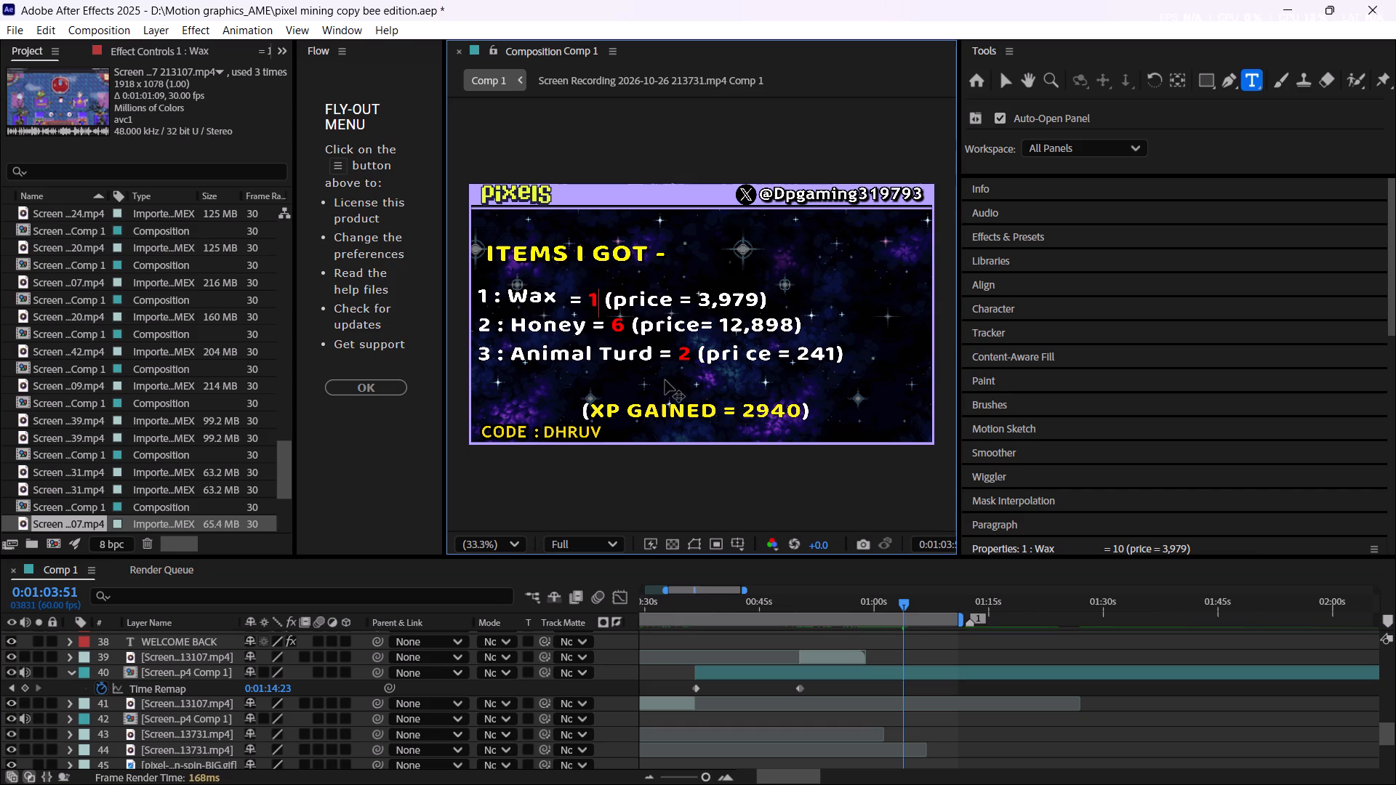
Set the Honey quantity to 5 in the "ITEMS I GOT" list, keeping a space before its price.
scroll(914, 629, "up", 5)
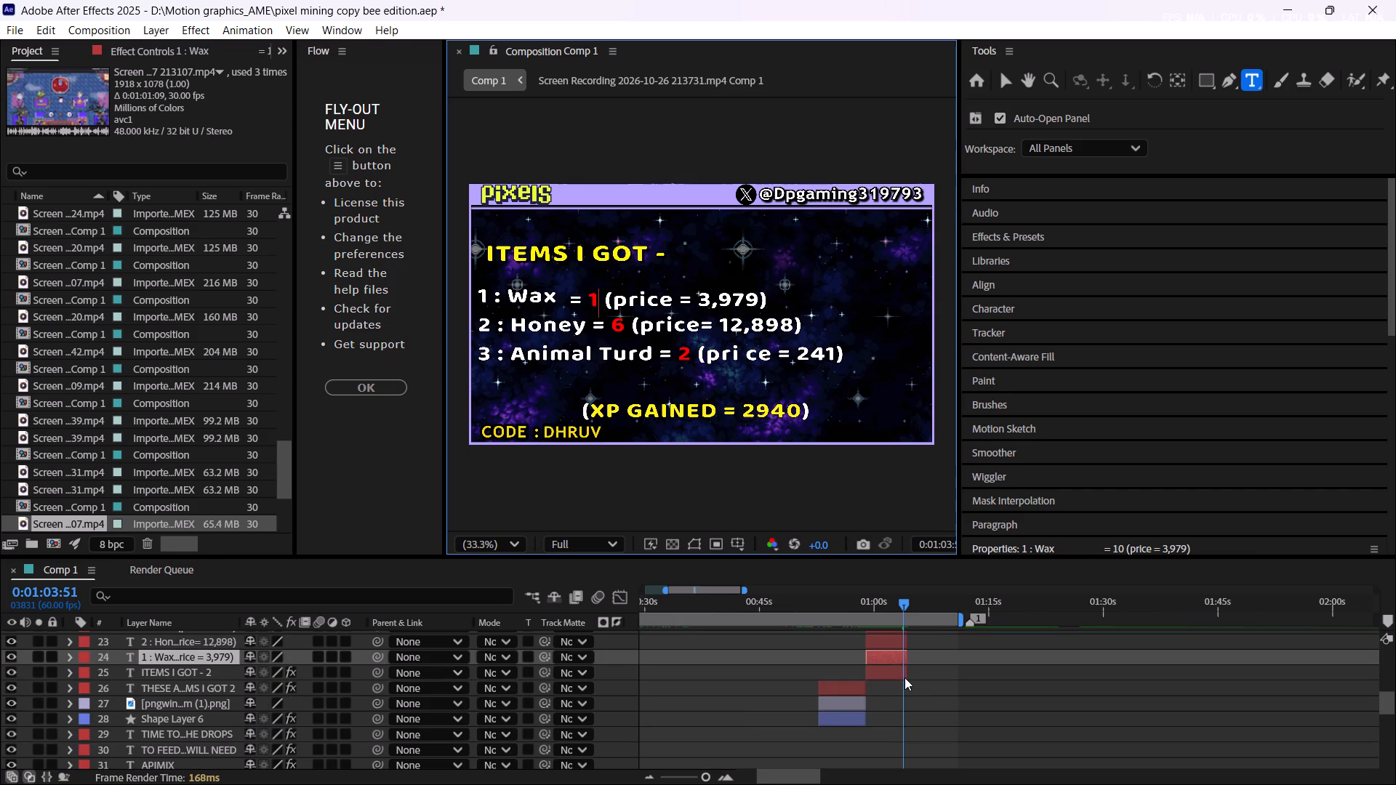
left_click(888, 644)
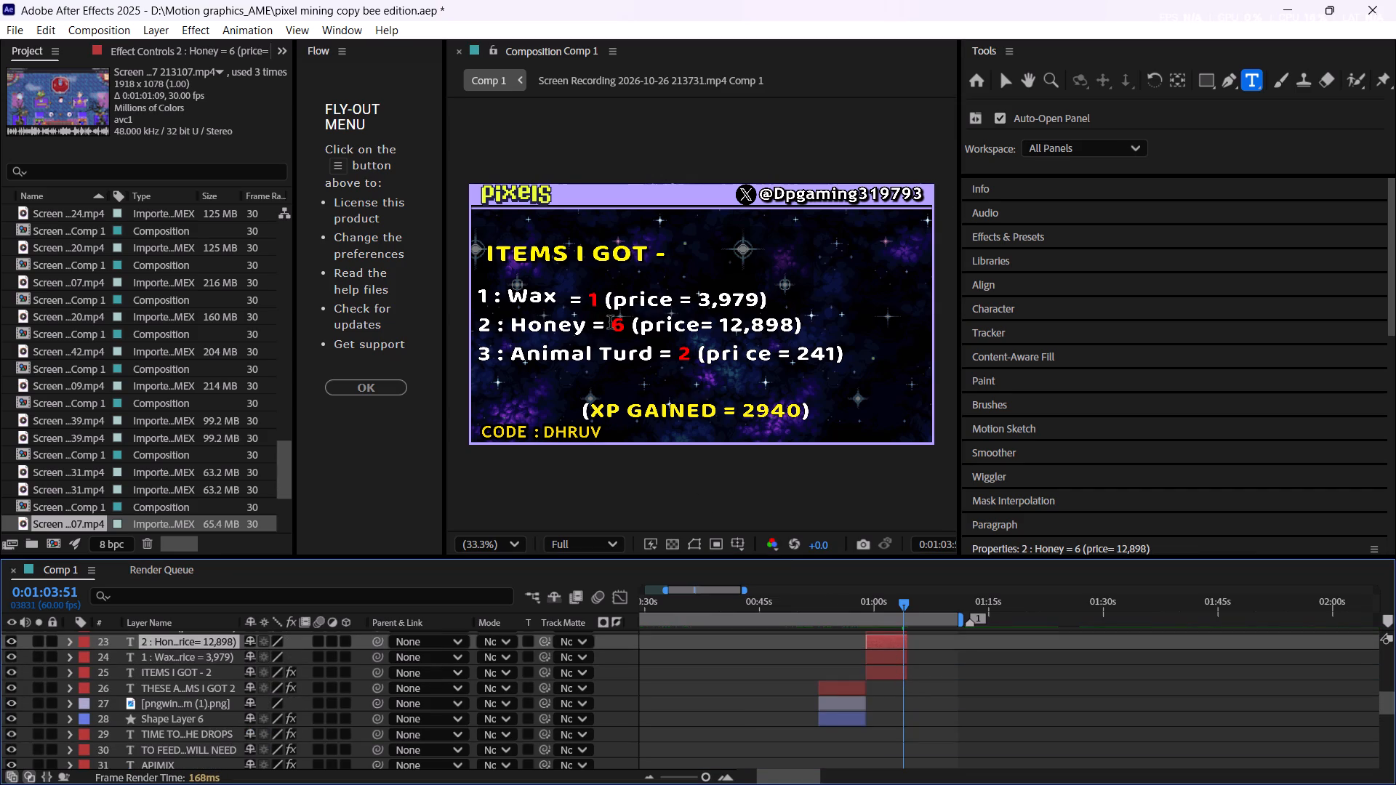
left_click_drag(610, 322, 630, 328)
key("5")
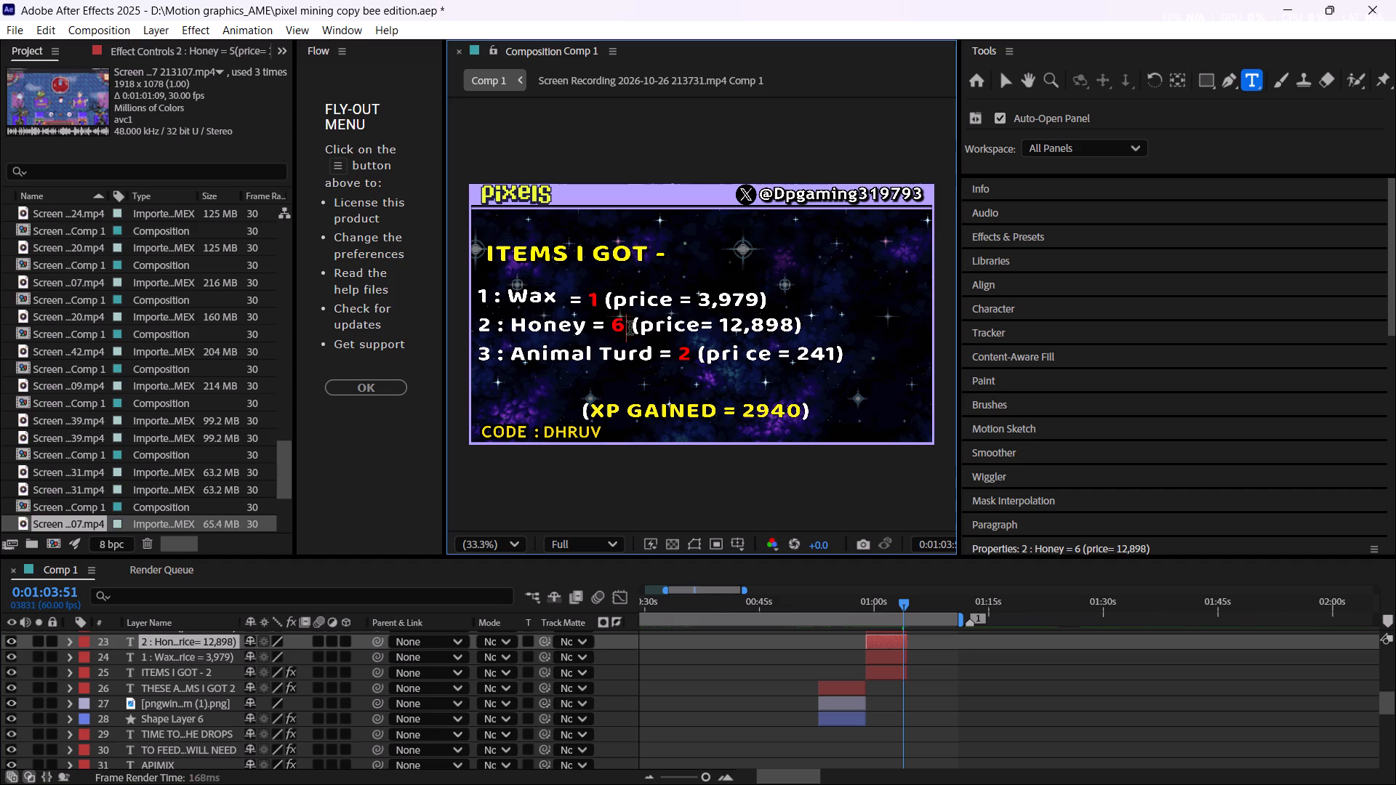
key("space")
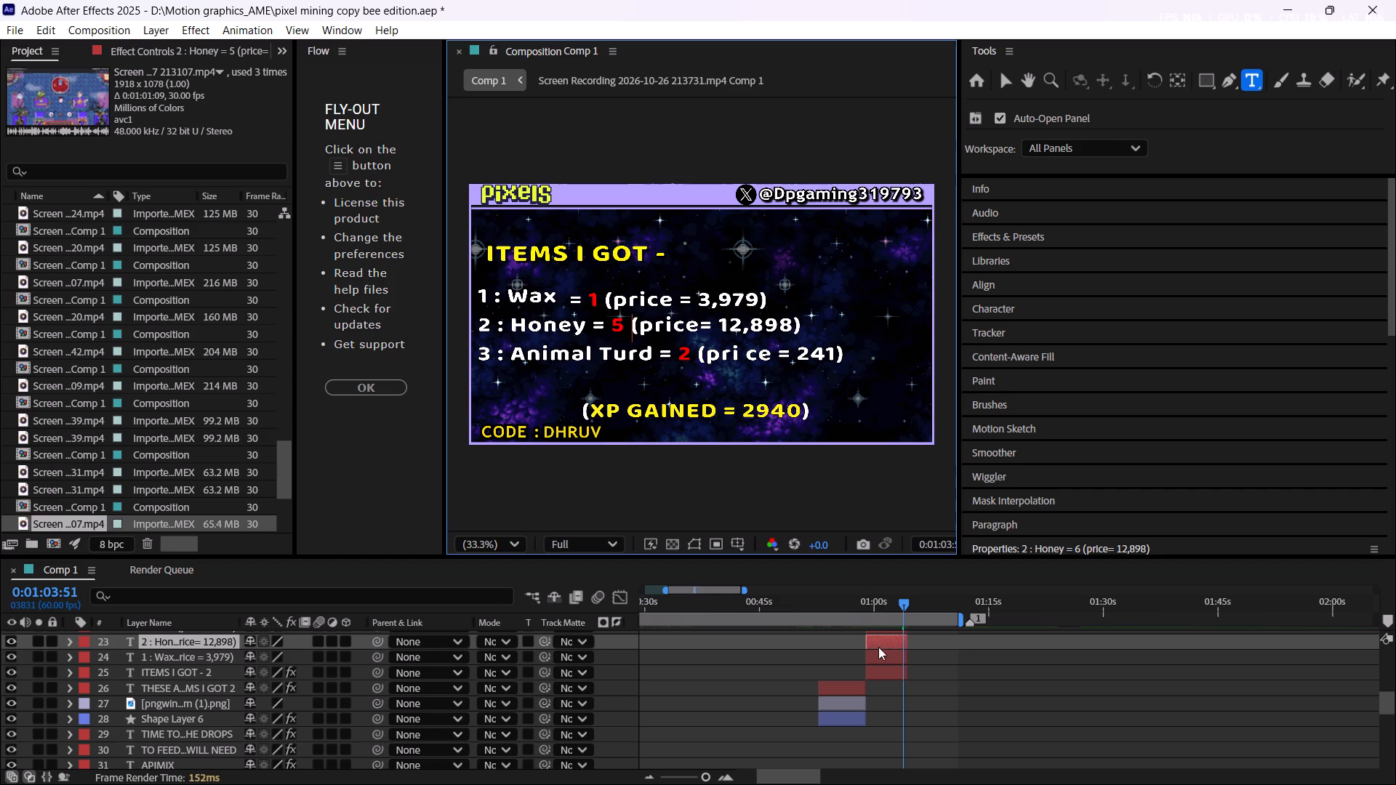
Make the hidden fourth item line of the "ITEMS I GOT" list visible.
scroll(889, 654, "up", 1)
left_click(886, 663)
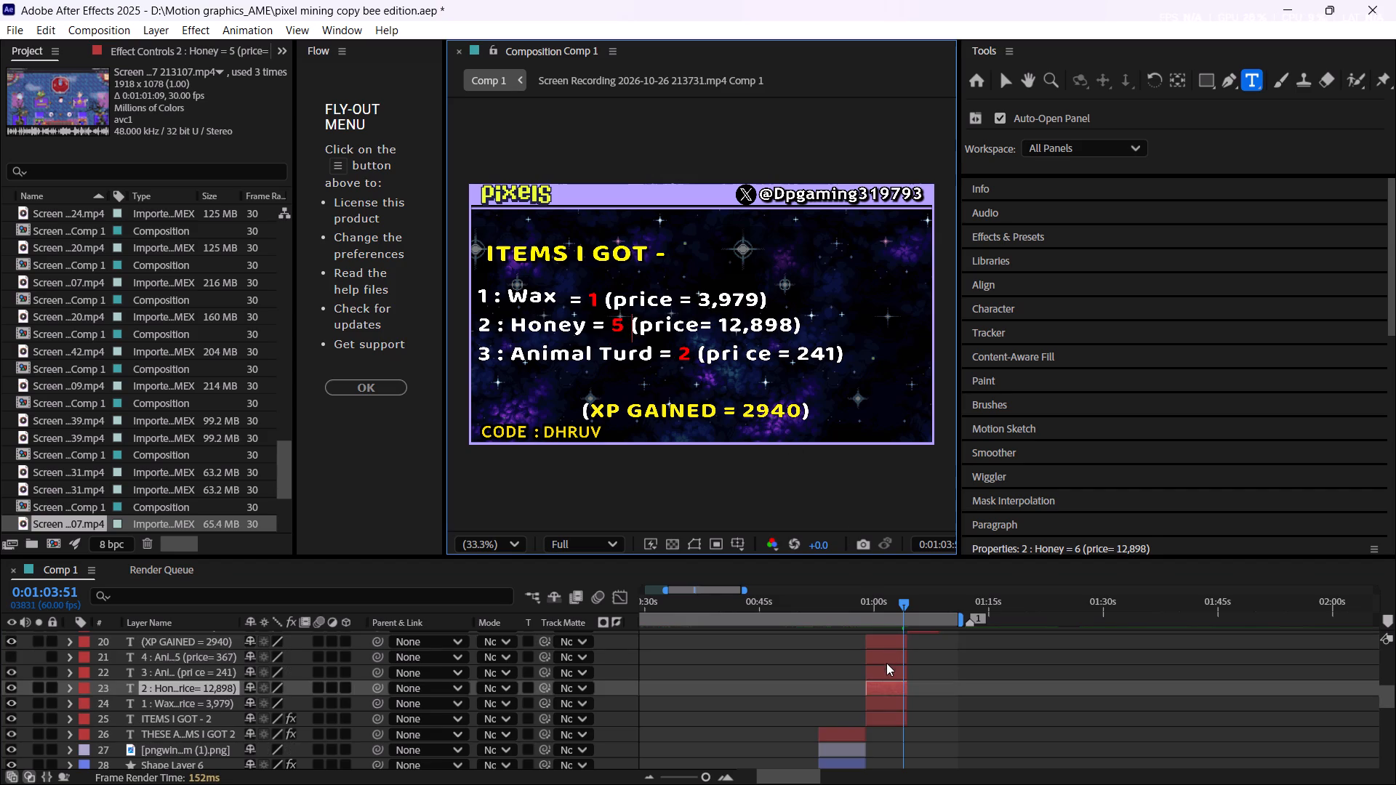
left_click(13, 659)
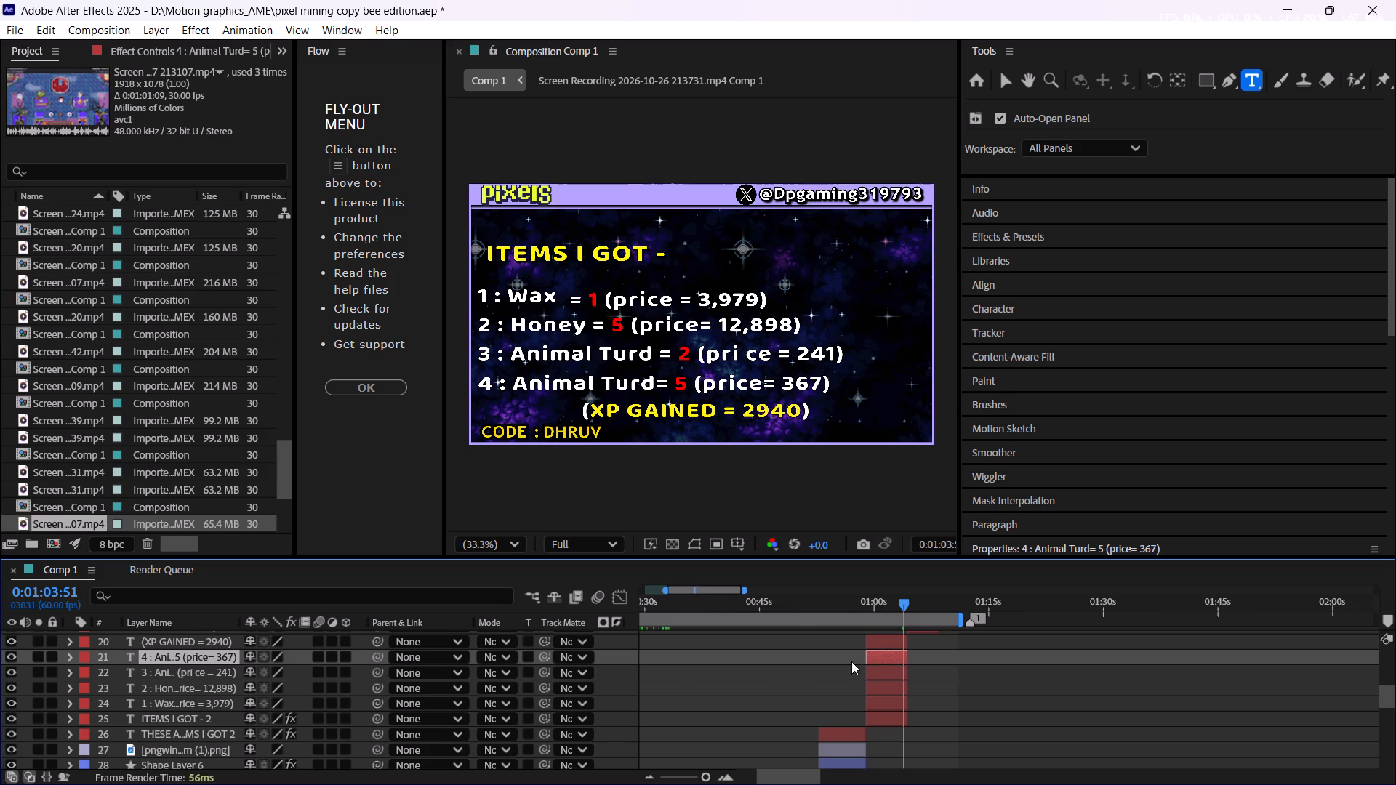
Switch to Chrome and copy the item name Royal Jelly from its marketplace page, reached through the Tier 2 bee's drops on mixyero.online.
left_click(695, 762)
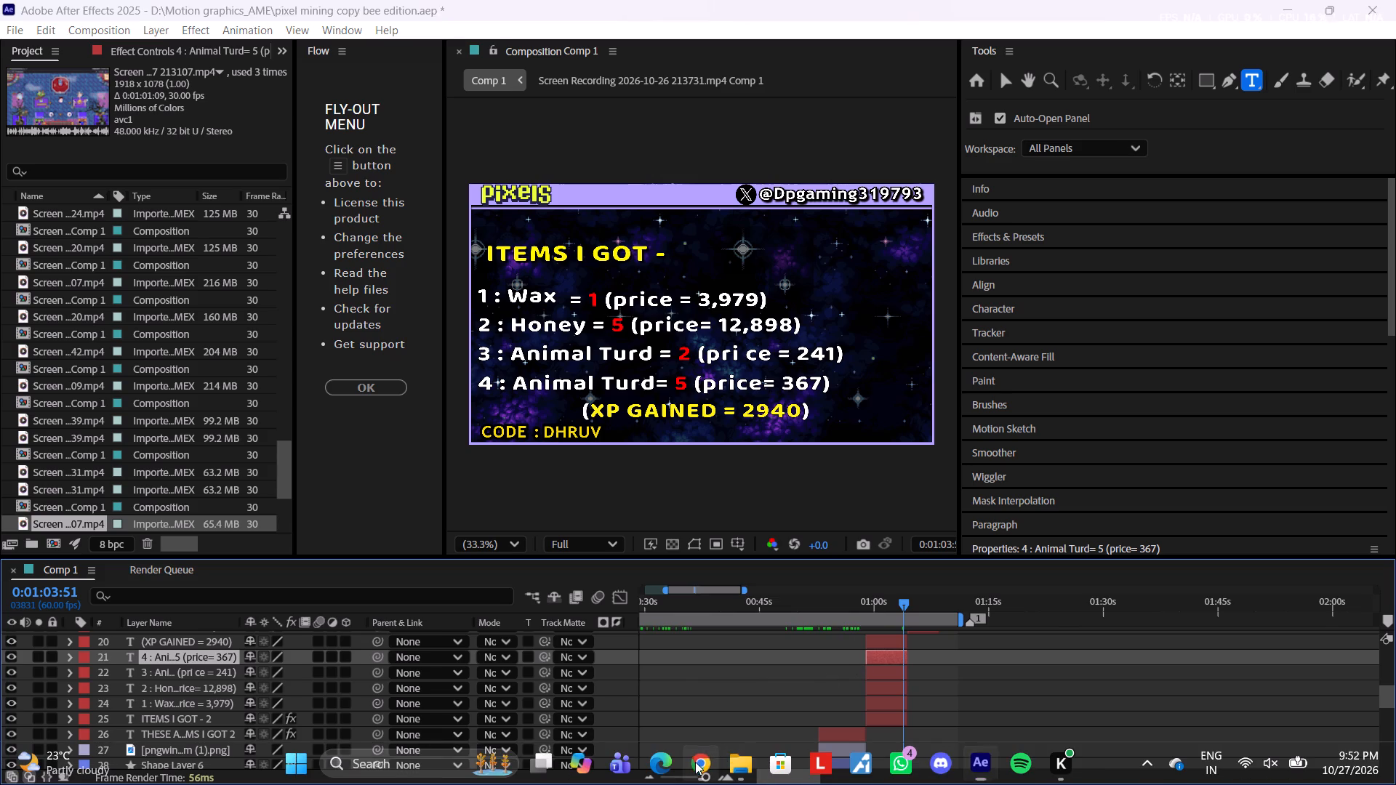
left_click(143, 0)
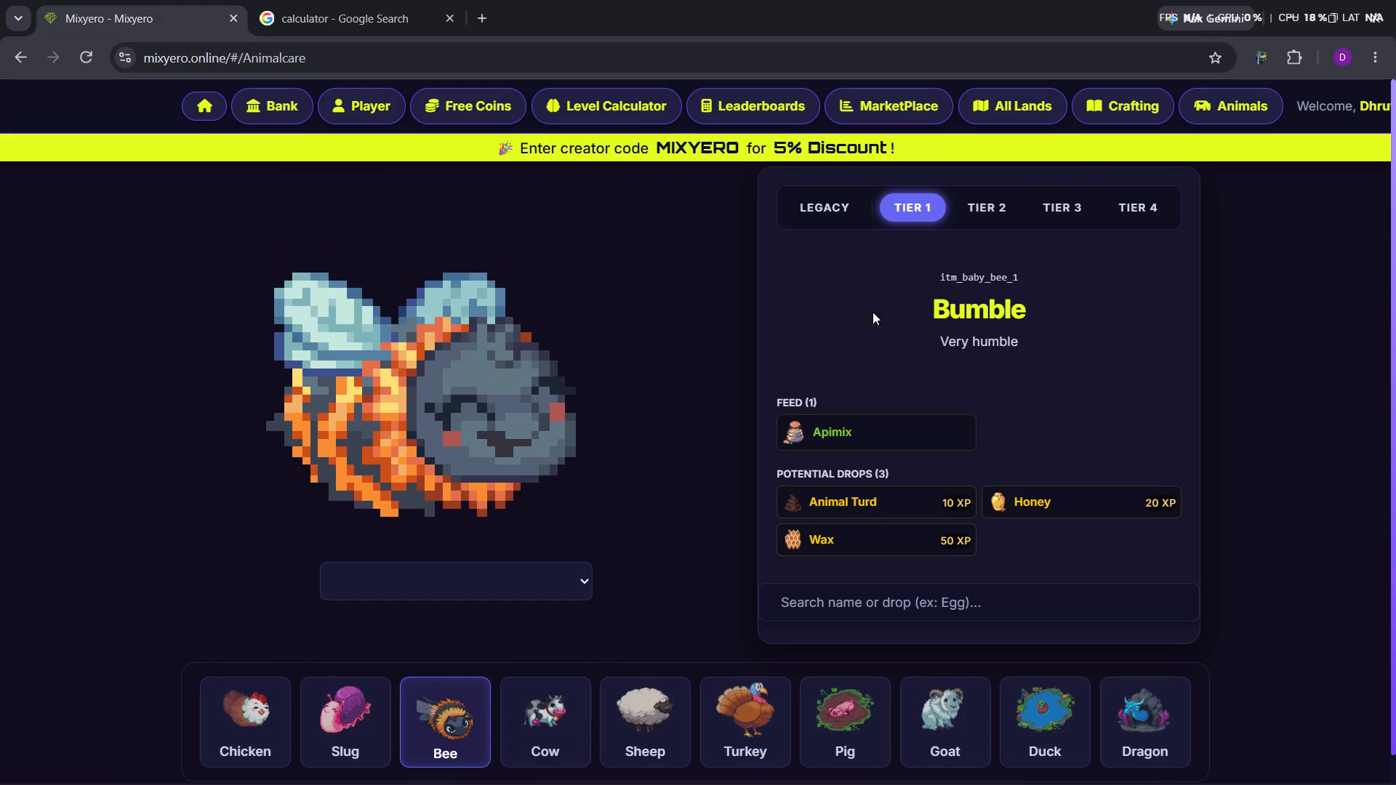
left_click(992, 212)
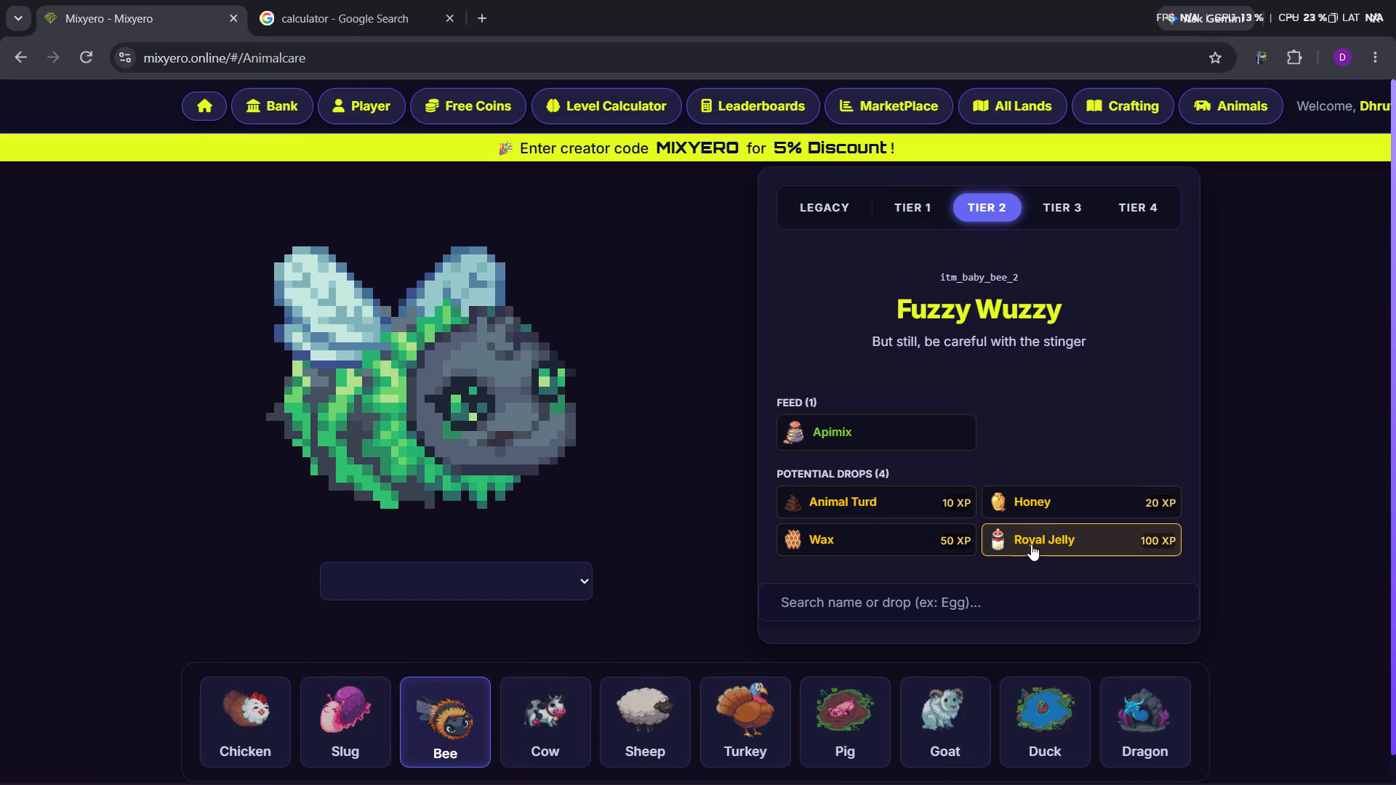
left_click(1029, 542)
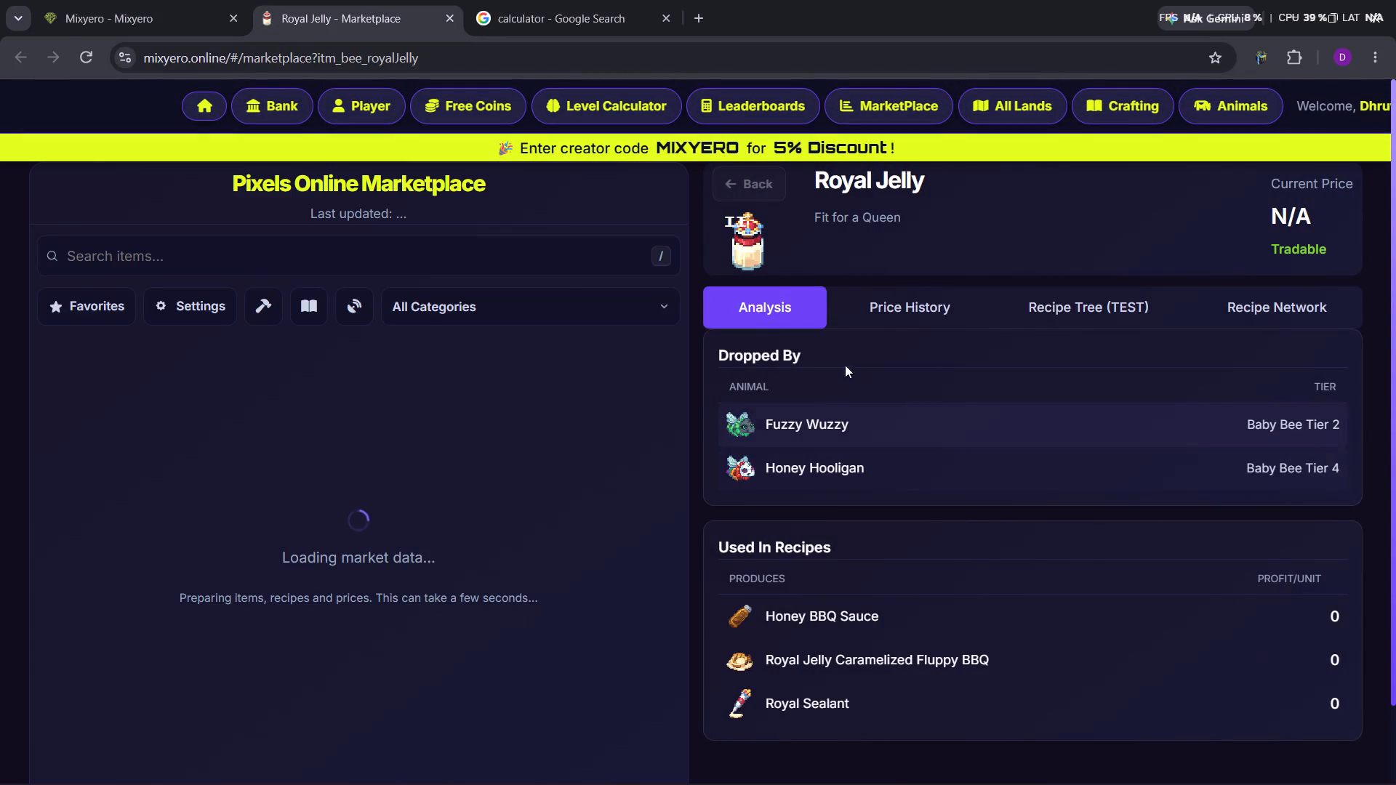
left_click(942, 184)
left_click(1395, 0)
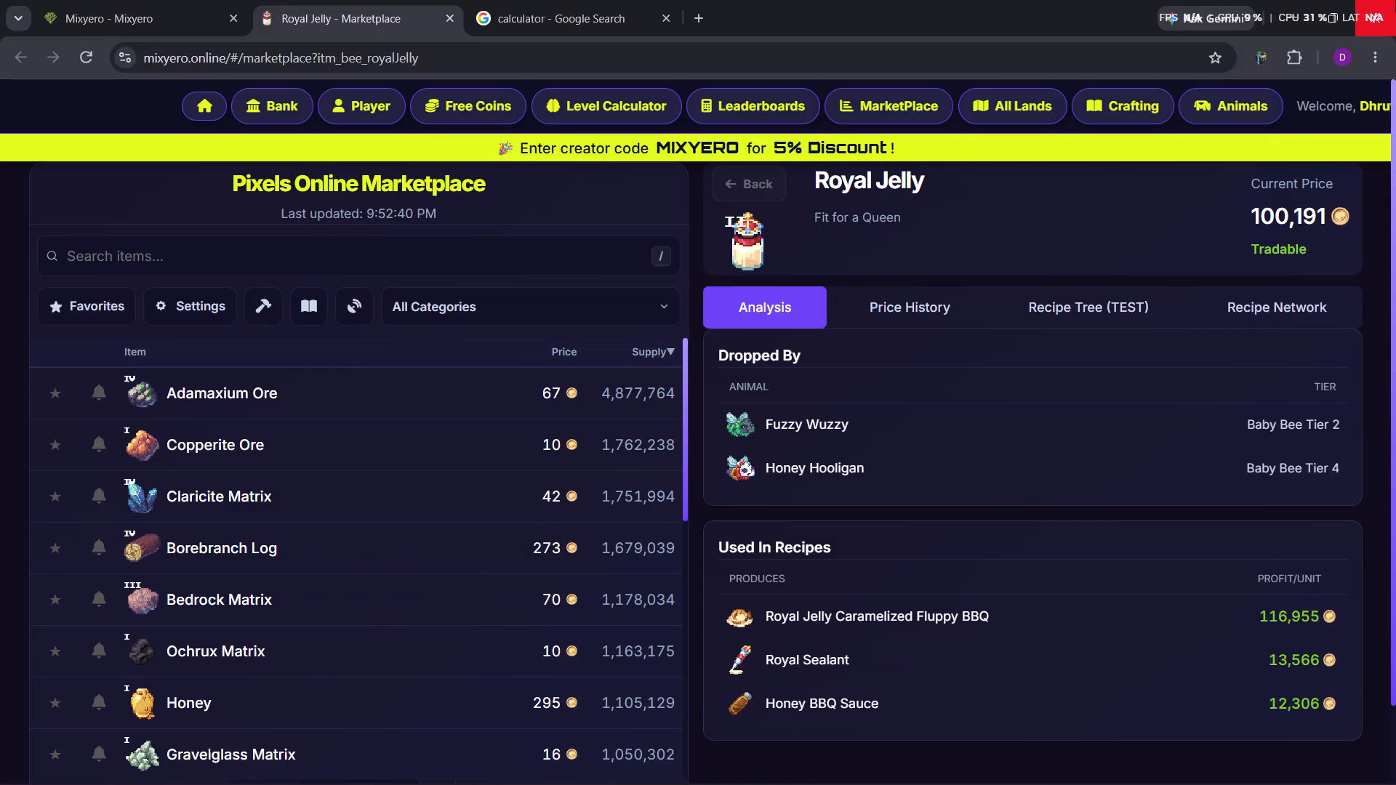
left_click(776, 607)
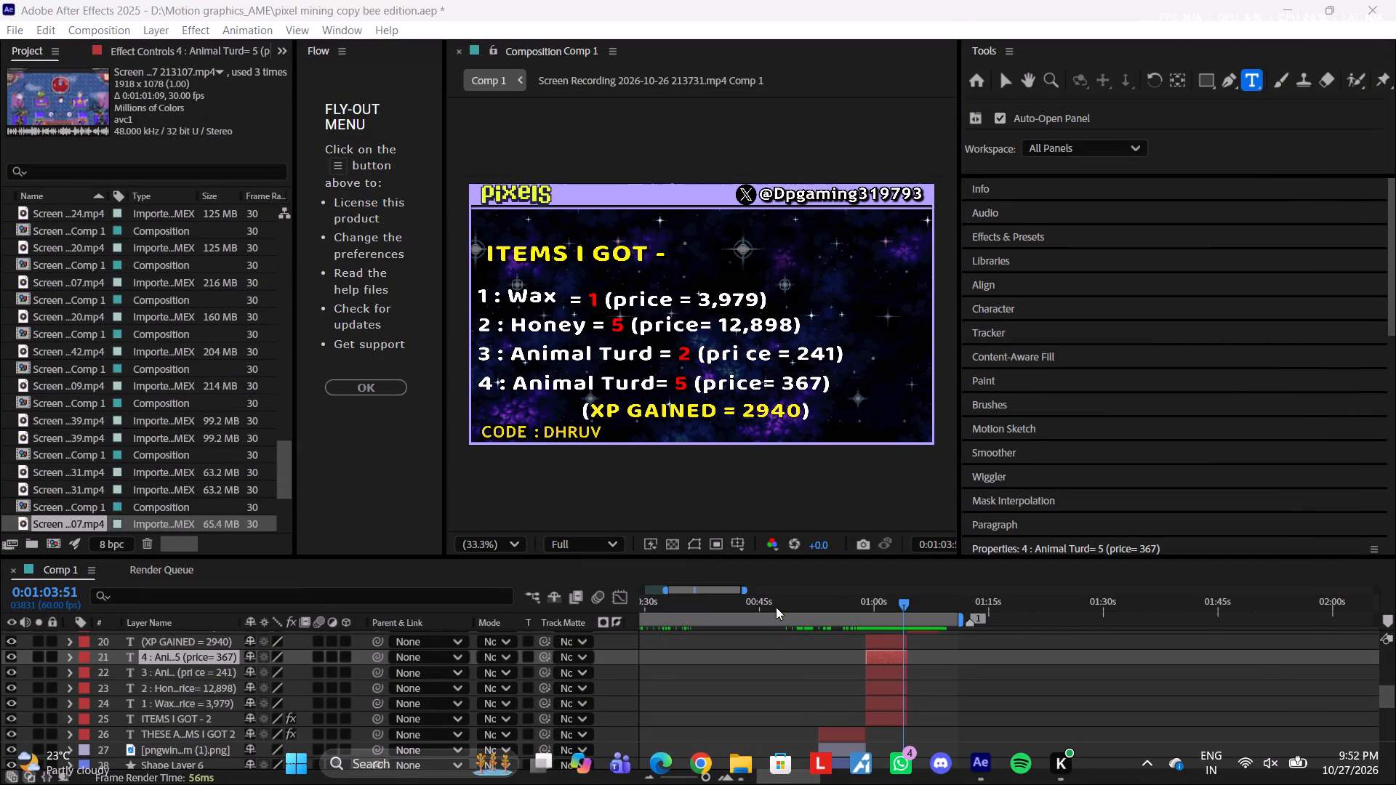
Back in After Effects, replace "Animal Turd" in the fourth item line with the copied name "Royal Jelly".
left_click(998, 672)
left_click(893, 660)
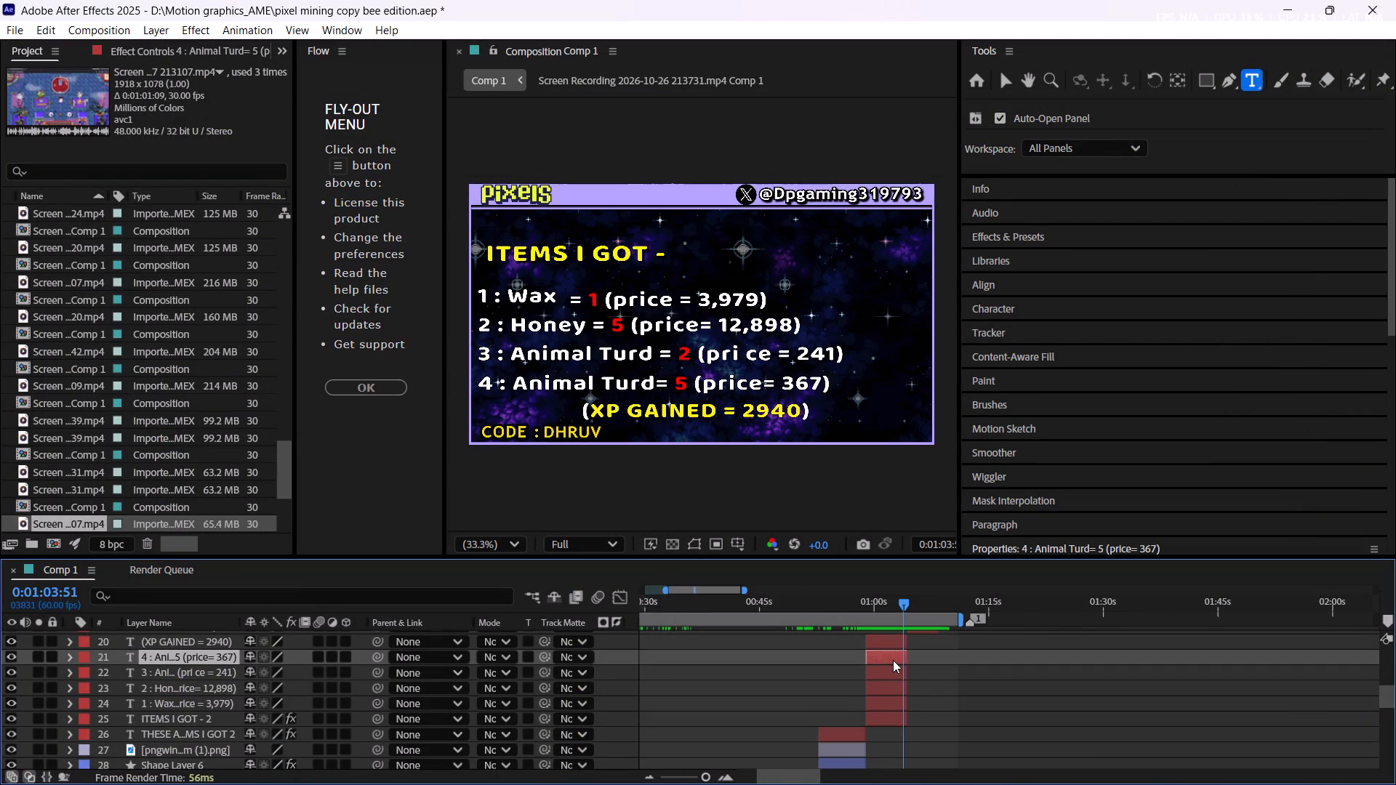
left_click(888, 695)
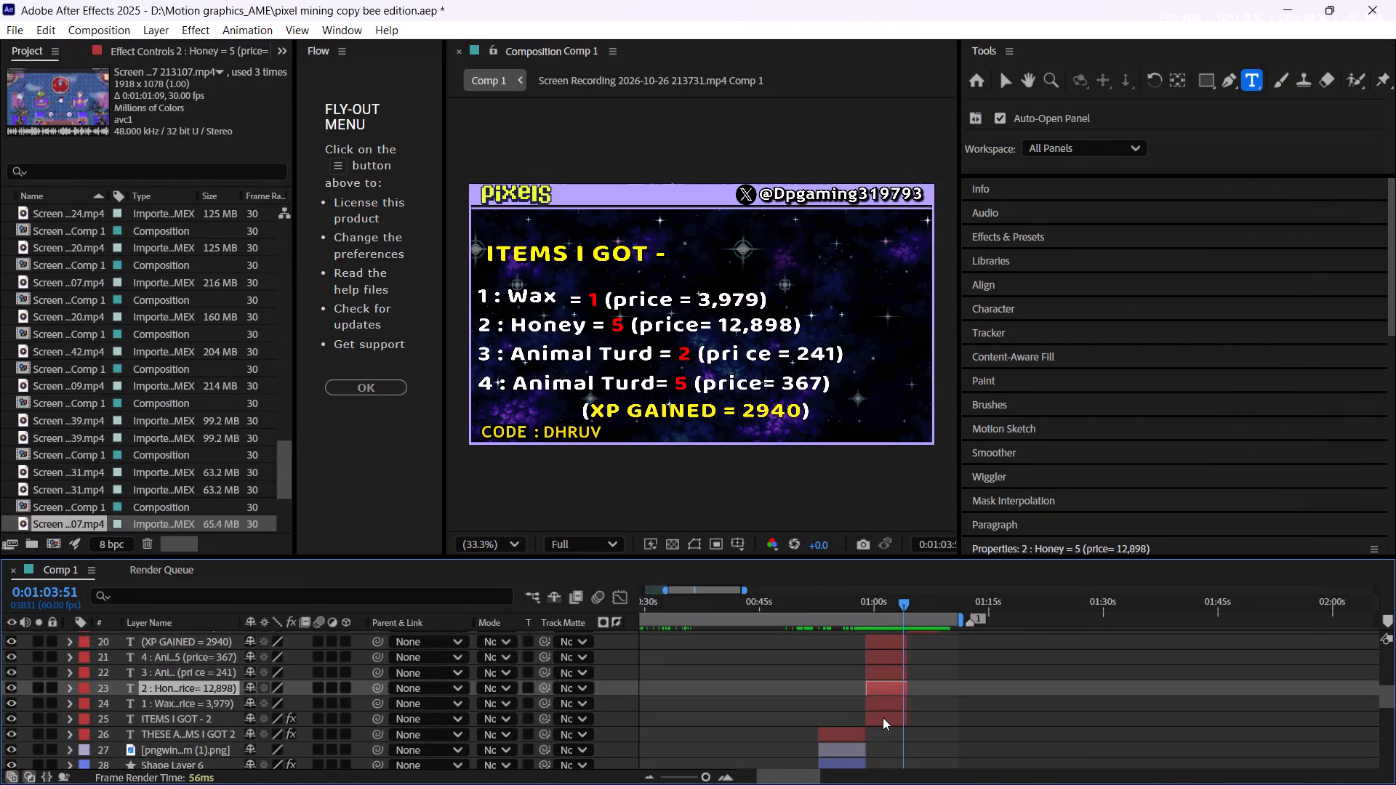
left_click(883, 717)
left_click(886, 701)
left_click(899, 660)
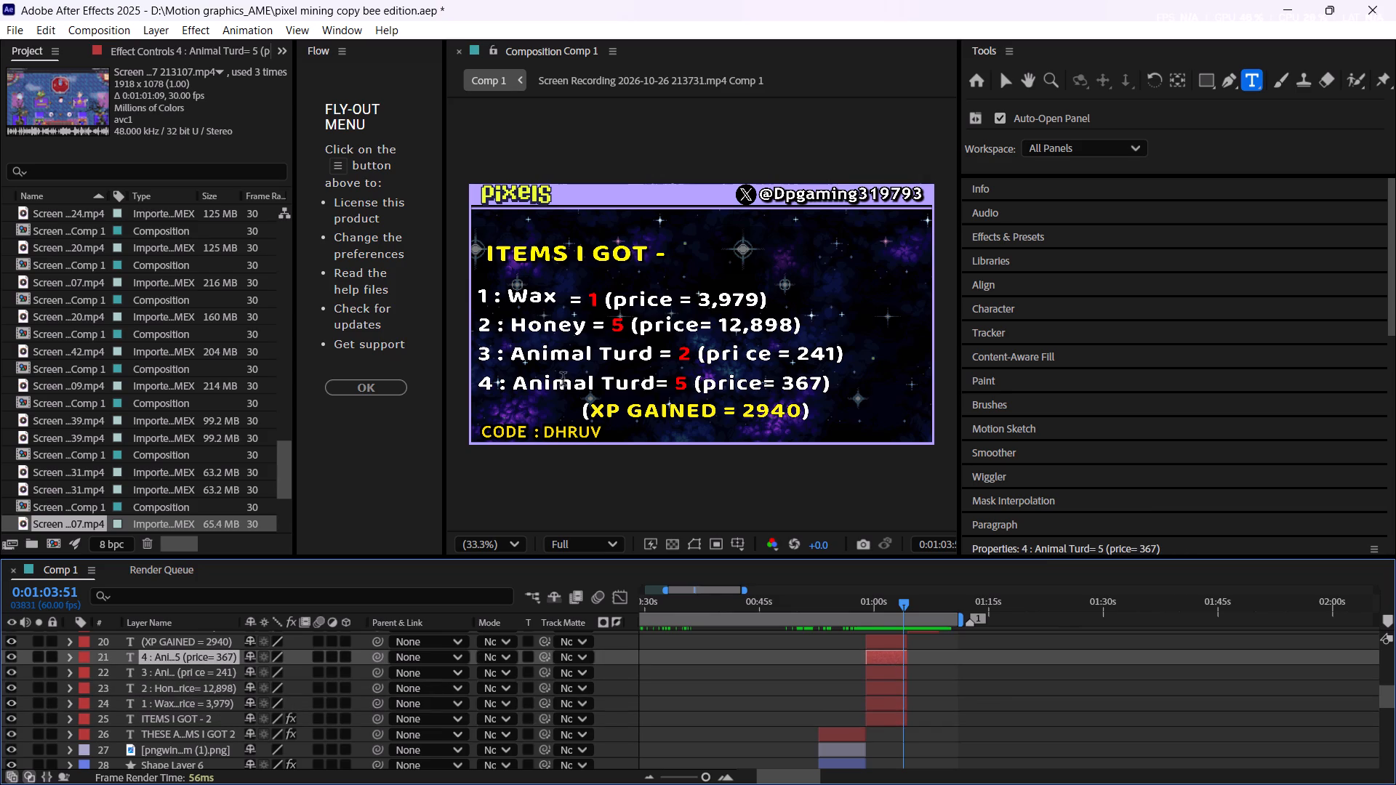
left_click_drag(511, 381, 606, 382)
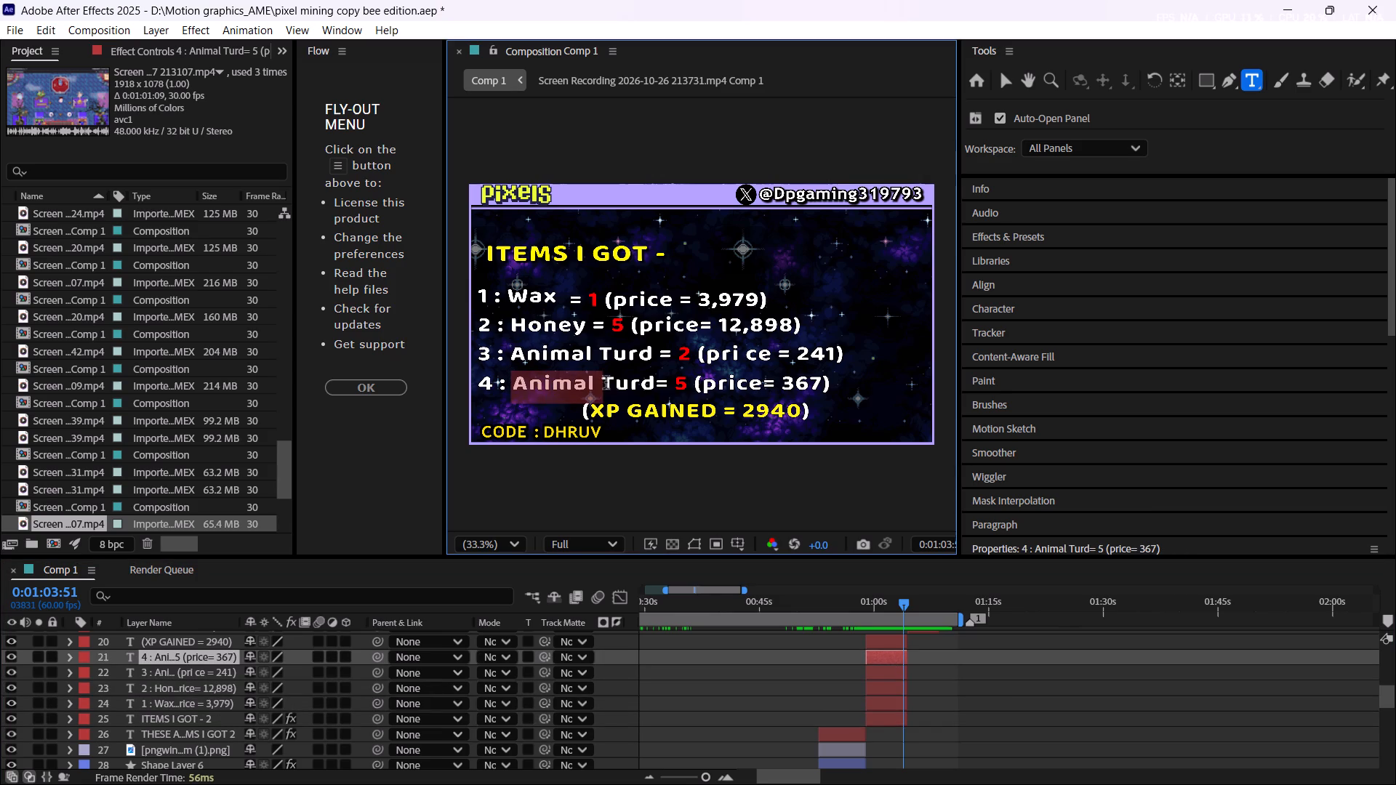
left_click_drag(606, 382, 651, 377)
key("ctrl+v")
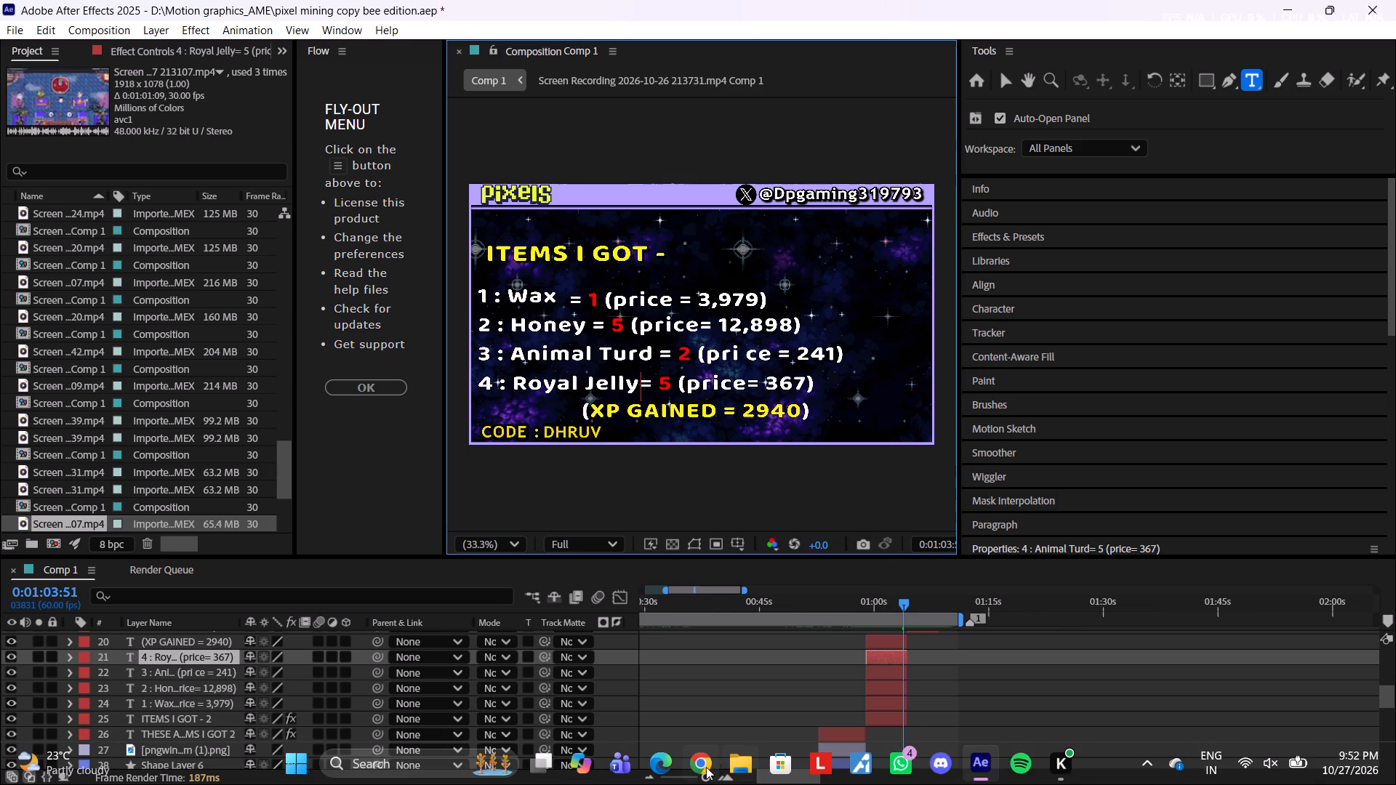
In Chrome, reopen Royal Jelly's marketplace page from the Tier 2 bee's drops on mixyero.online and copy its current price, 100,191.
left_click(691, 770)
key("m")
key("Return")
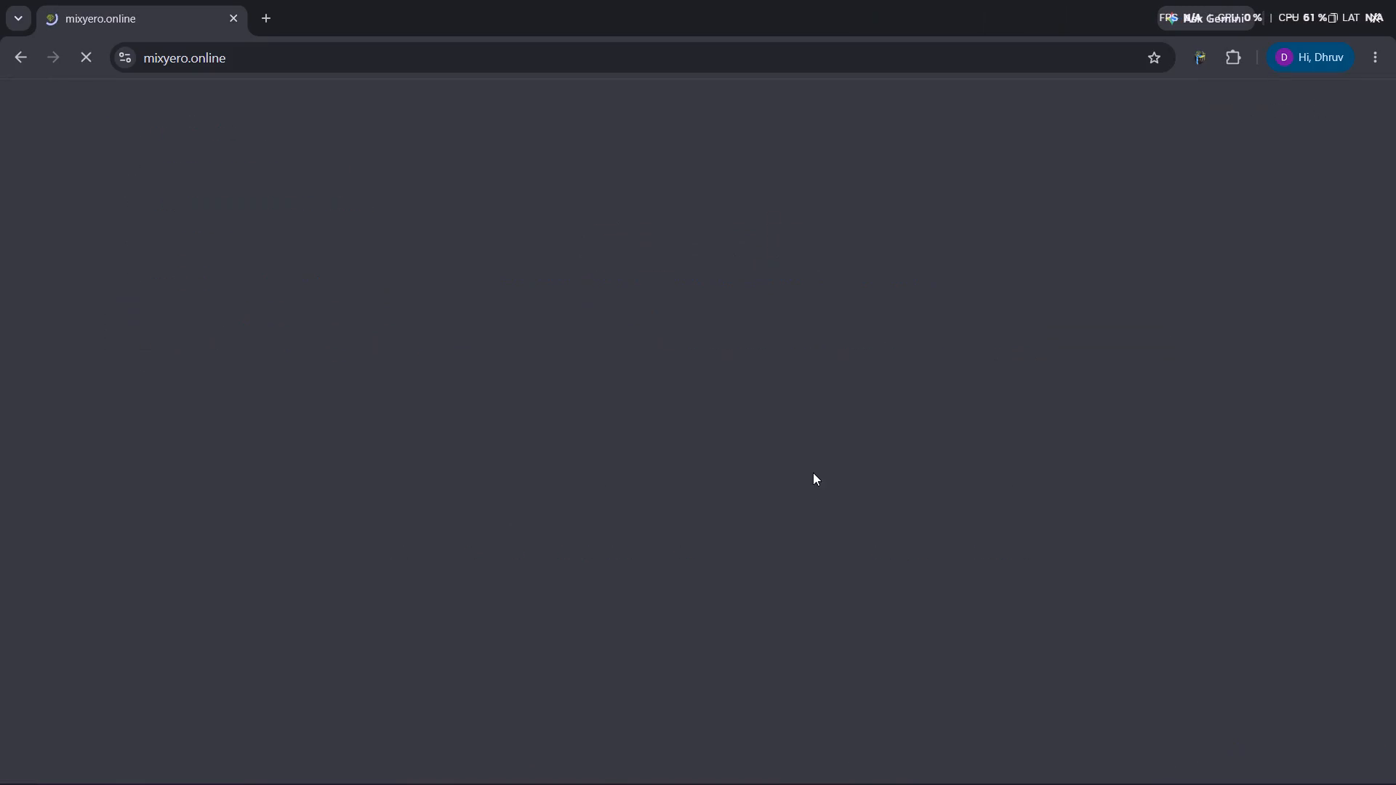
left_click(1212, 118)
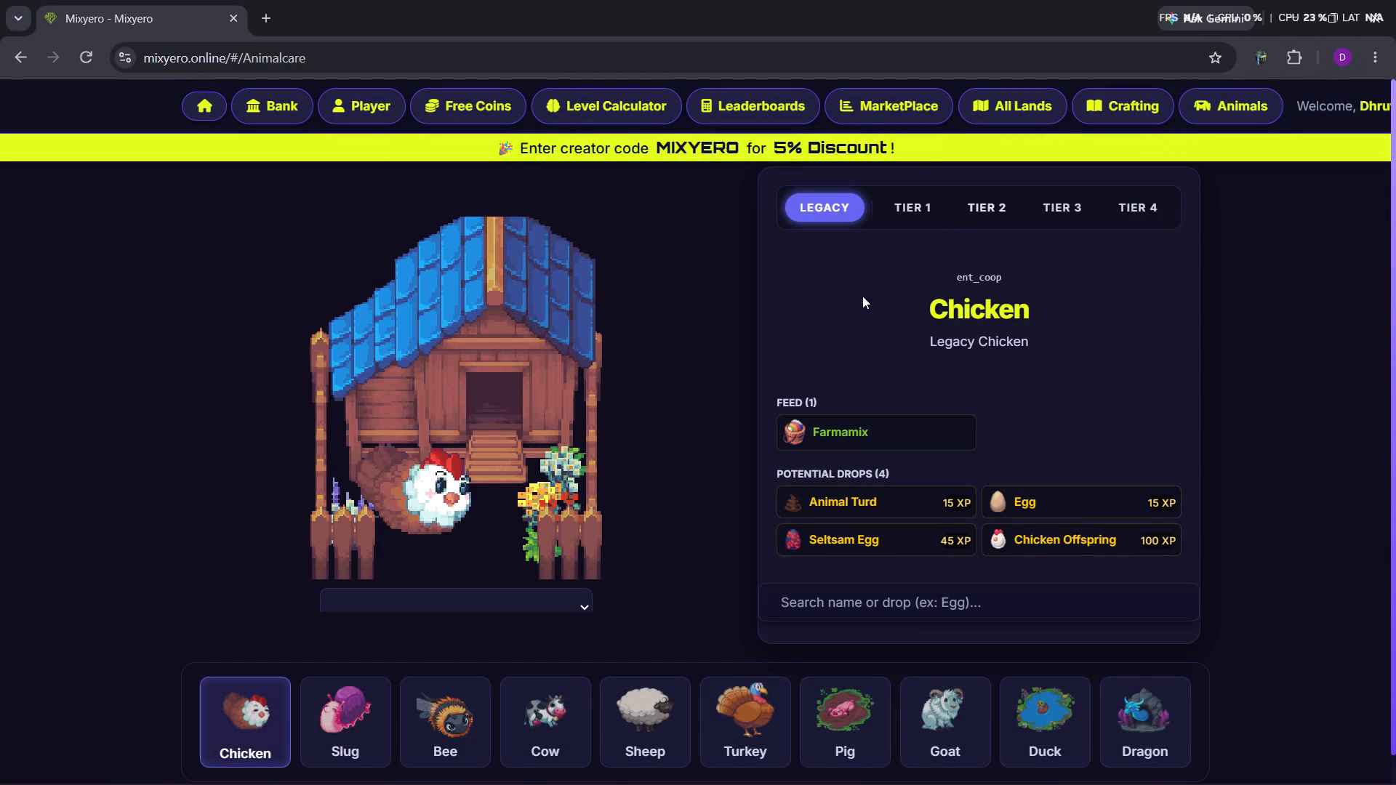
left_click(478, 699)
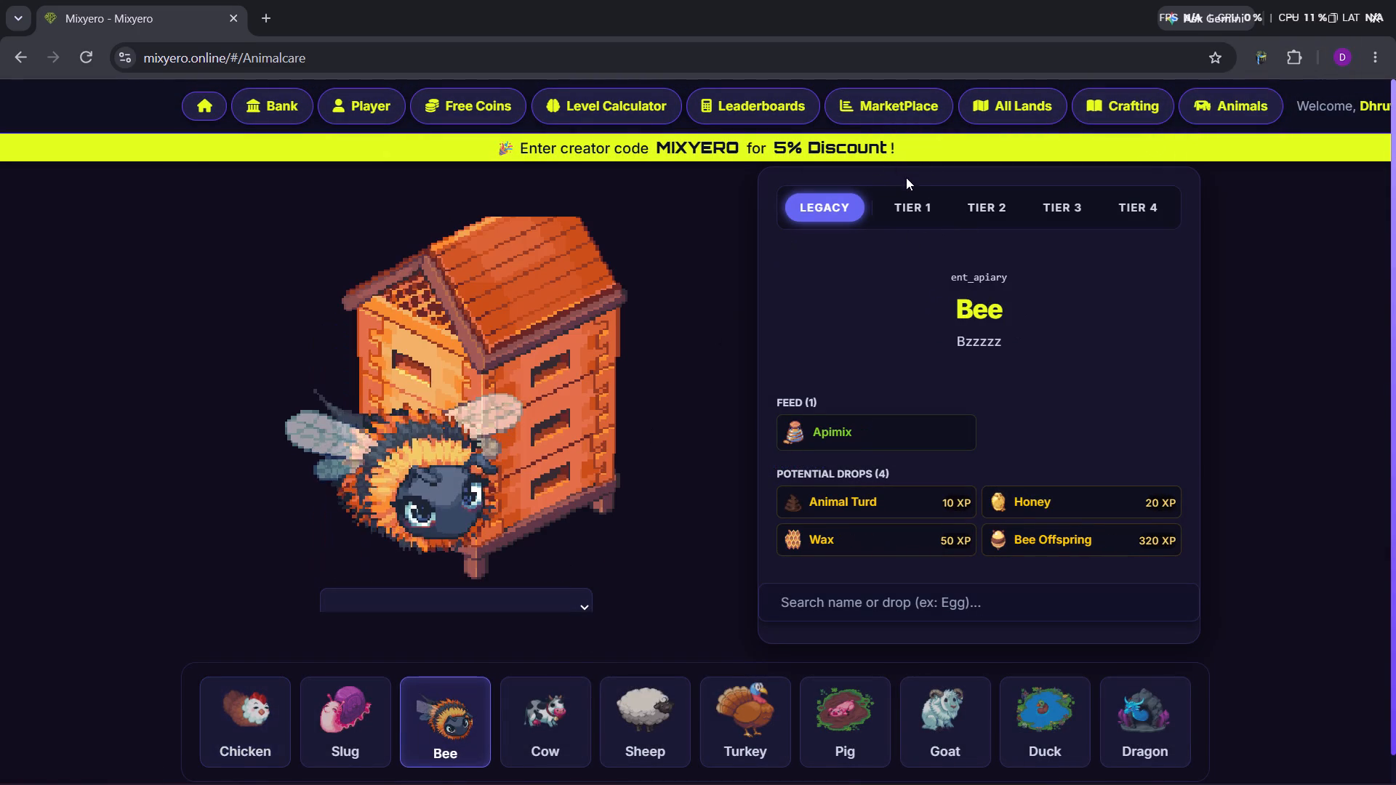
left_click(915, 214)
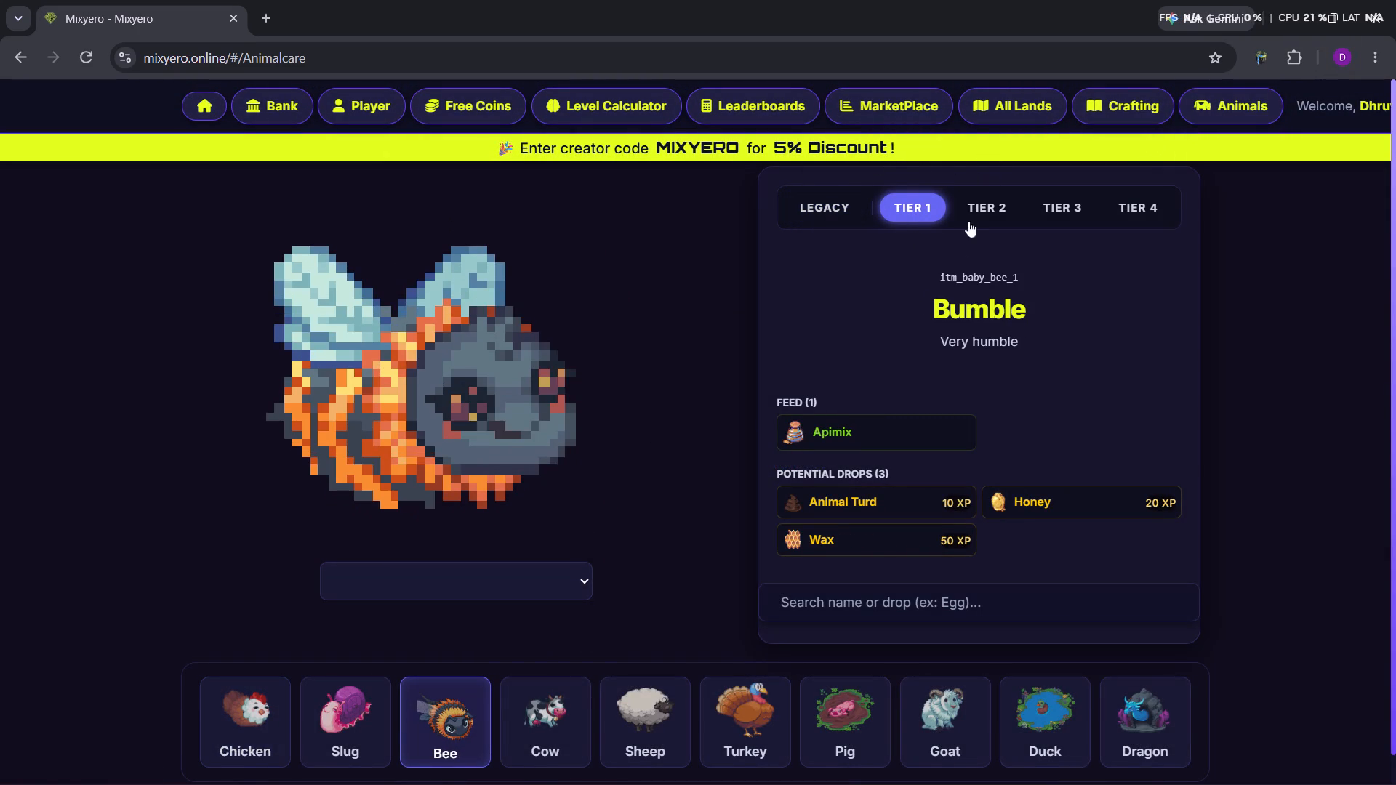
left_click(974, 214)
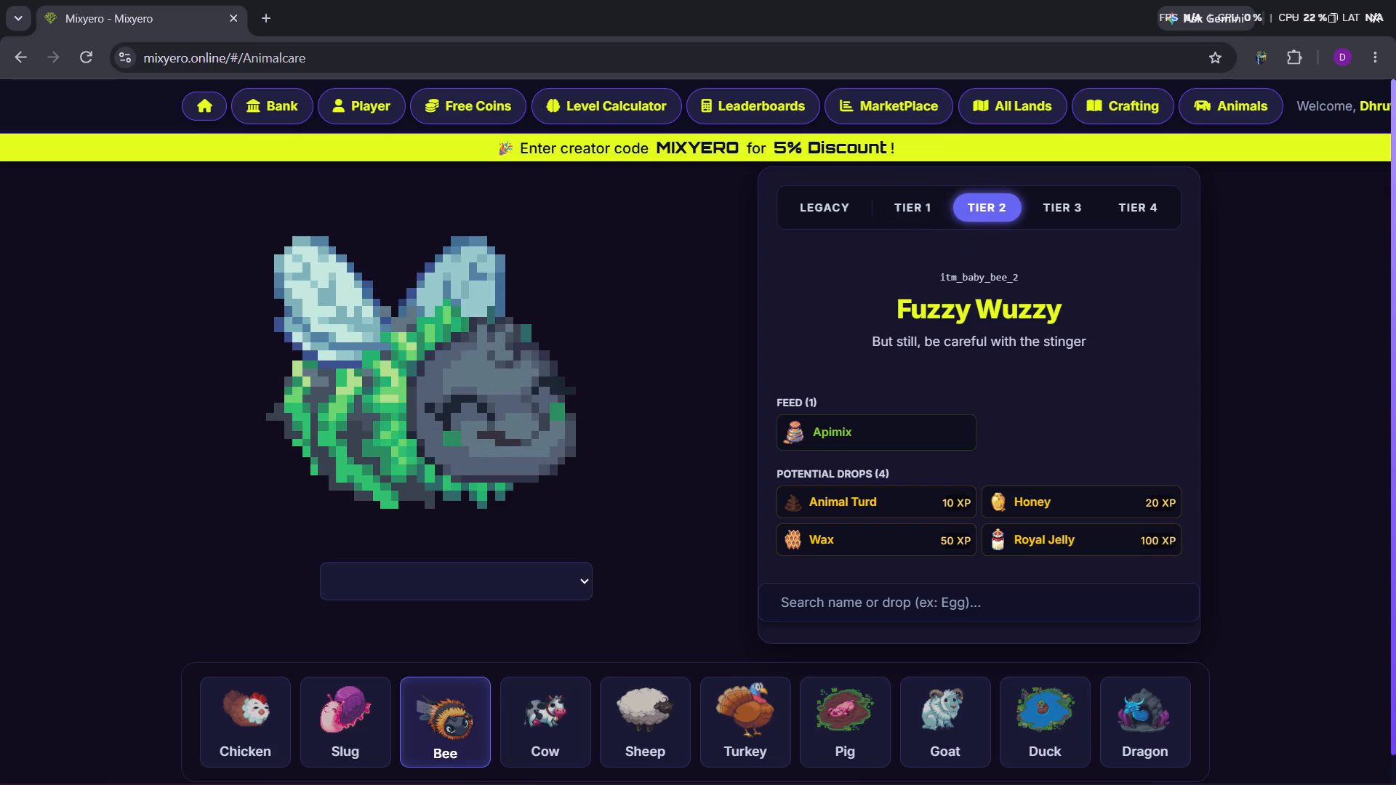
left_click(998, 524)
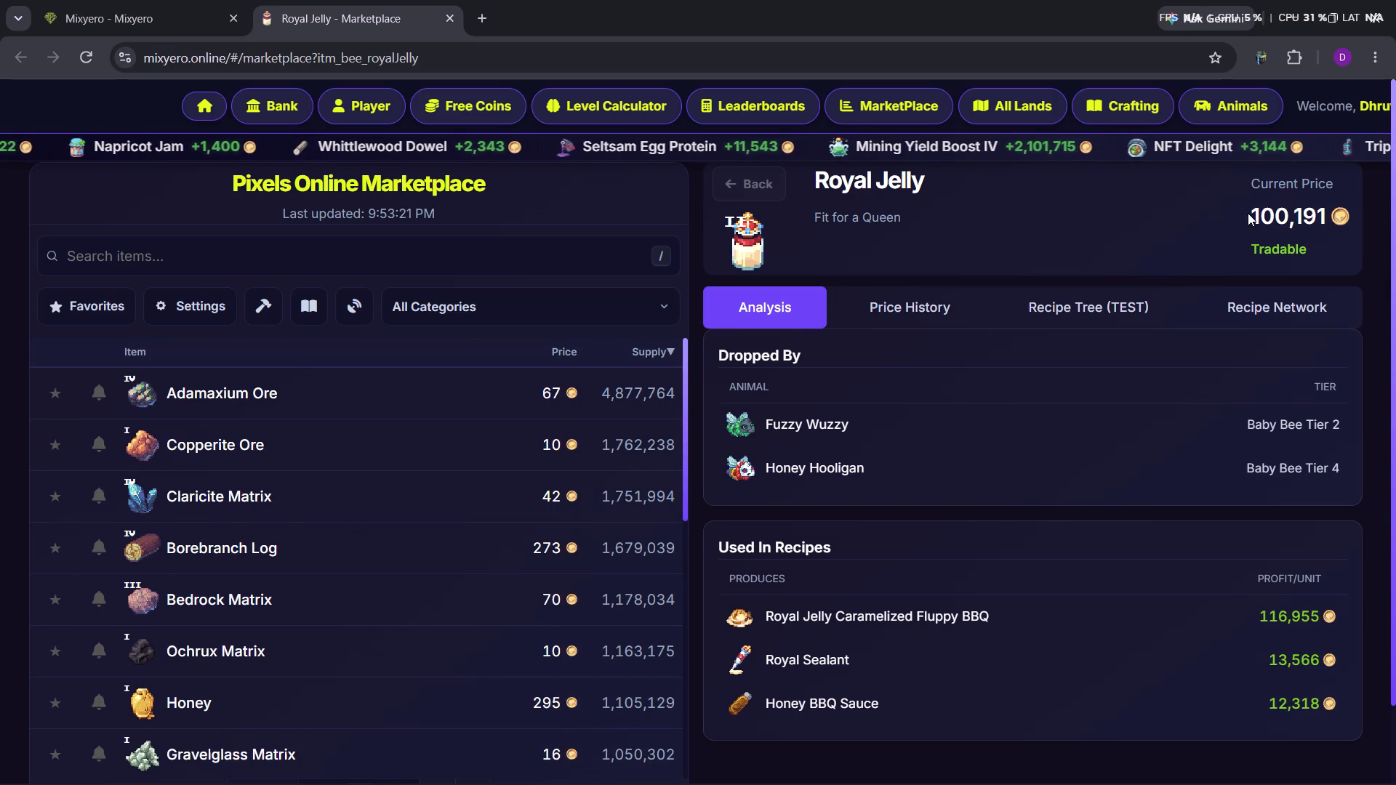
left_click_drag(1252, 210, 1313, 205)
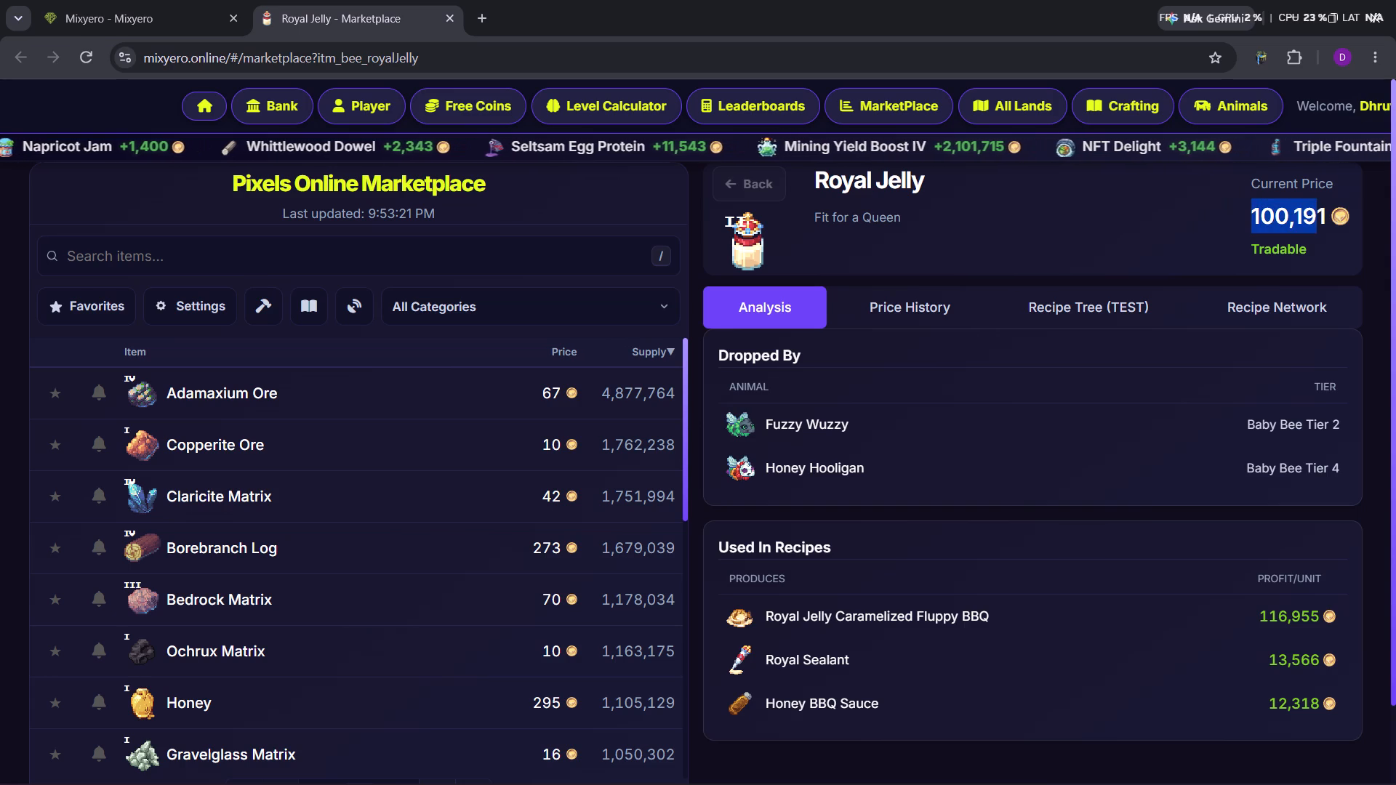
left_click_drag(1313, 205, 1328, 203)
key("ctrl+c")
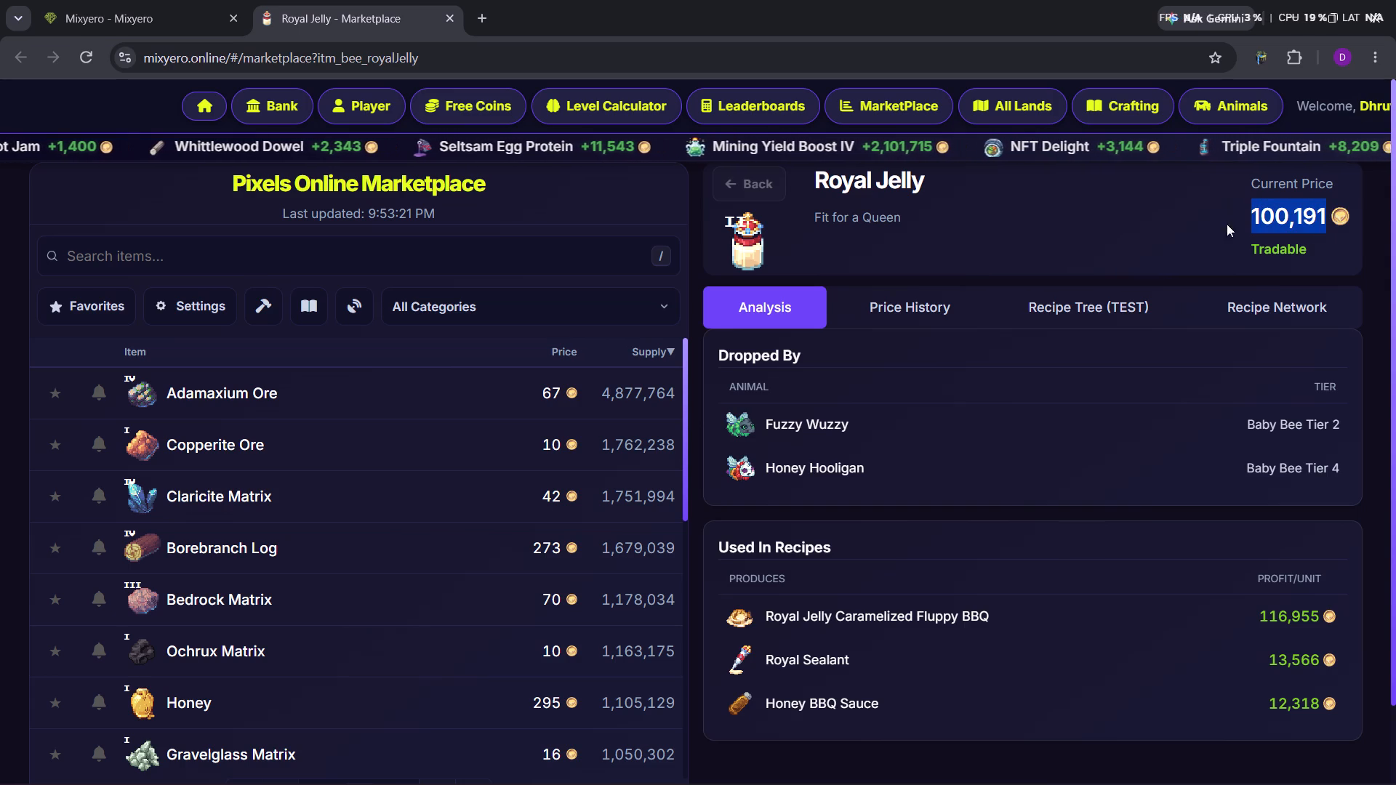
Switch to After Effects and replace the price in the fourth item line, Royal Jelly, with the copied 100,191.
left_click(1153, 223)
left_click(974, 754)
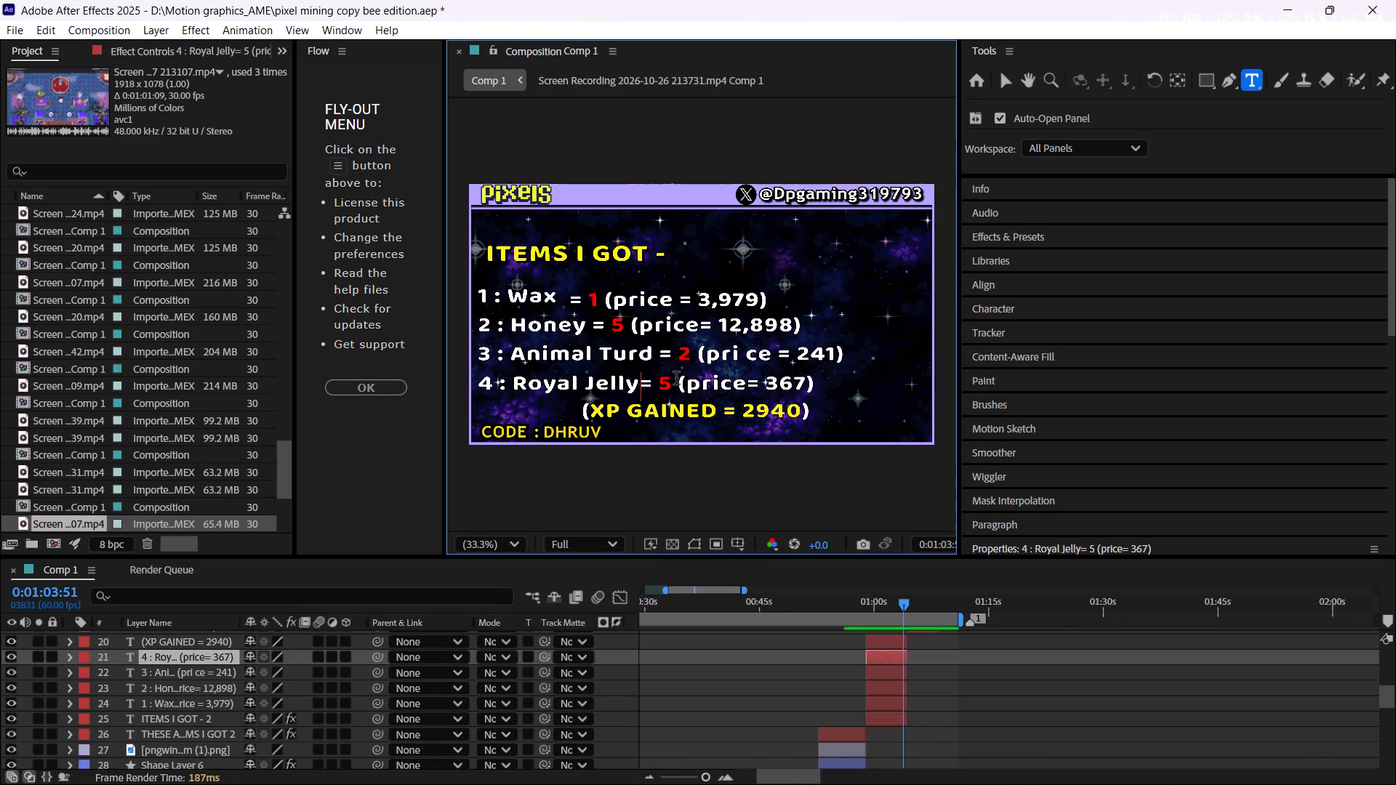
left_click_drag(767, 382, 787, 379)
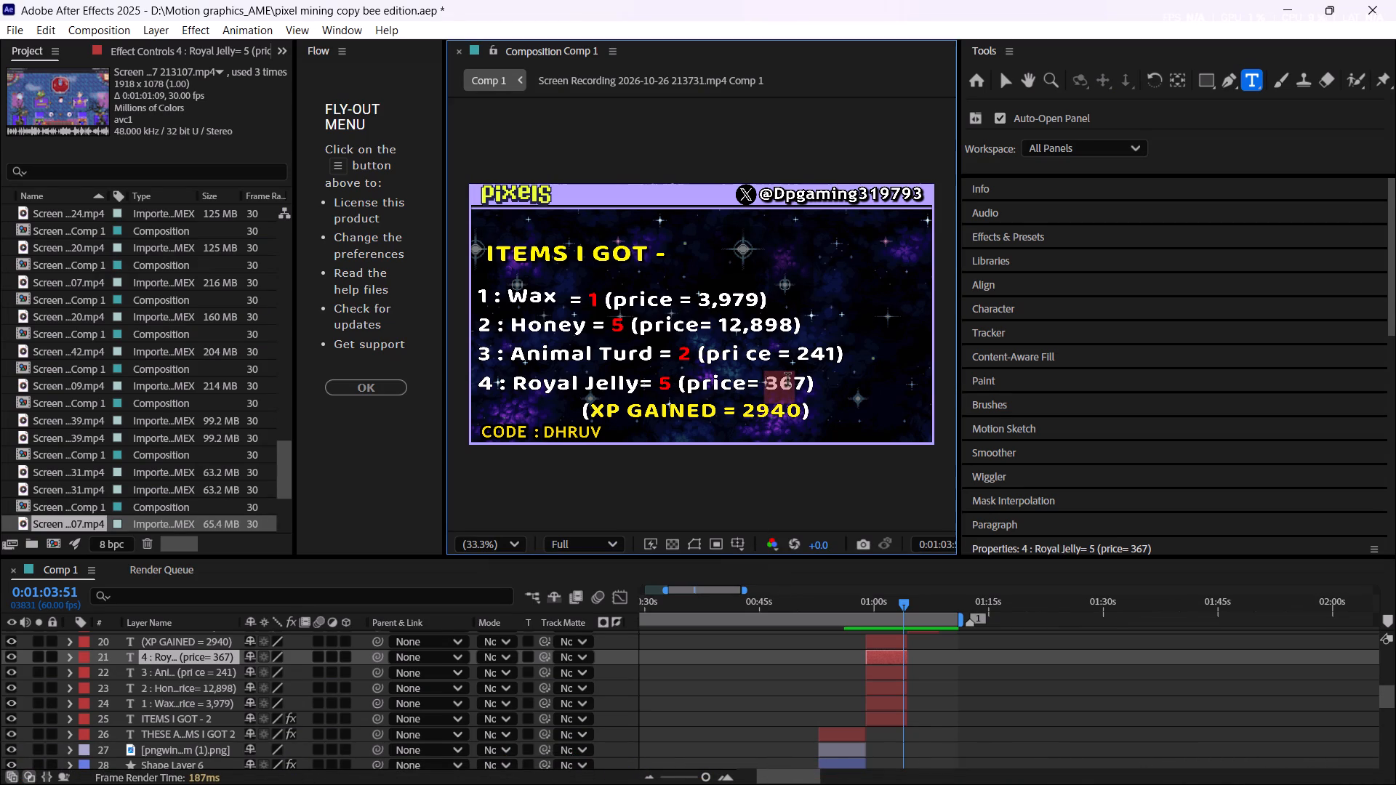
left_click_drag(787, 379, 801, 374)
key("ctrl+v")
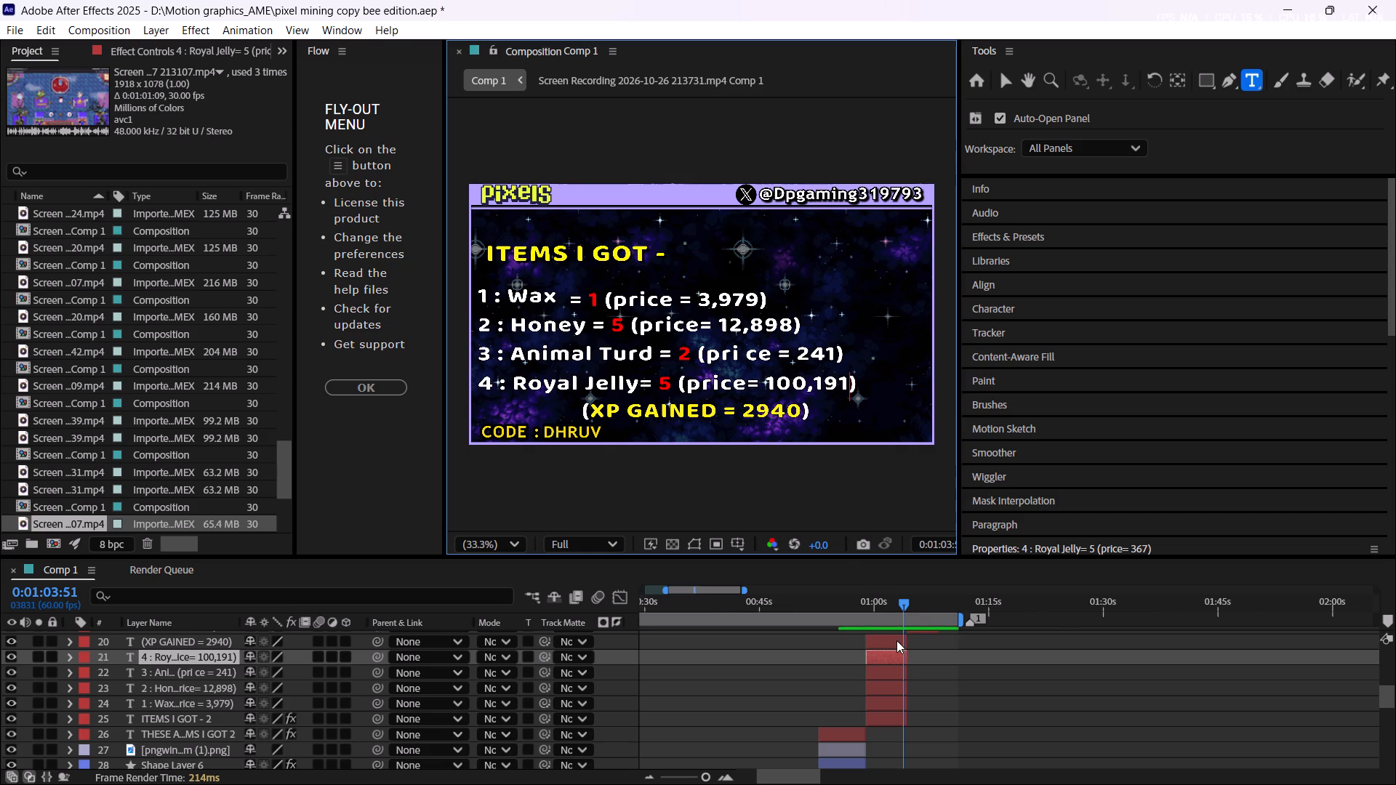
Select the Wax item line, switch to Chrome and copy Wax's current price, 3,893, from its marketplace page via the Tier 2 bee's drops.
scroll(867, 678, "up", 1)
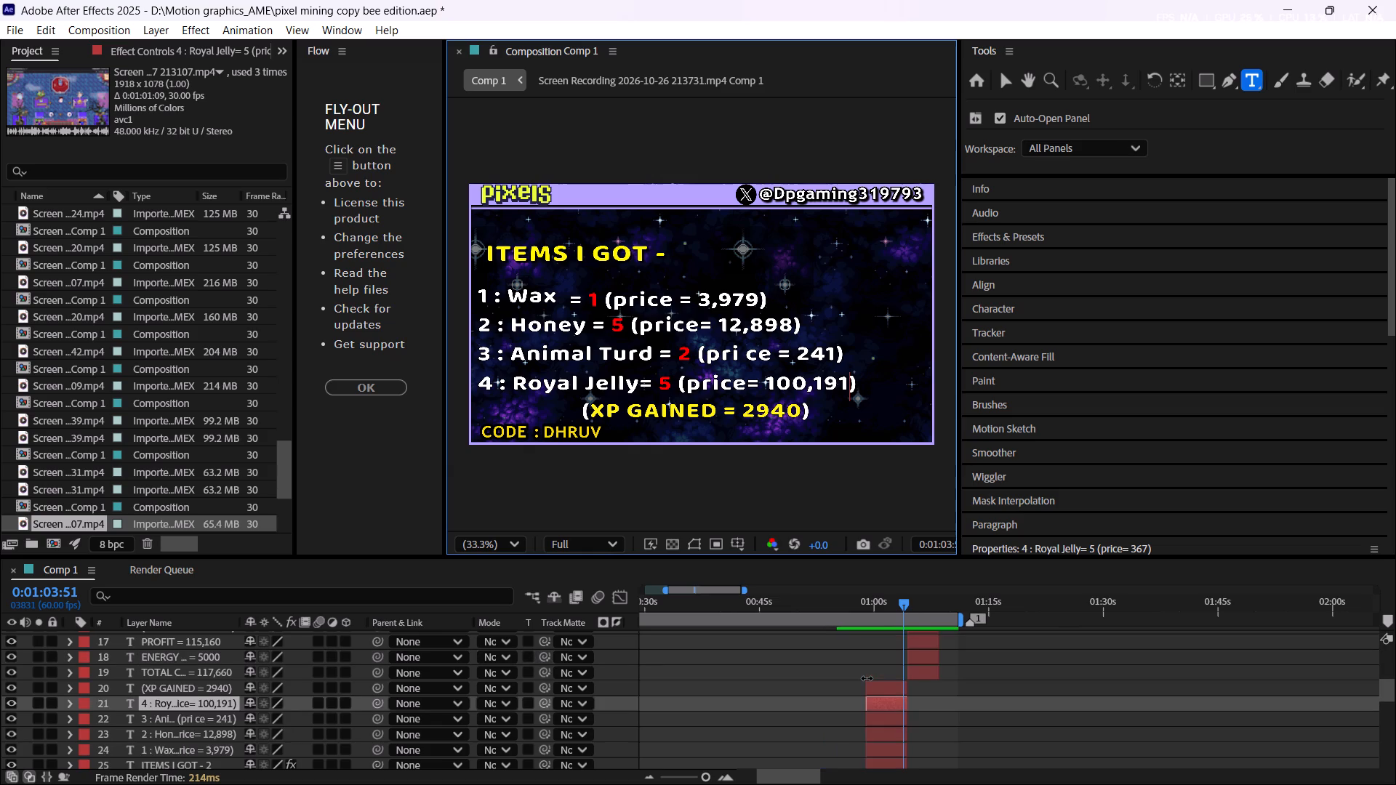
left_click_drag(905, 600, 883, 600)
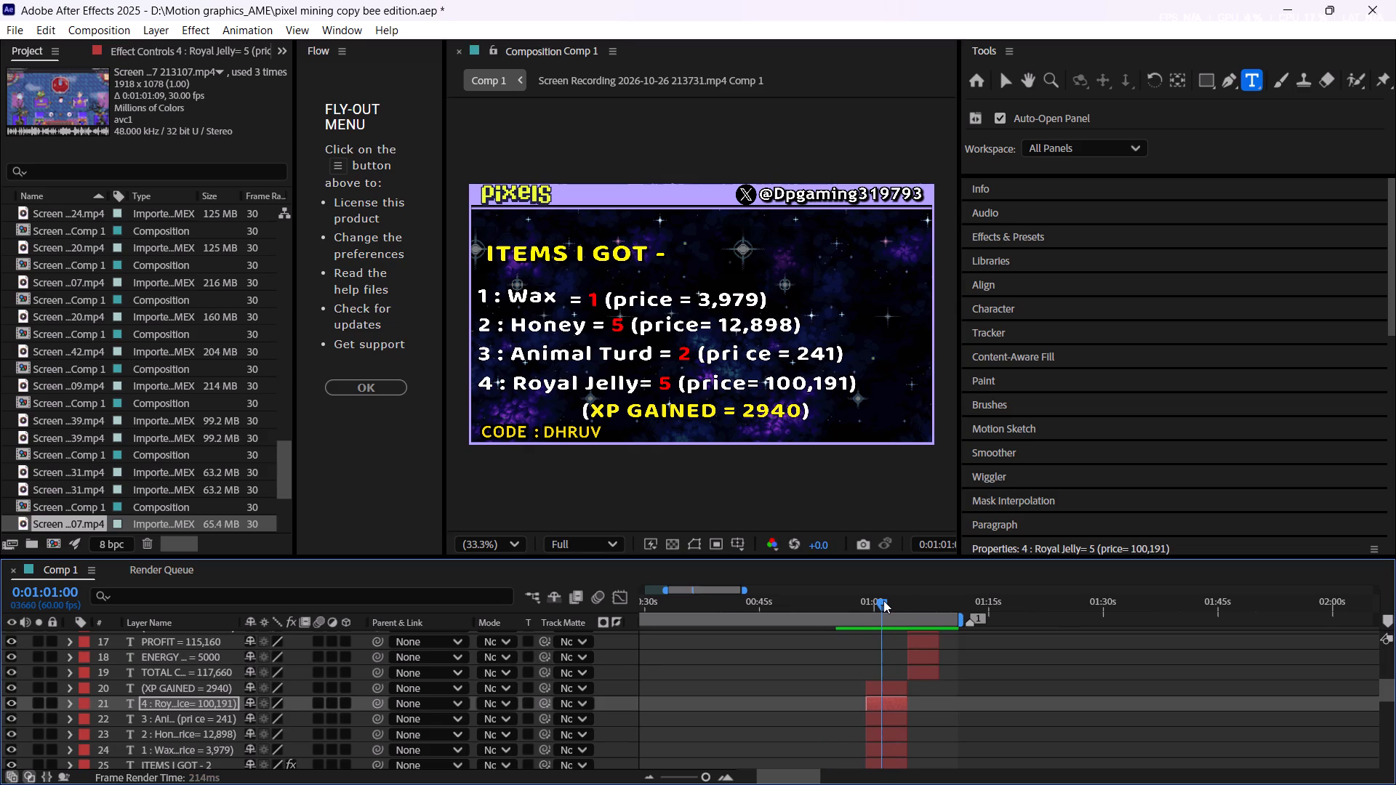
left_click_drag(883, 600, 890, 600)
scroll(881, 643, "down", 1)
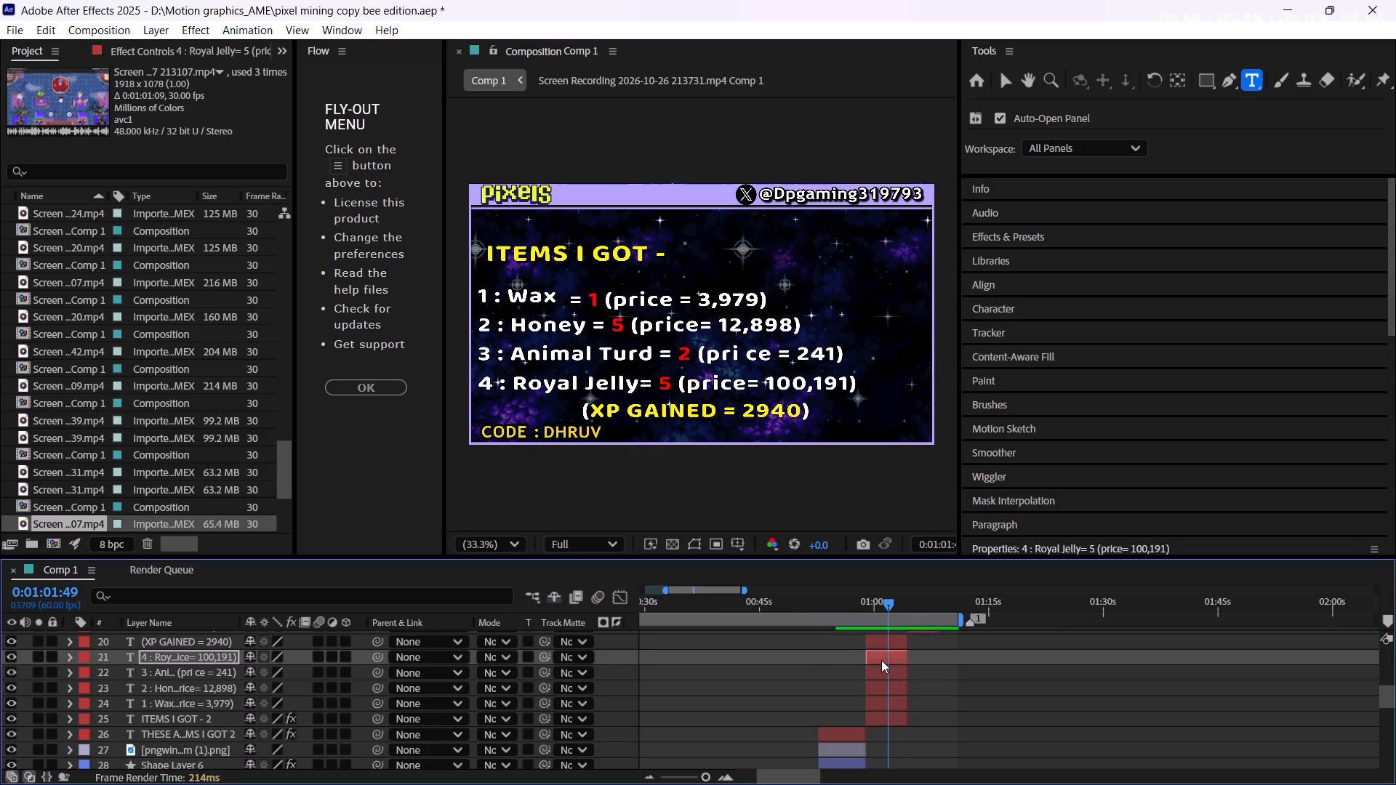
left_click(891, 714)
left_click(888, 706)
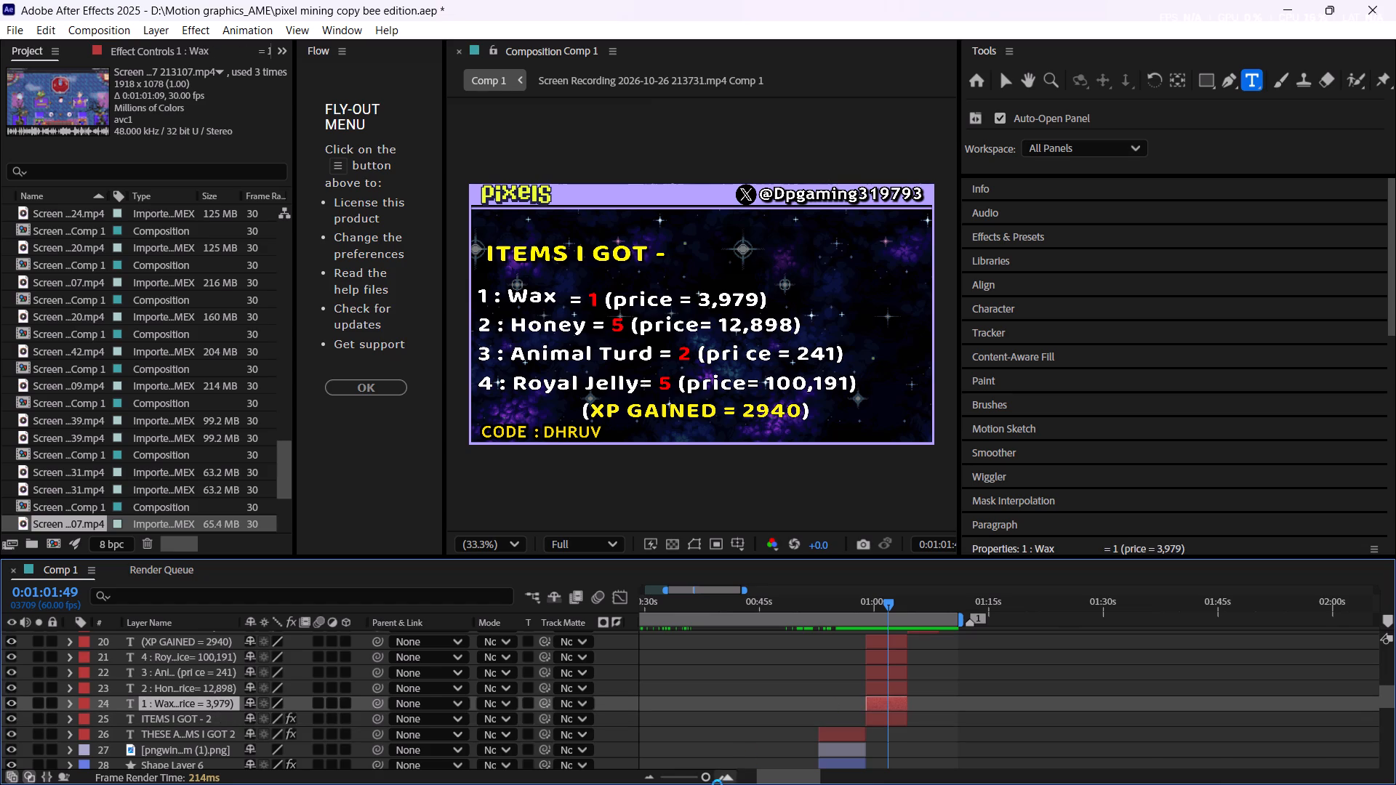
left_click(697, 765)
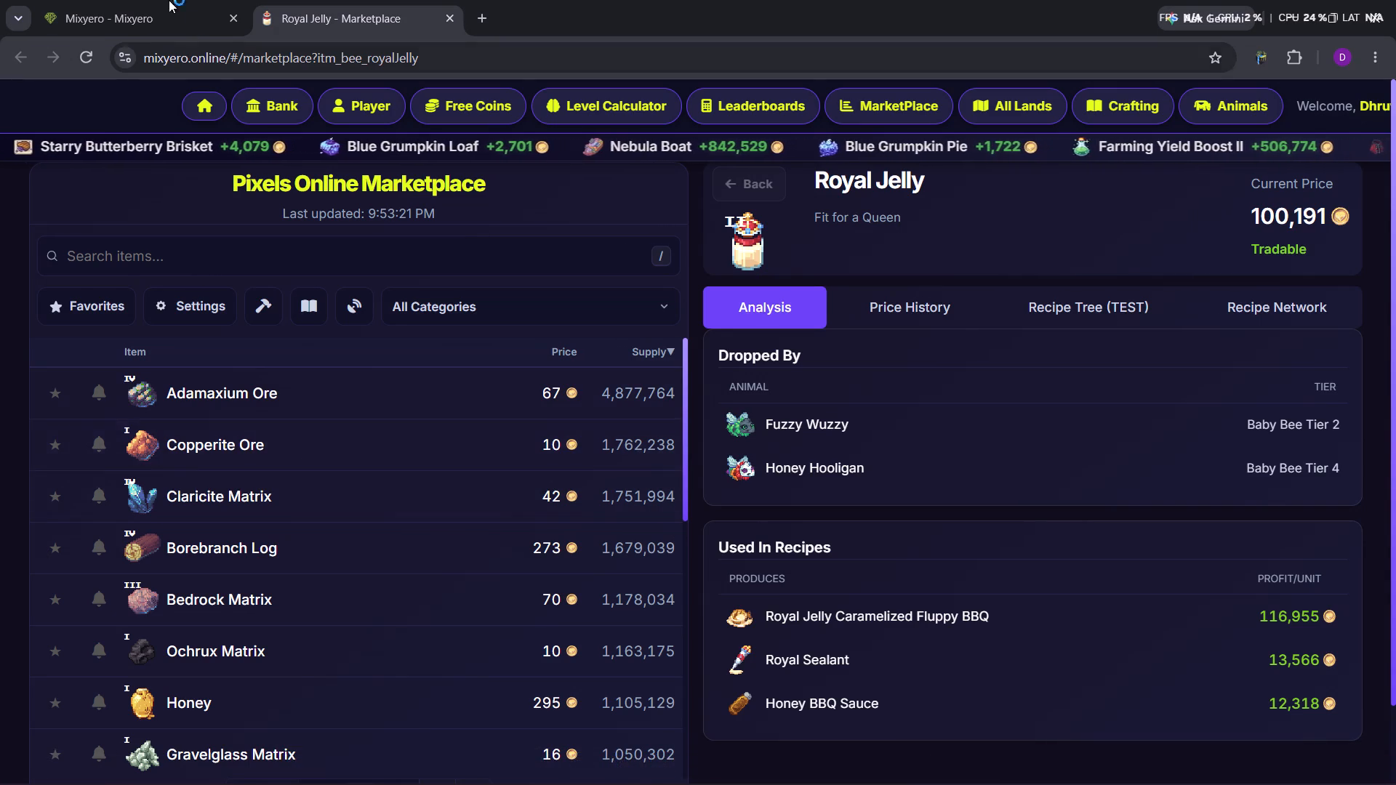
left_click(103, 0)
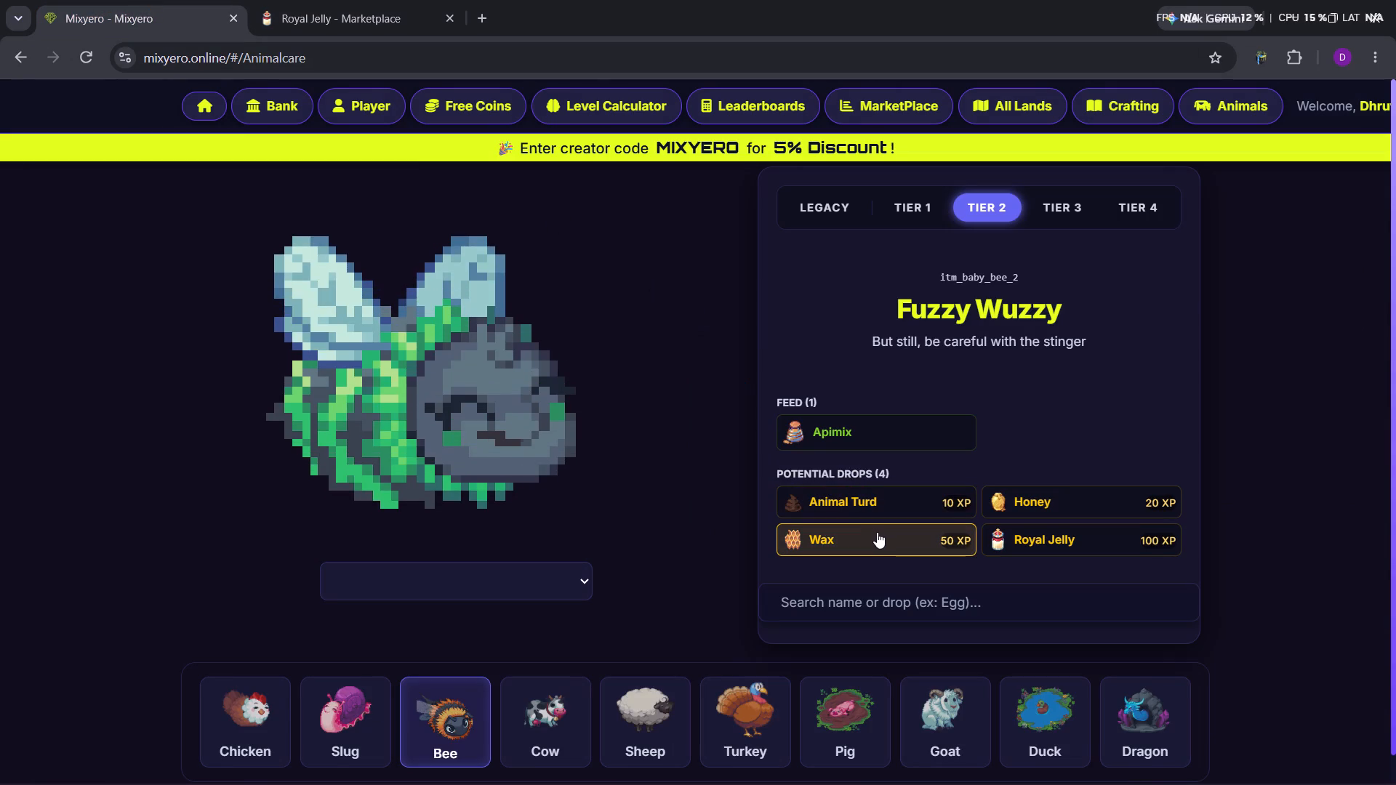
left_click(928, 540)
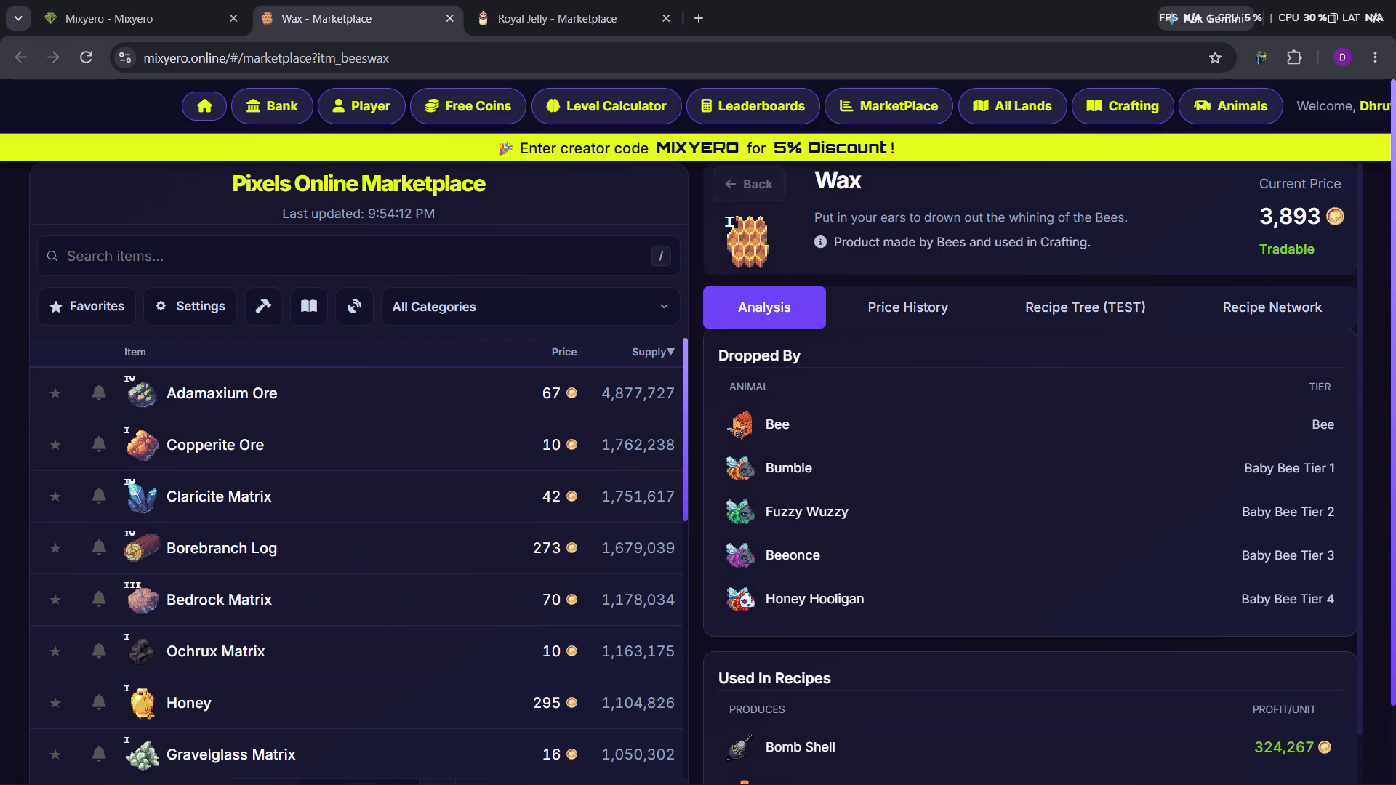
left_click_drag(1262, 214, 1317, 210)
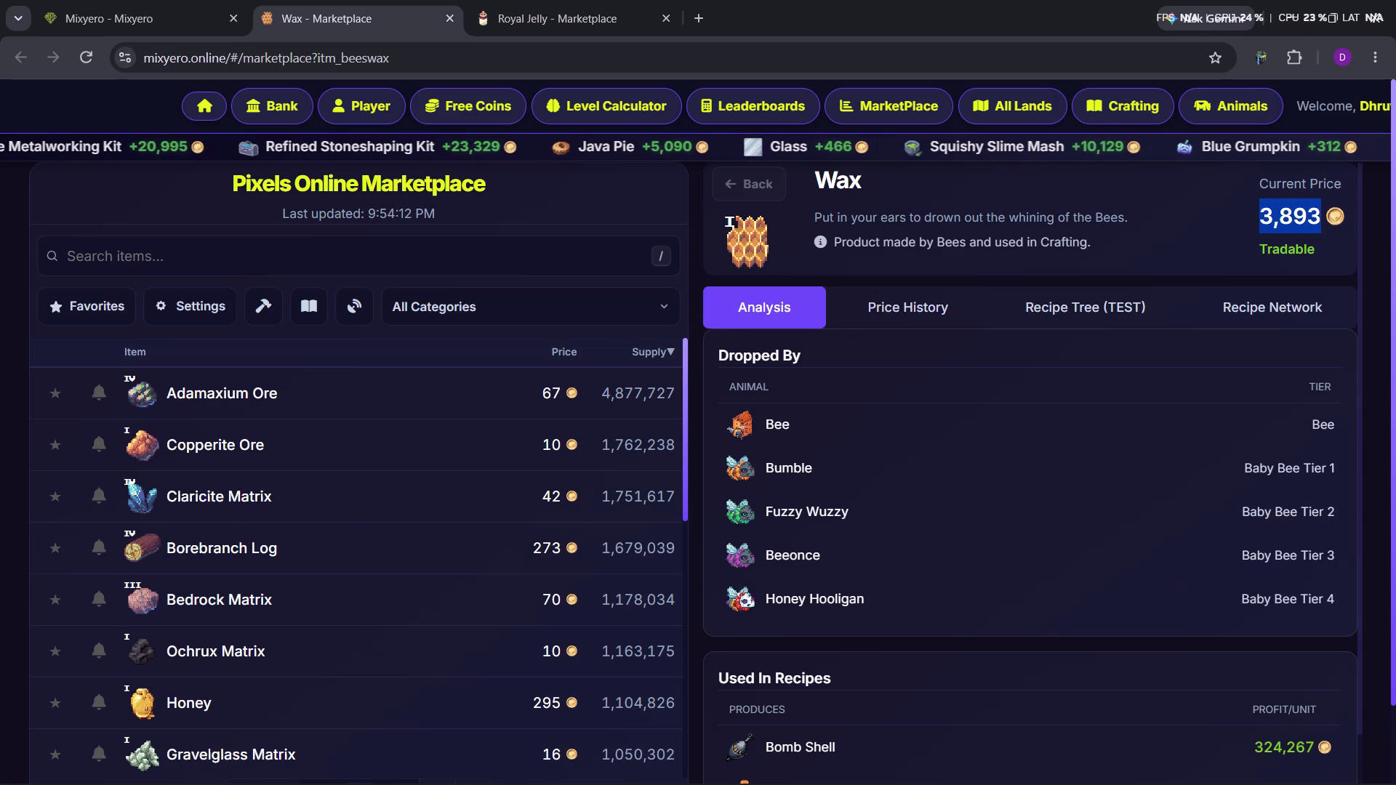
key("ctrl+c")
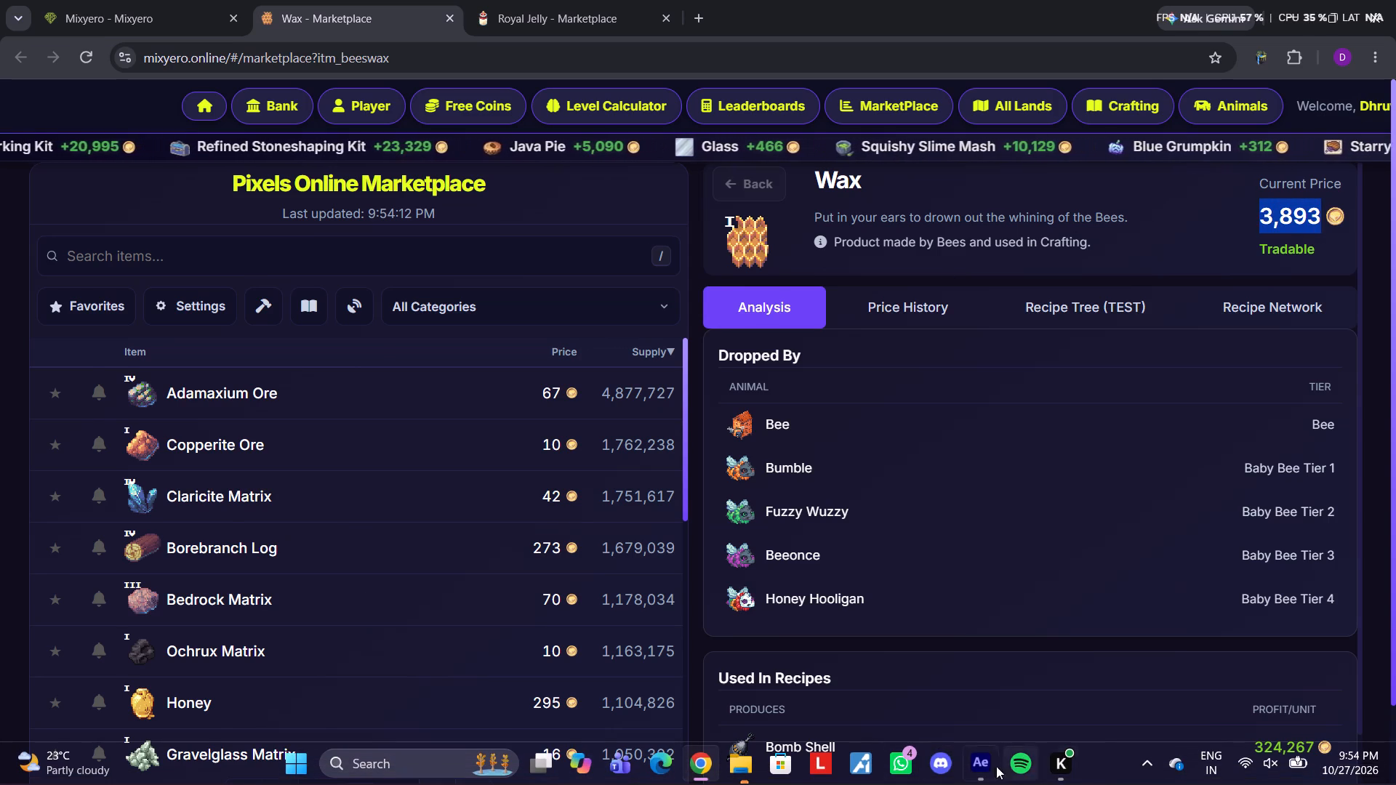
Back in After Effects, replace the price in the first item line, Wax, with the copied 3,893.
left_click(978, 765)
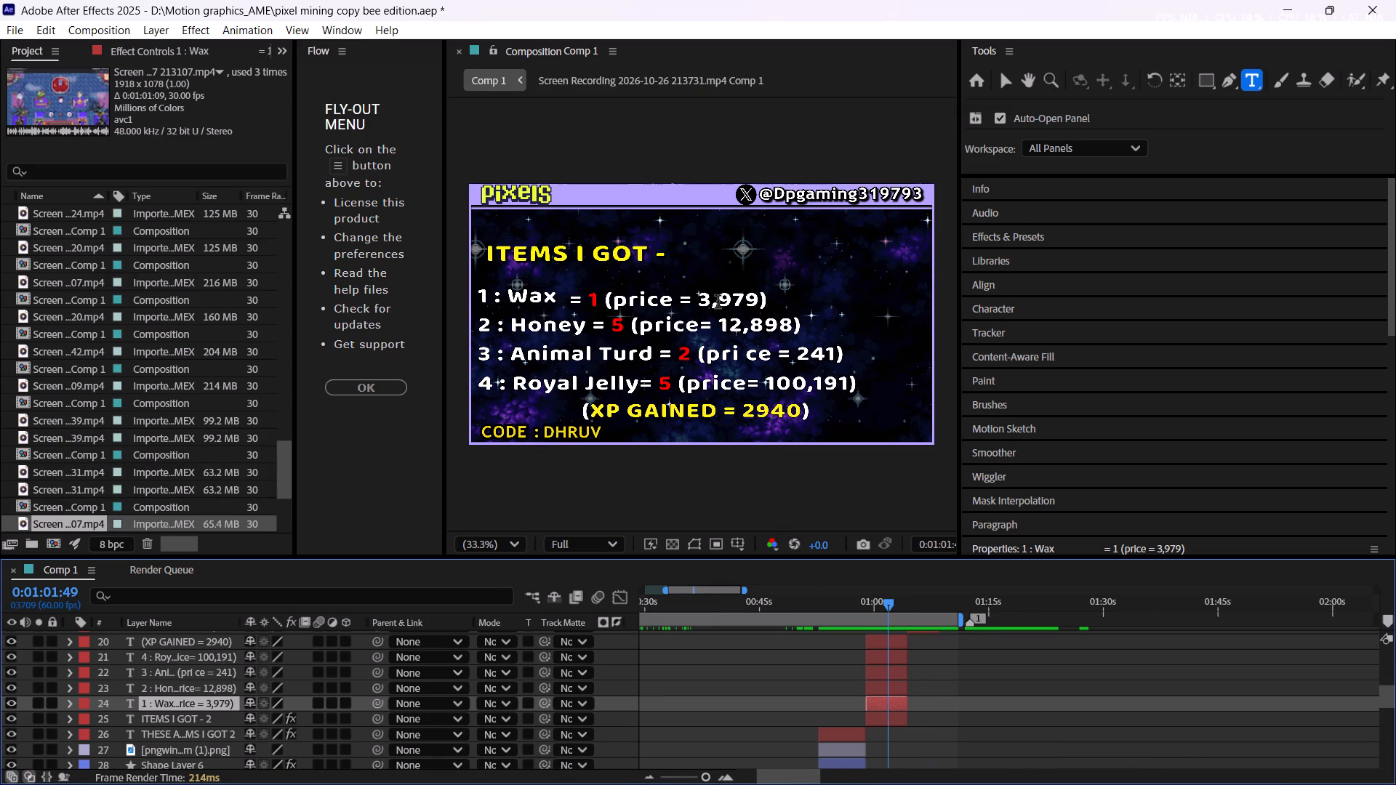
left_click_drag(700, 294, 749, 297)
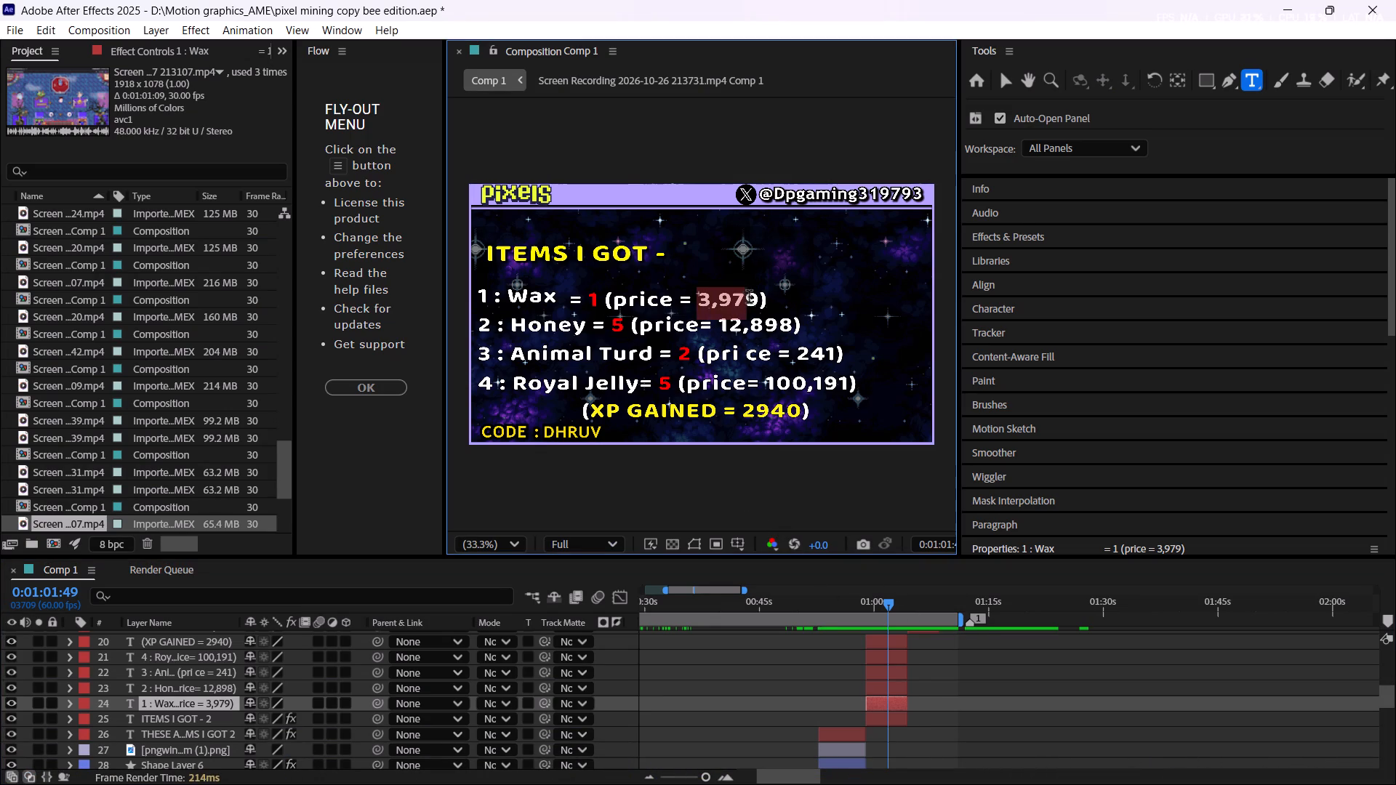
left_click_drag(749, 297, 755, 292)
key("ctrl+v")
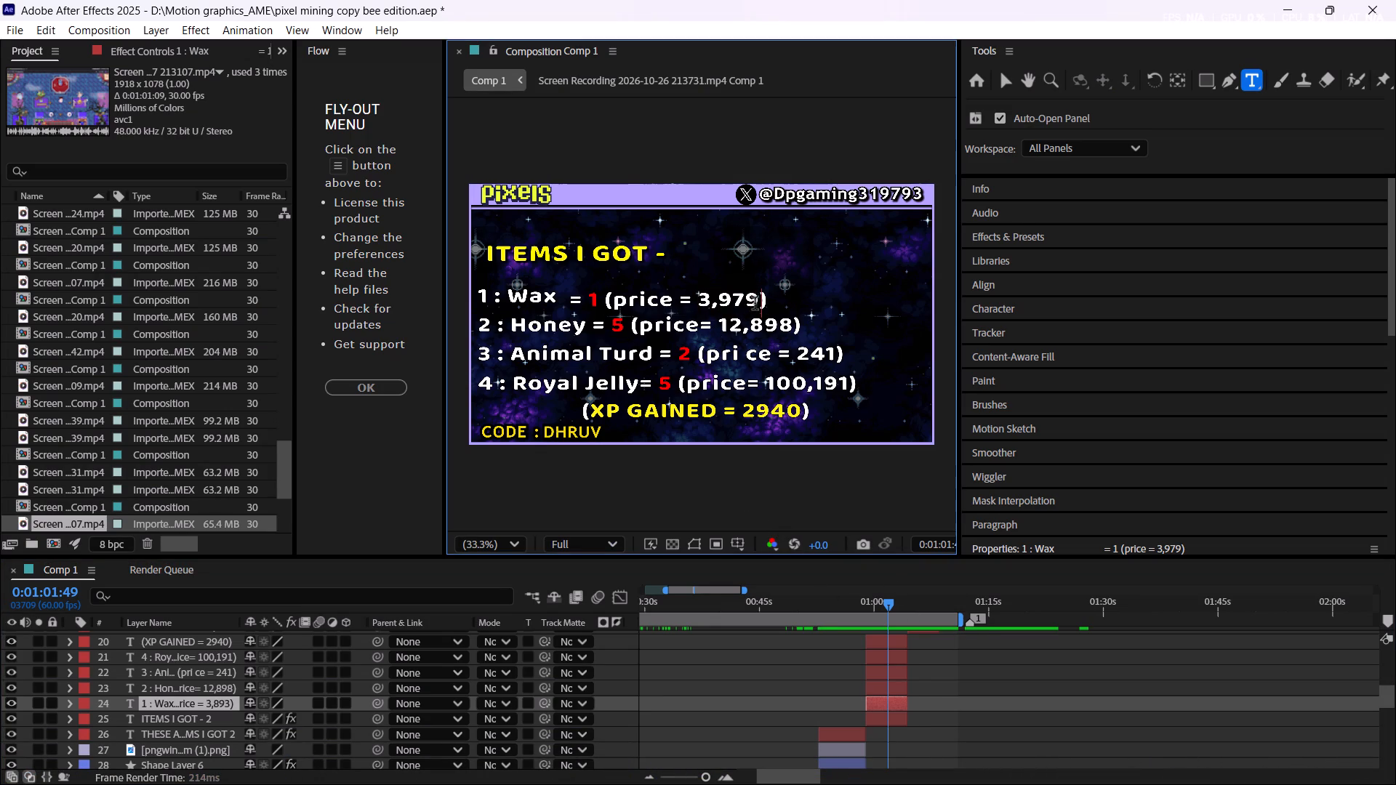
Switch to Chrome and copy Honey's current price, 295, from its marketplace page, reached through the Tier 2 bee's drops.
left_click(700, 770)
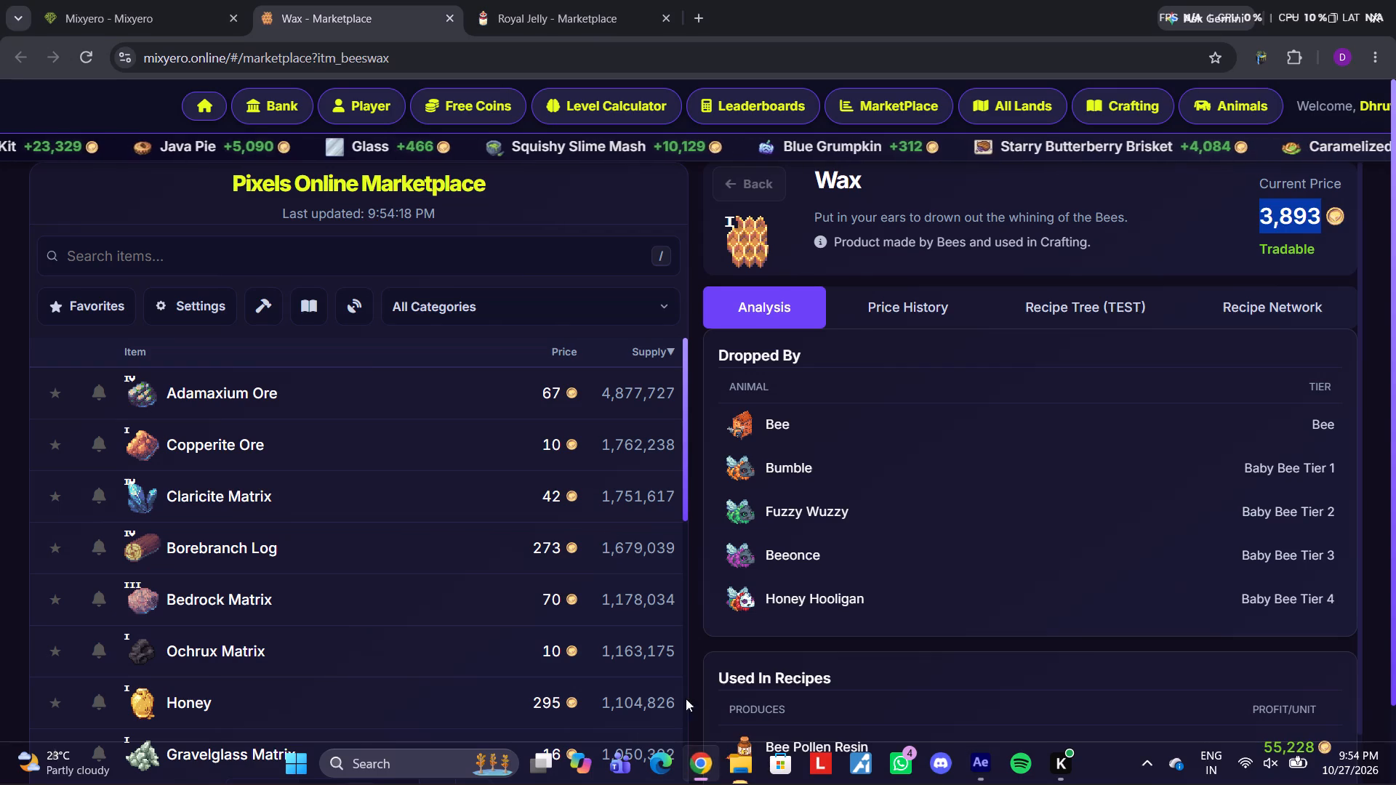
left_click(20, 0)
left_click(97, 0)
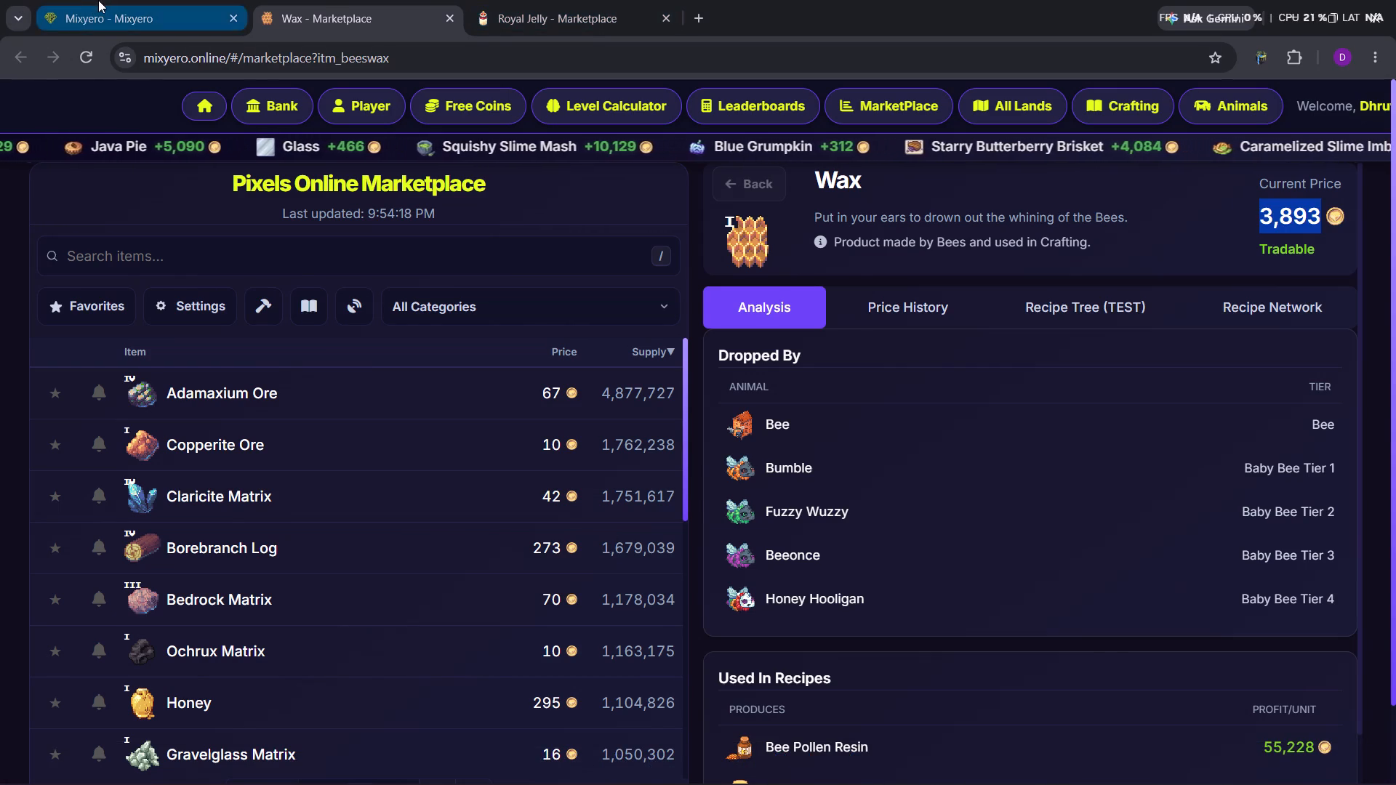
left_click(1057, 507)
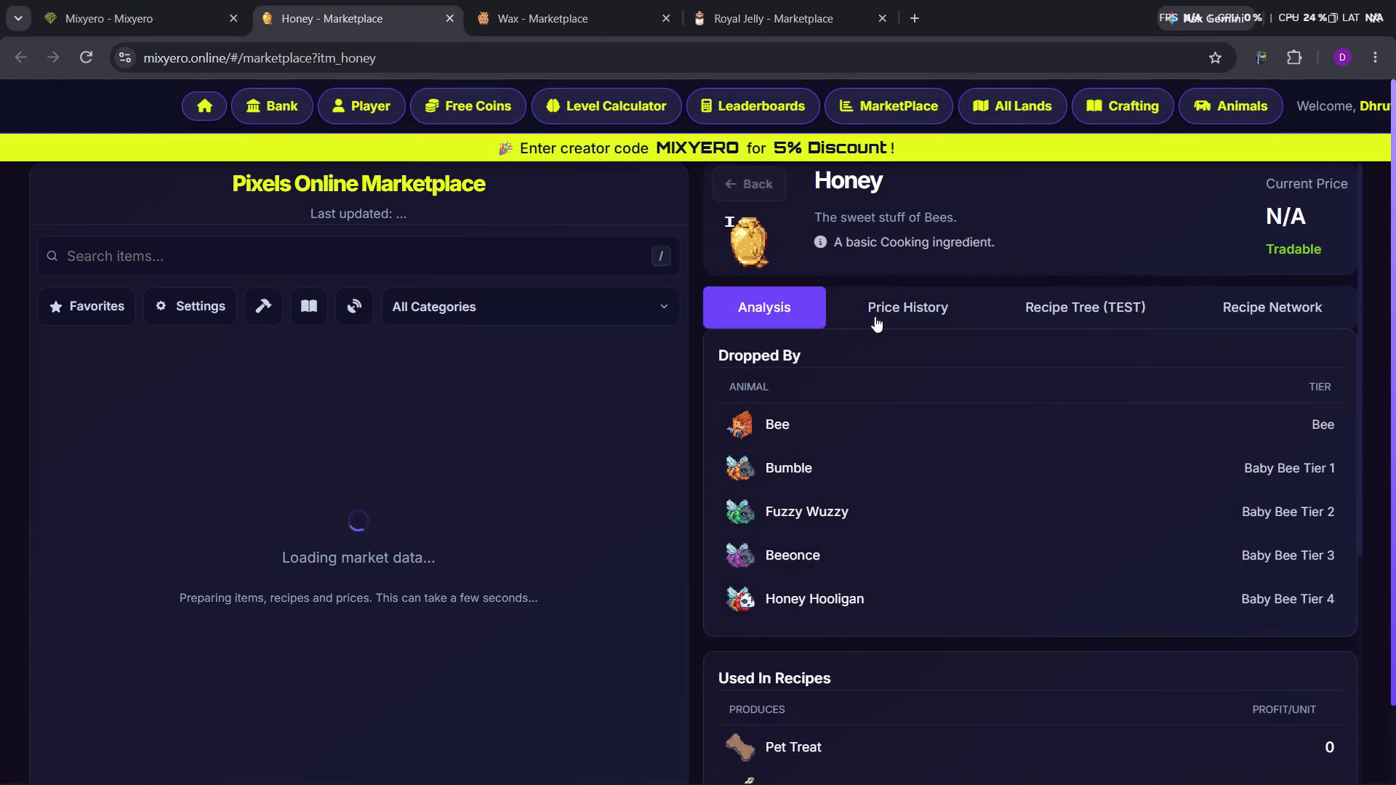
left_click(1261, 210)
left_click_drag(1256, 213, 1265, 212)
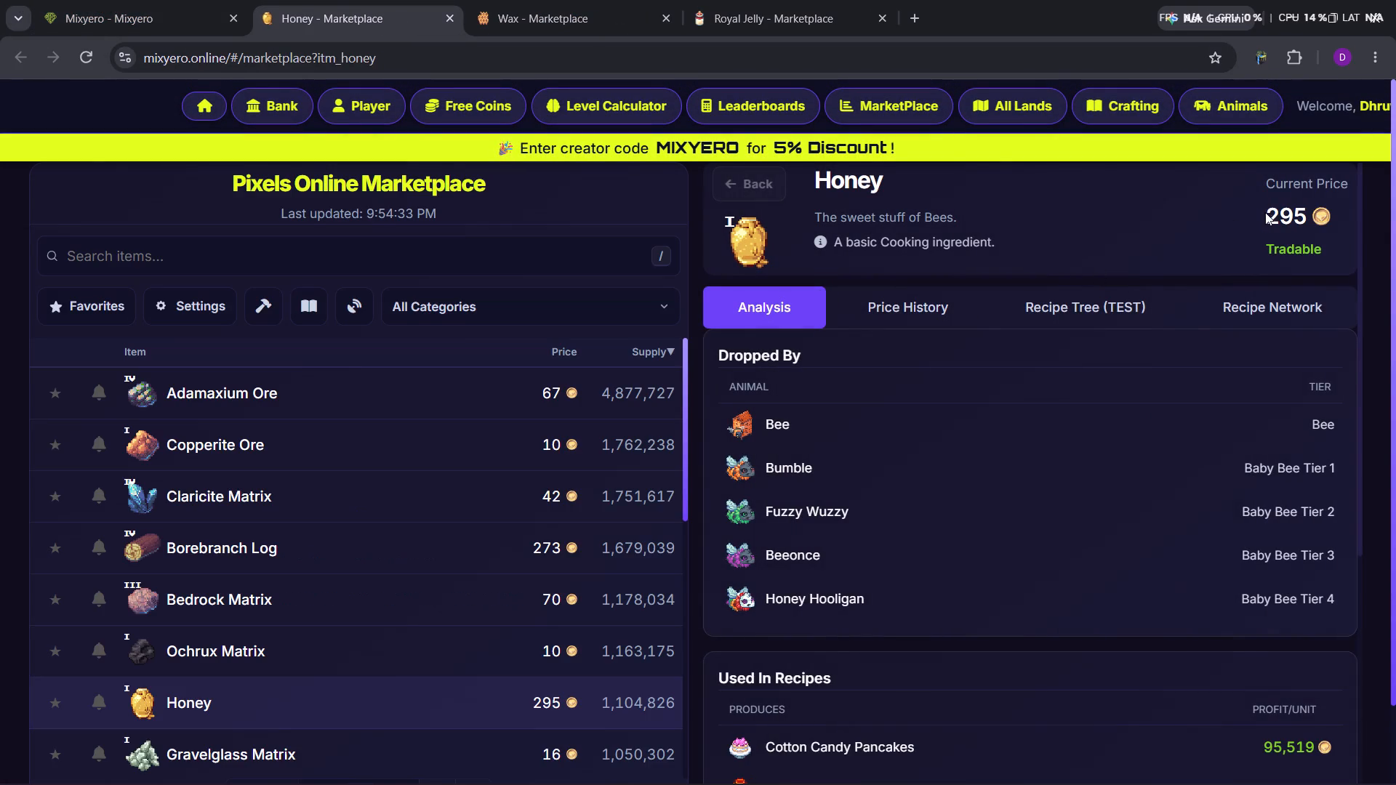
left_click_drag(1265, 212, 1307, 207)
key("ctrl+c")
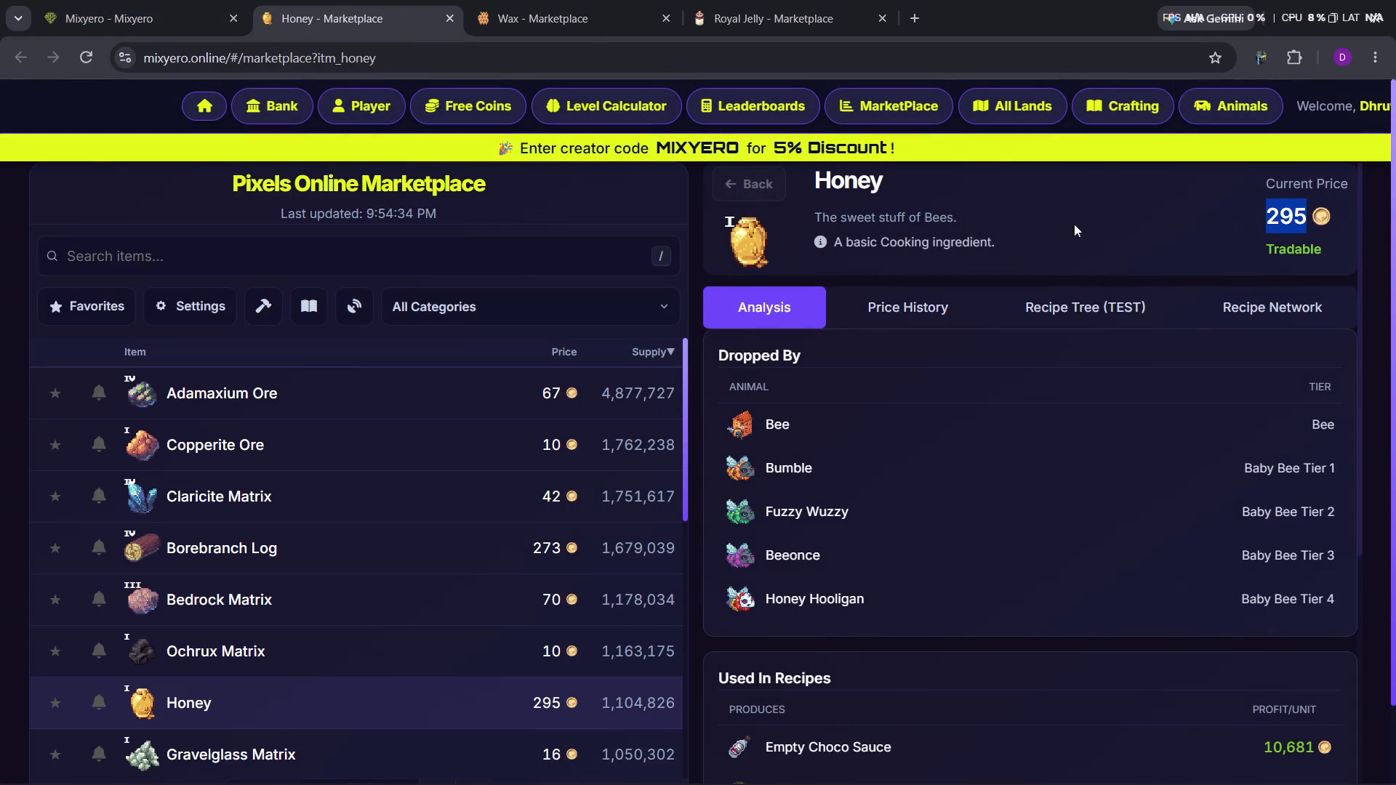
Back in After Effects, replace the price in the second item line, Honey, with the copied 295.
left_click(974, 766)
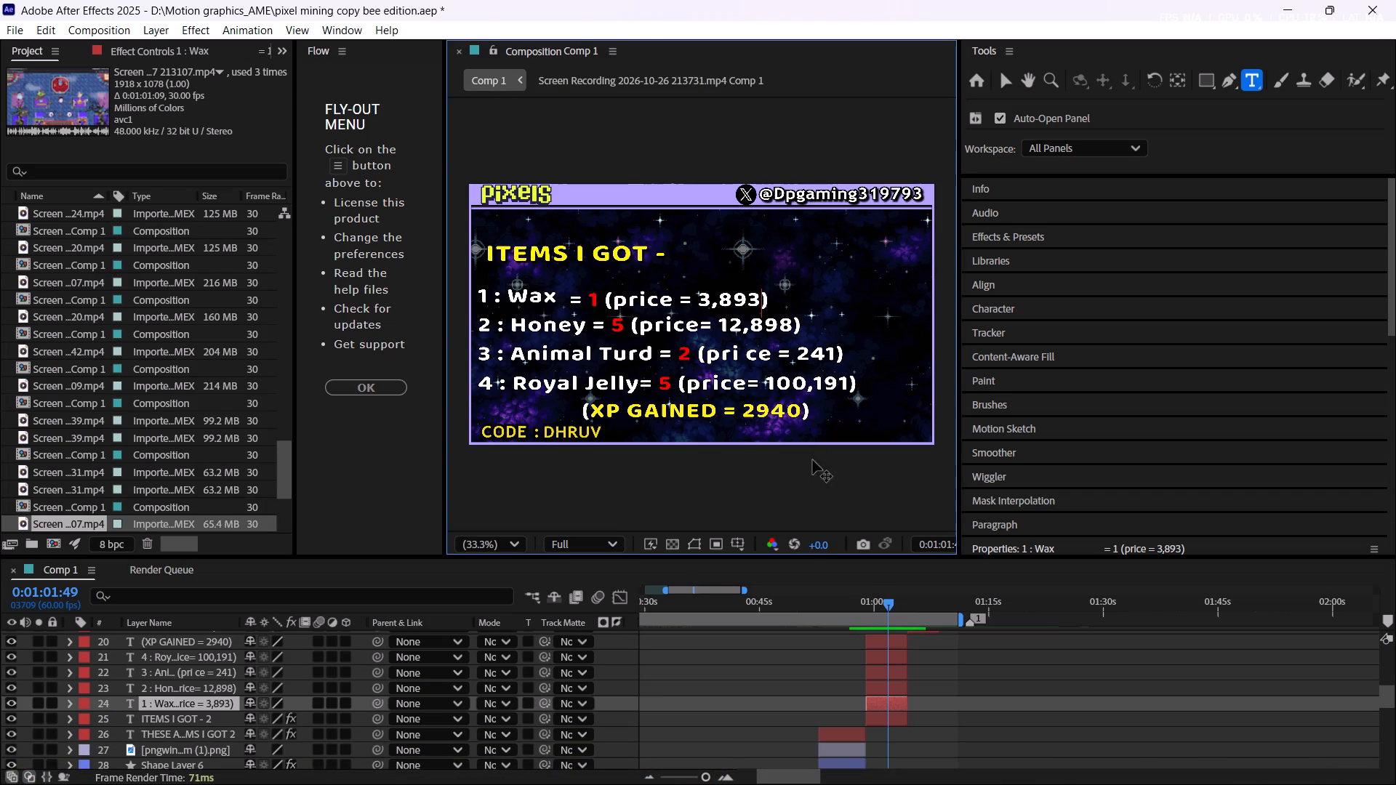
left_click(884, 690)
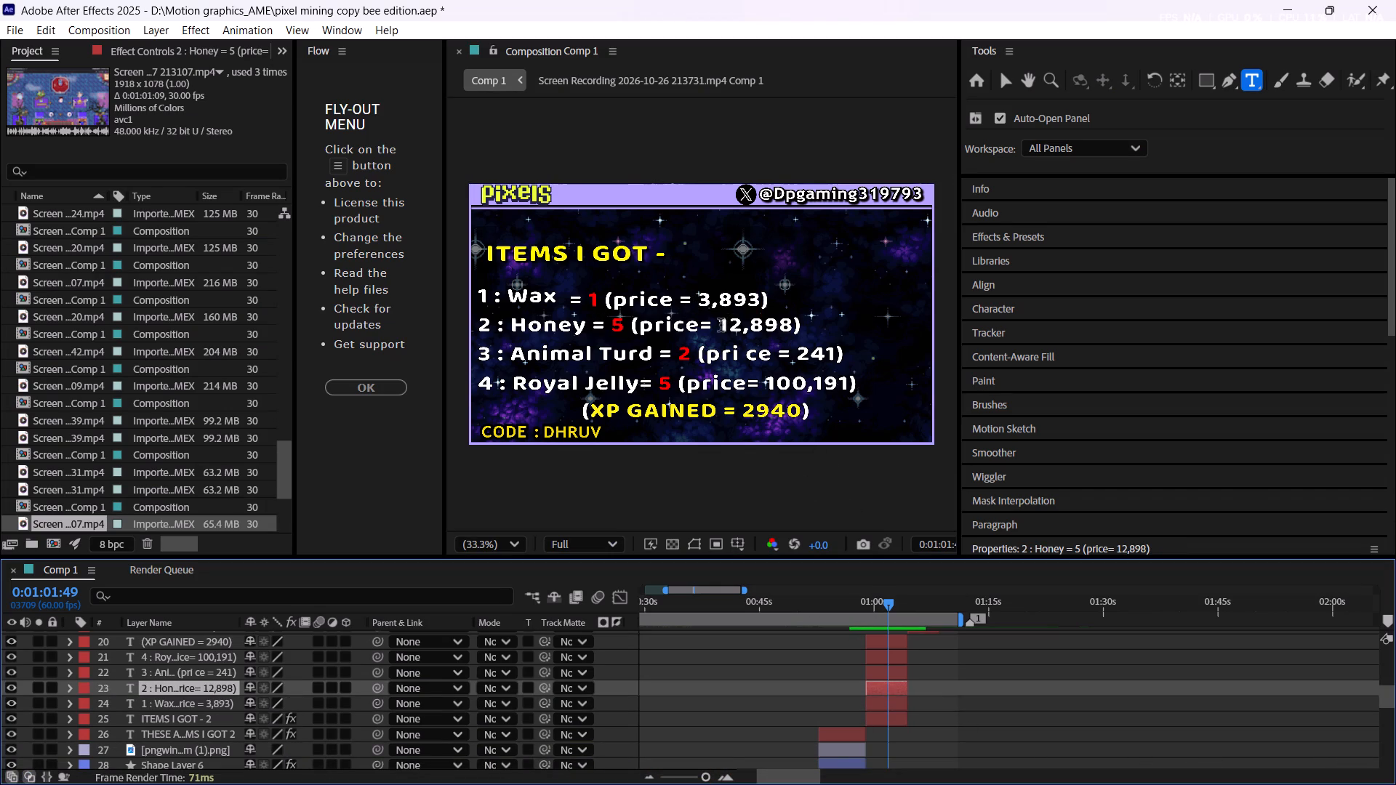
left_click_drag(721, 325, 794, 325)
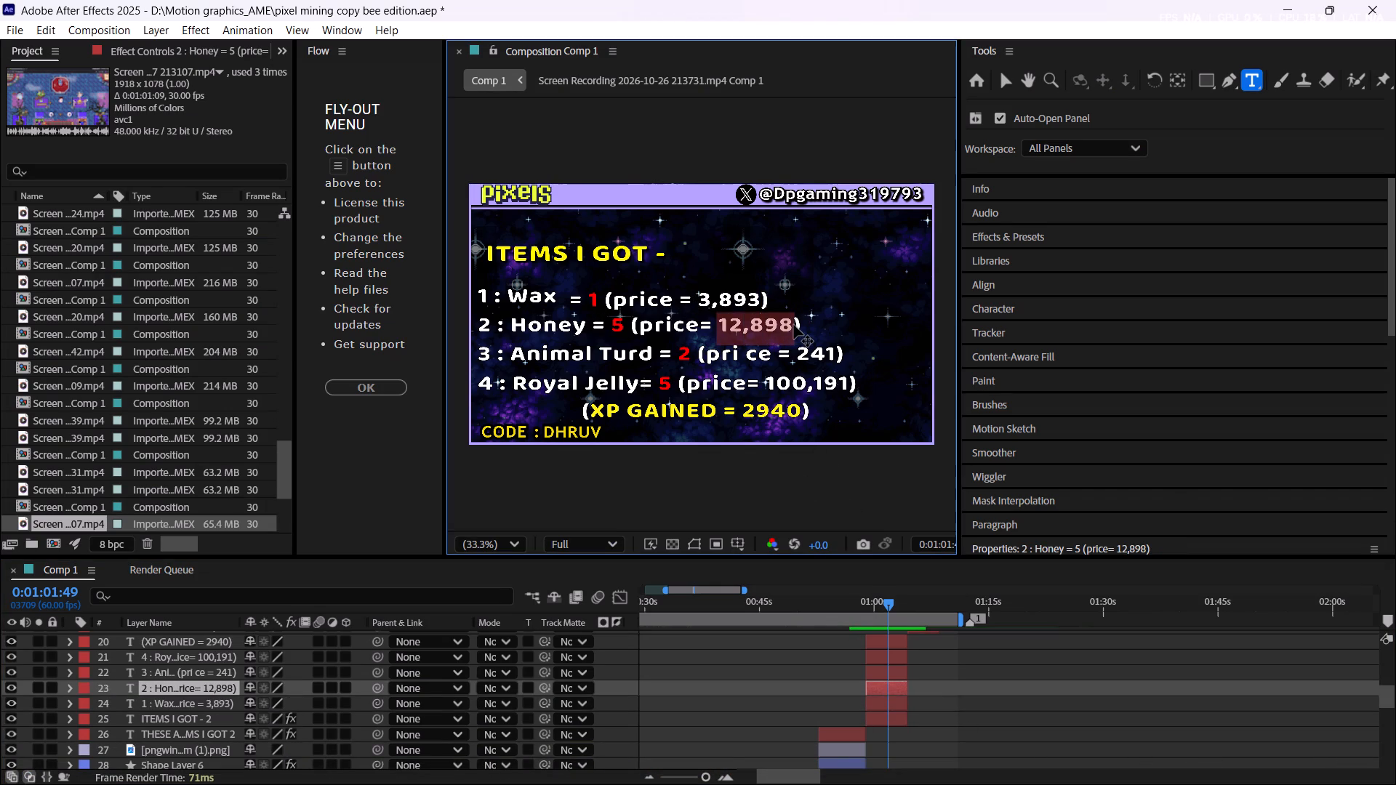
key("ctrl+v")
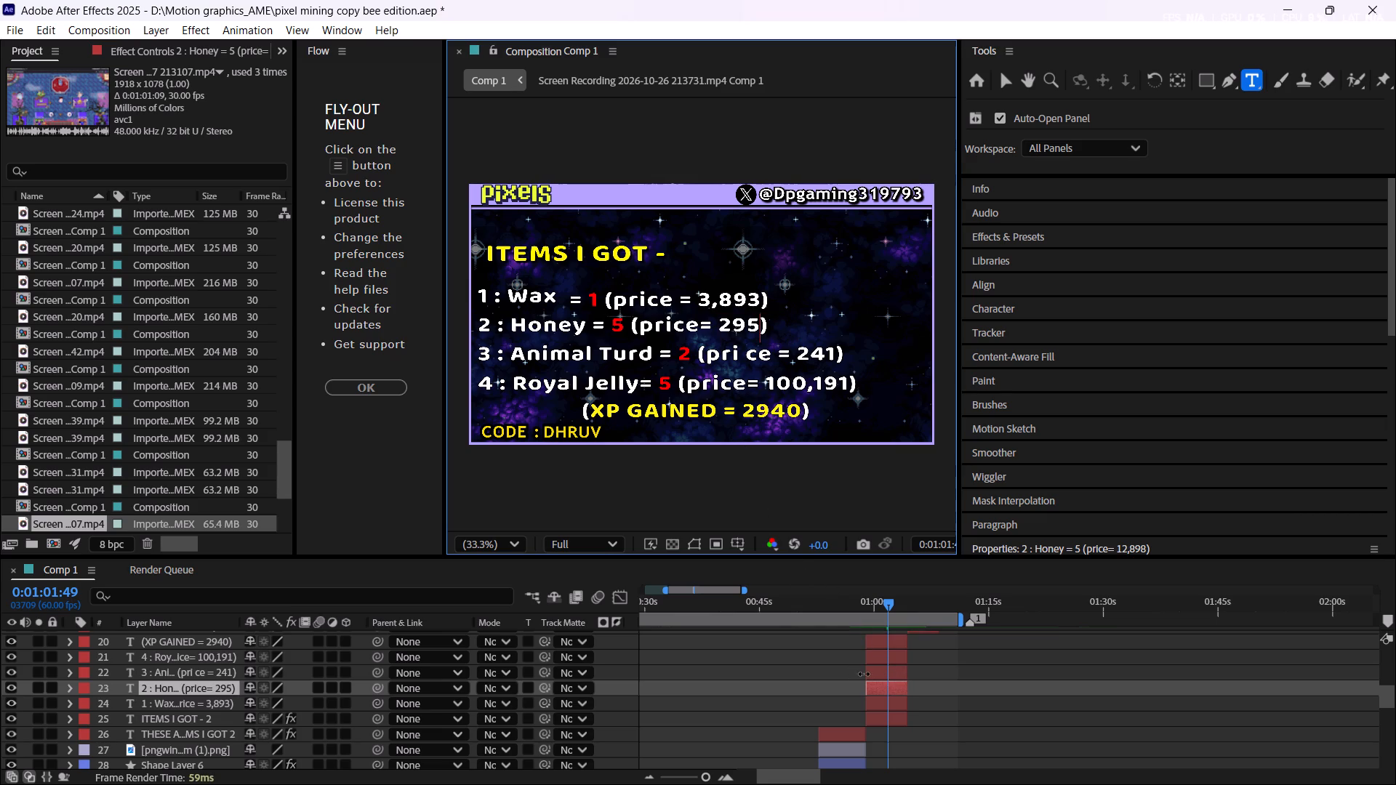
Switch to Chrome and copy Animal Turd's current price, 285, from its marketplace page, reached through the Tier 2 bee's drops.
left_click(702, 773)
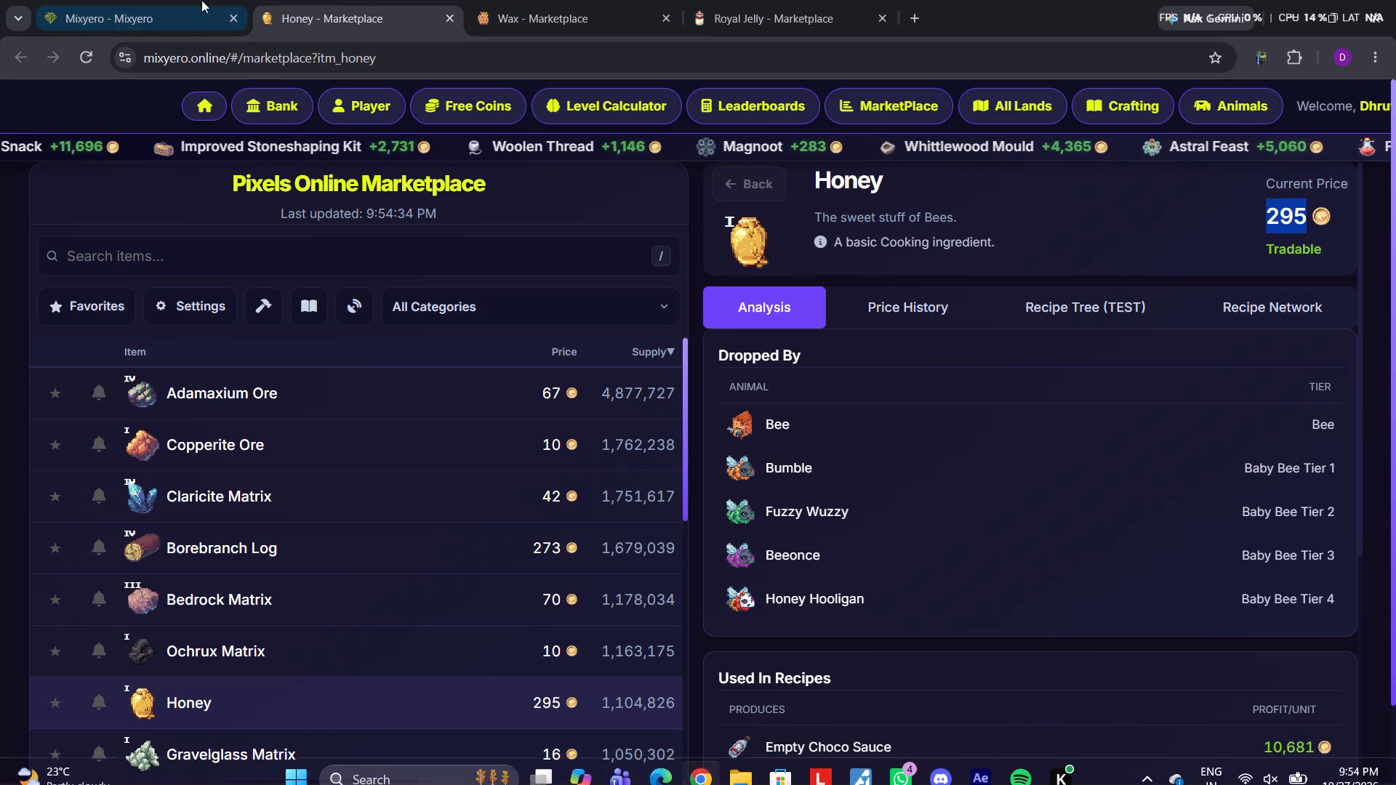
left_click(159, 0)
left_click(912, 508)
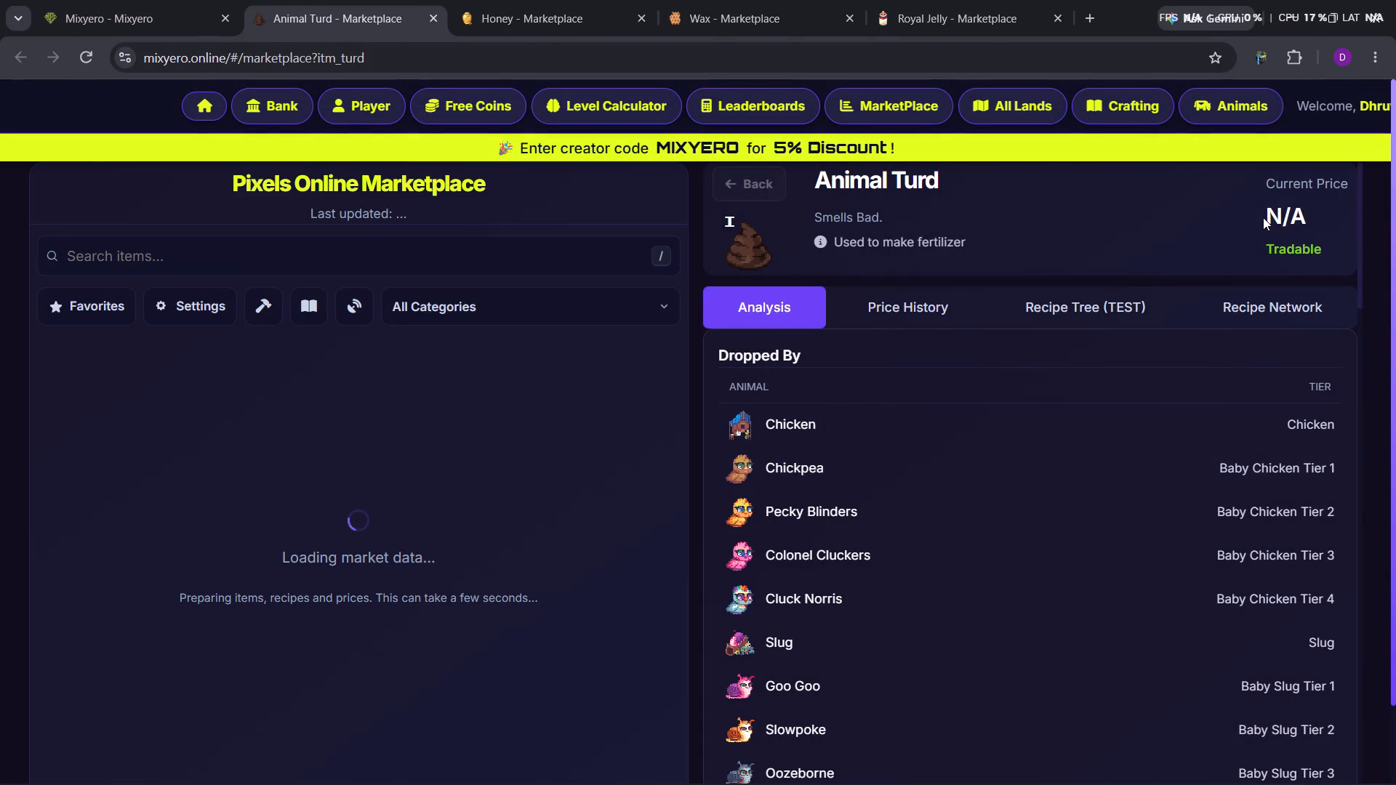
left_click_drag(1260, 215, 1309, 218)
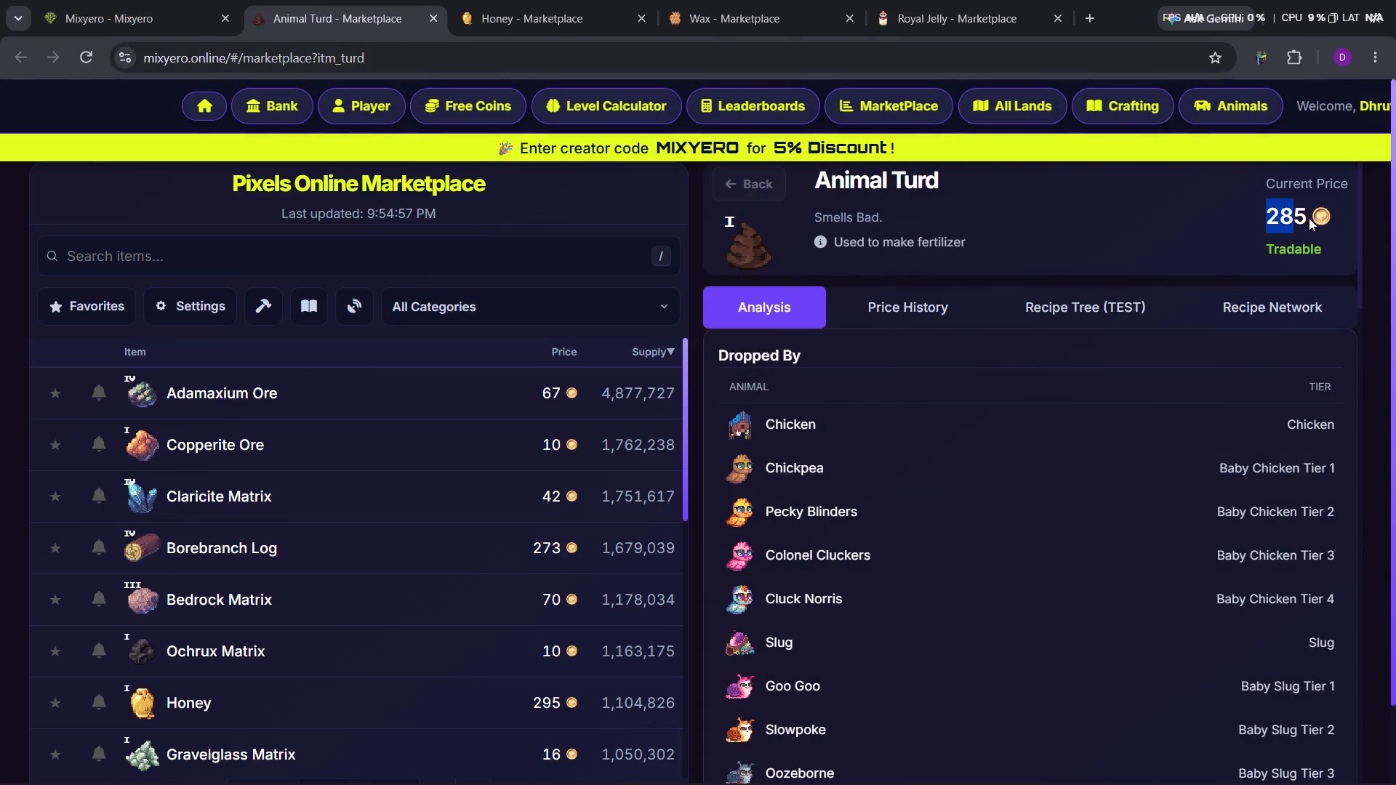
left_click_drag(1309, 218, 1304, 216)
key("ctrl+c")
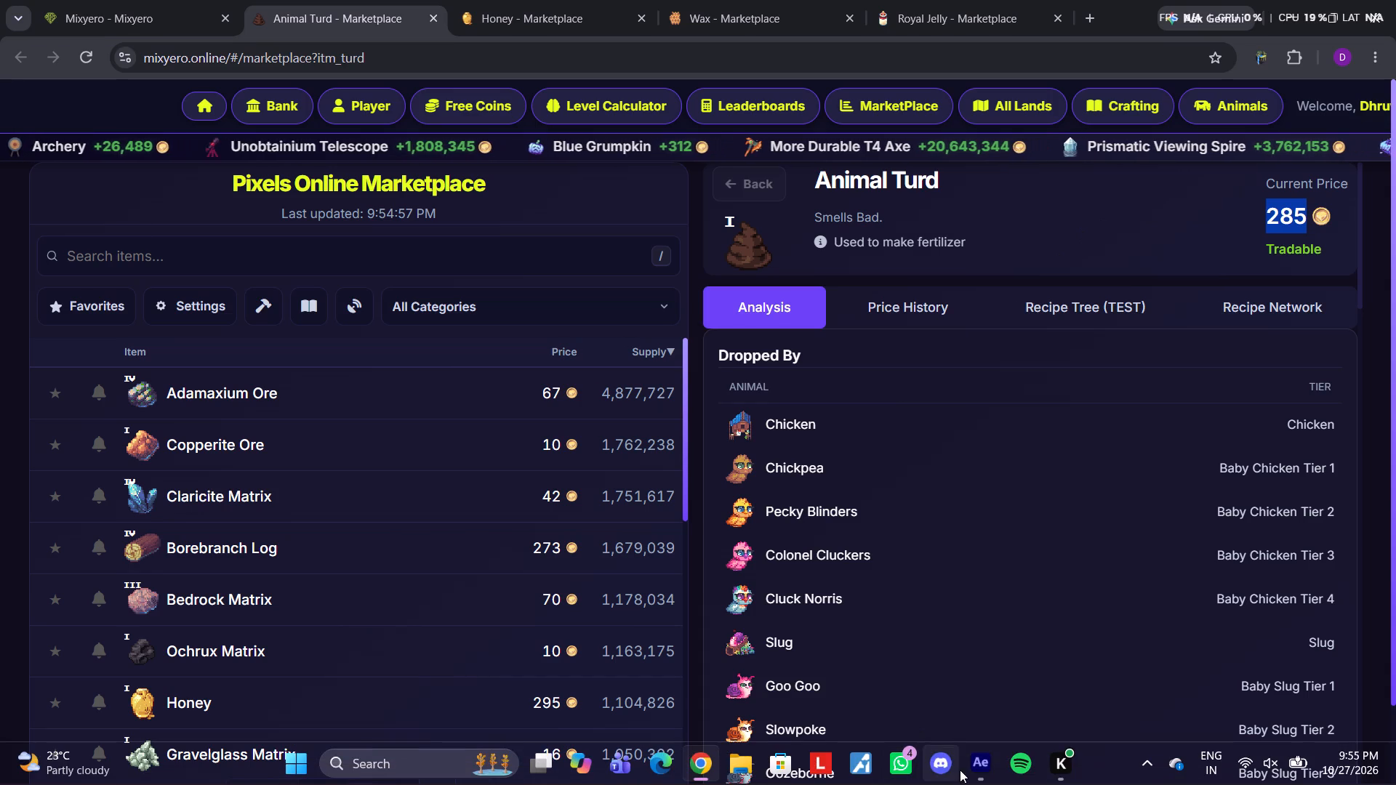
Back in After Effects, replace the price in the third item line, Animal Turd, with the copied 285.
left_click(968, 771)
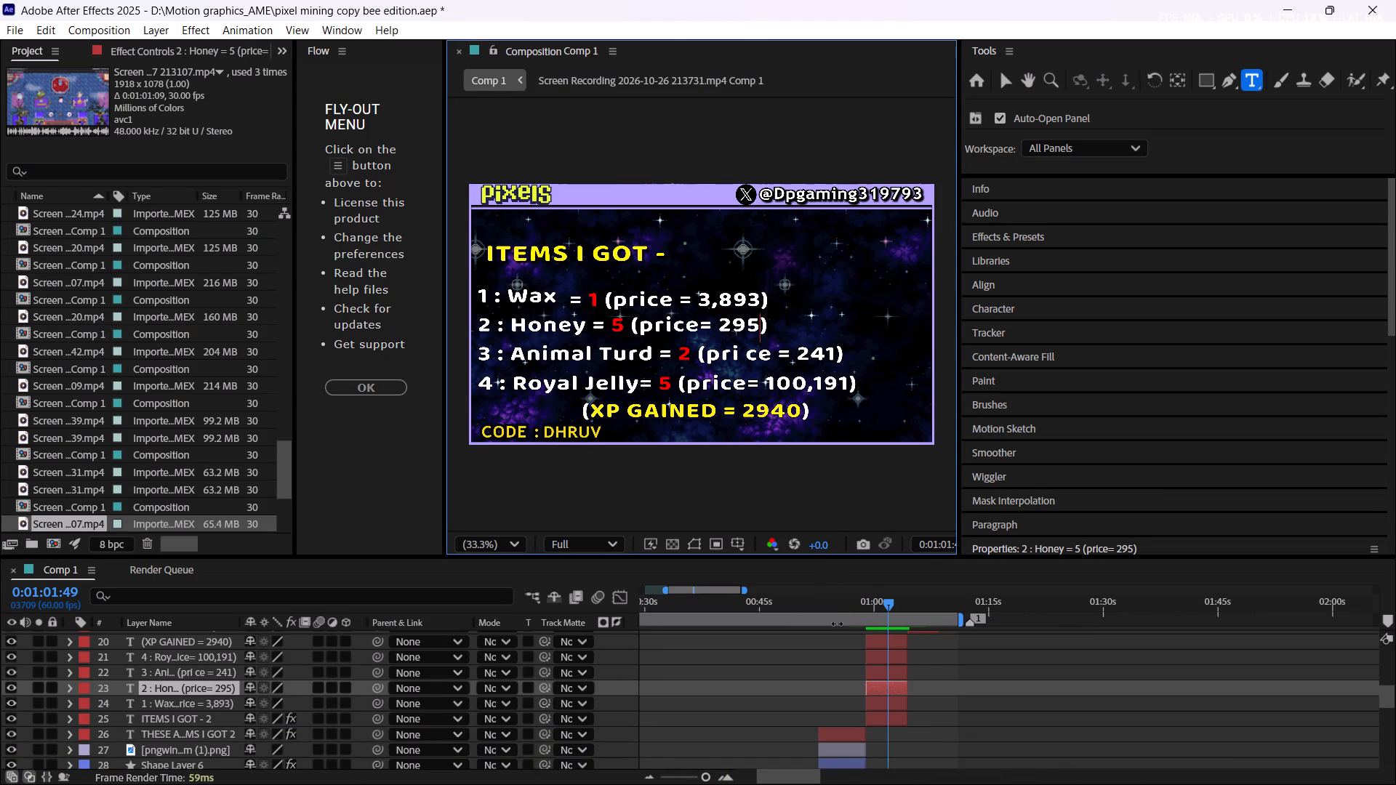
left_click(888, 664)
left_click(885, 657)
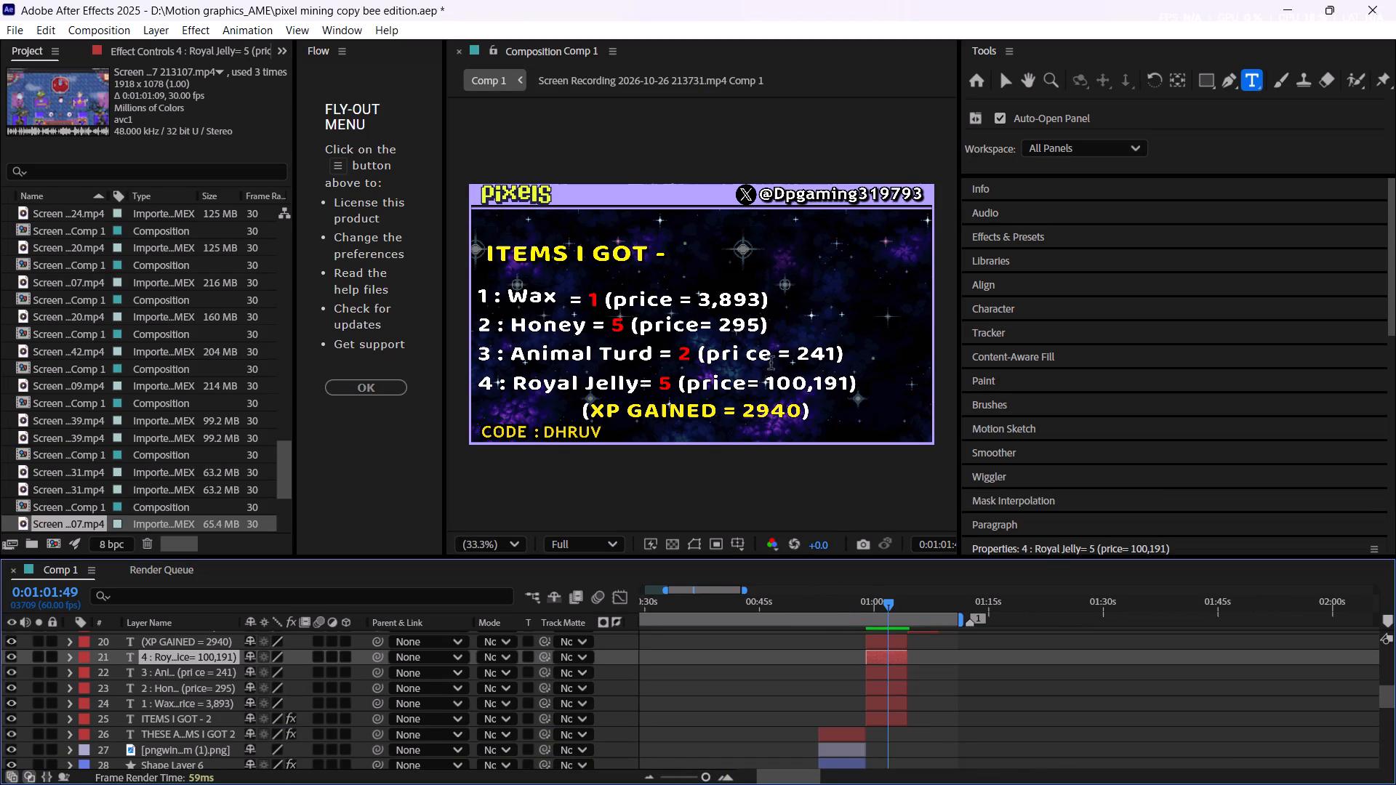
left_click_drag(796, 355, 833, 348)
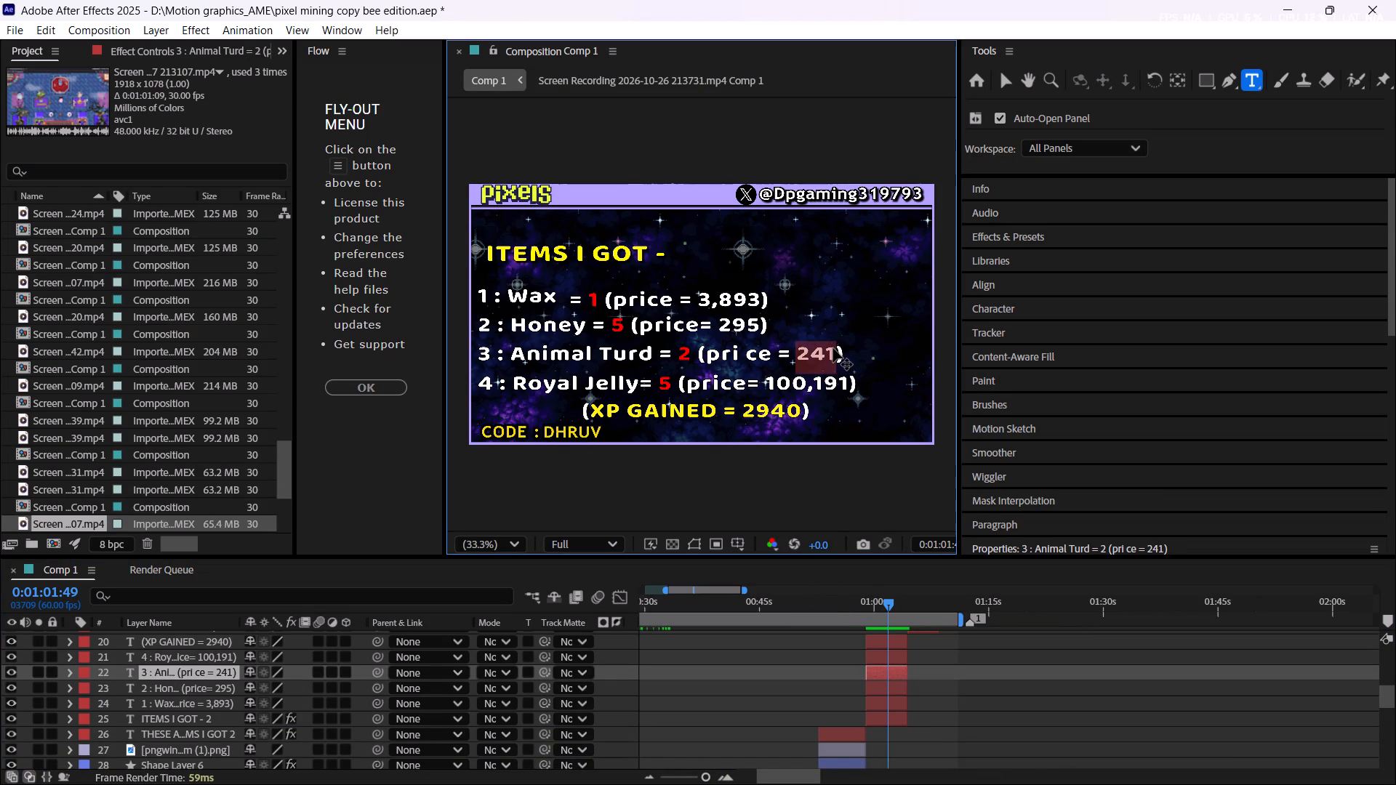
key("ctrl+v")
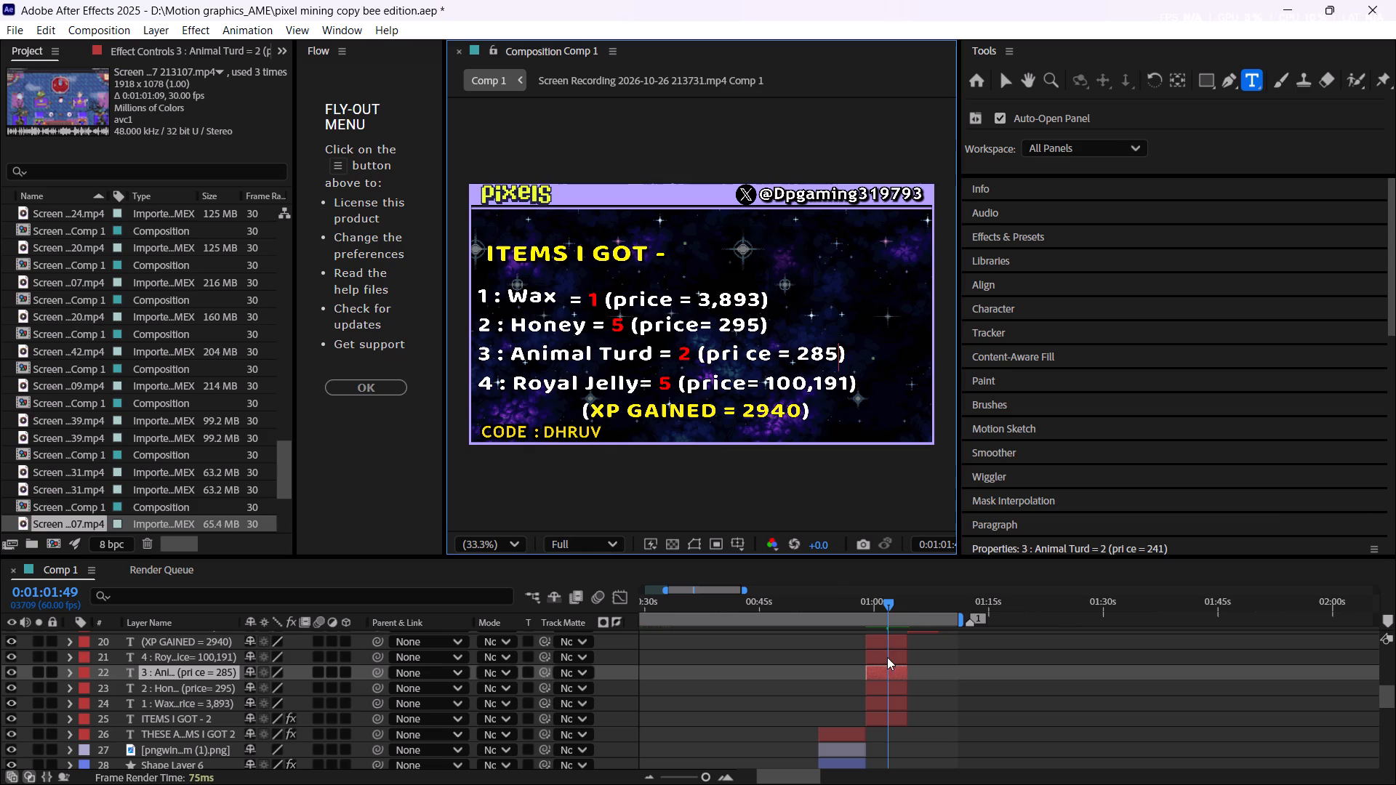
Check the item quantities in the inventory footage, and set the Royal Jelly quantity in the fourth item line to 2.
left_click(847, 603)
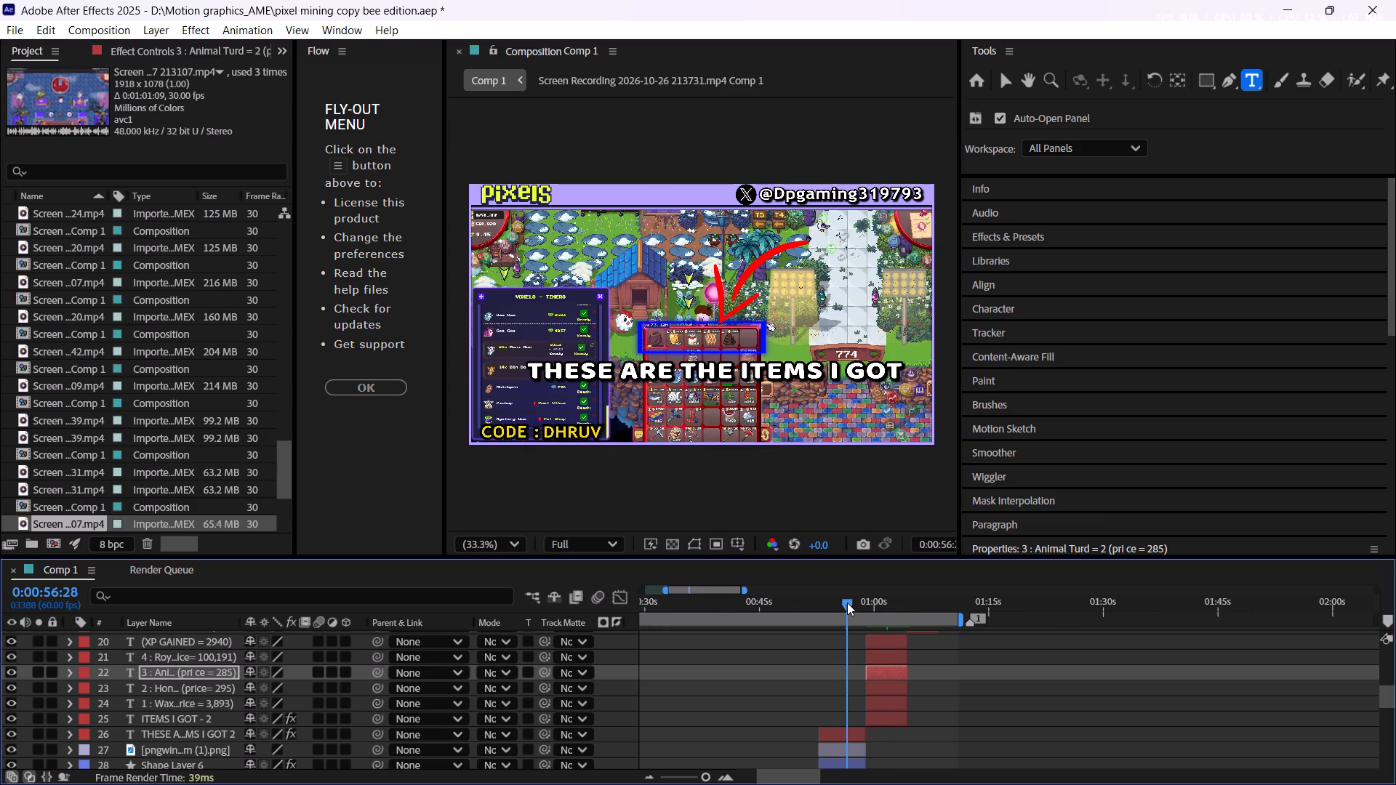
scroll(695, 392, "up", 1)
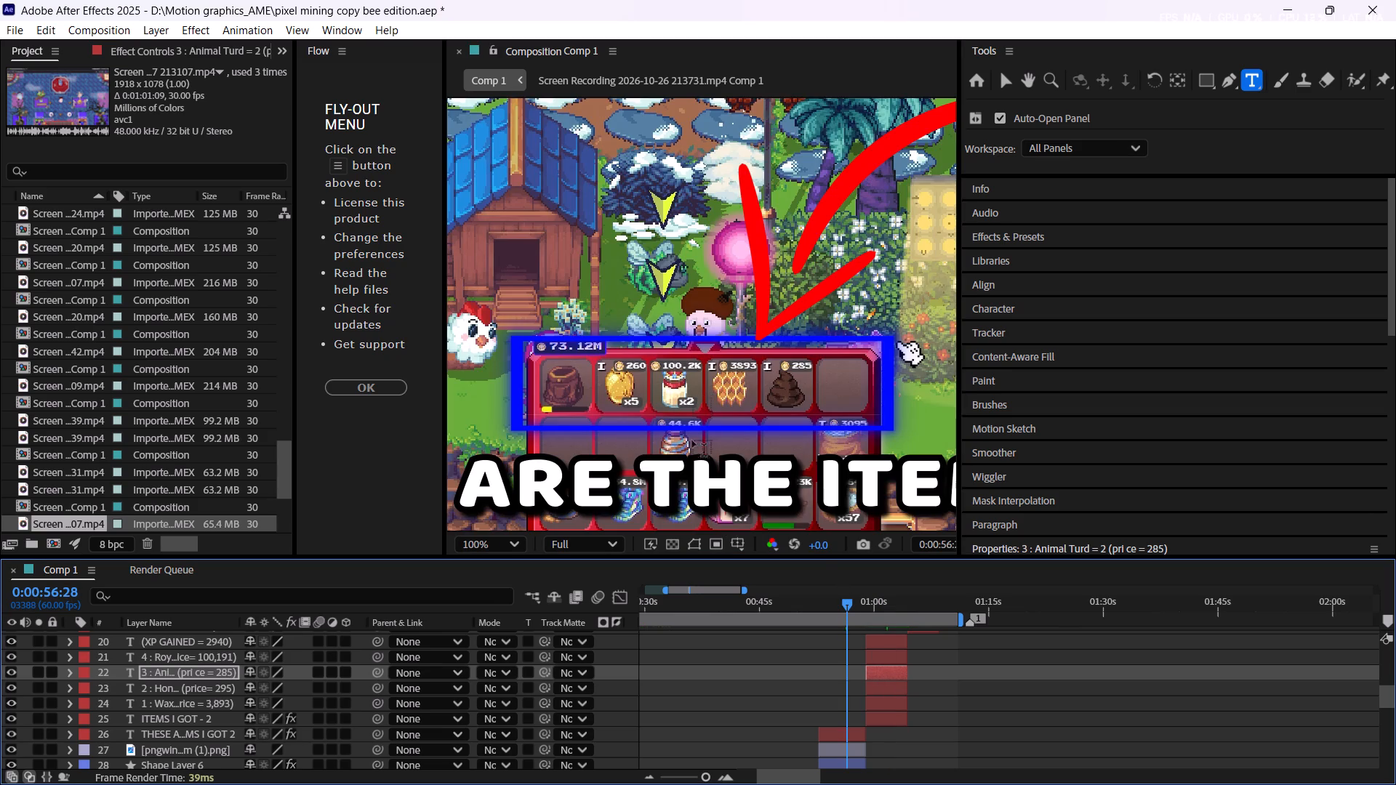
left_click(874, 599)
left_click(502, 551)
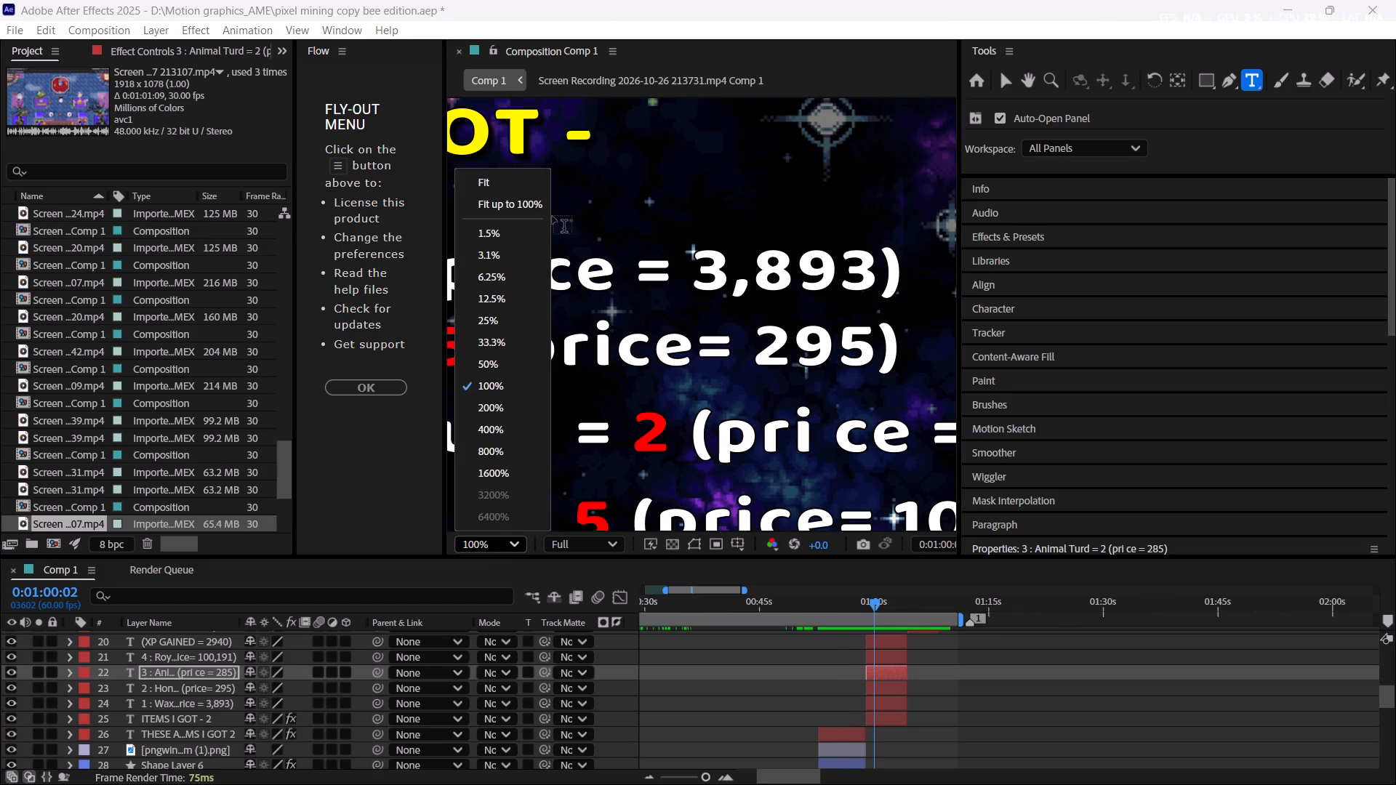
left_click(500, 198)
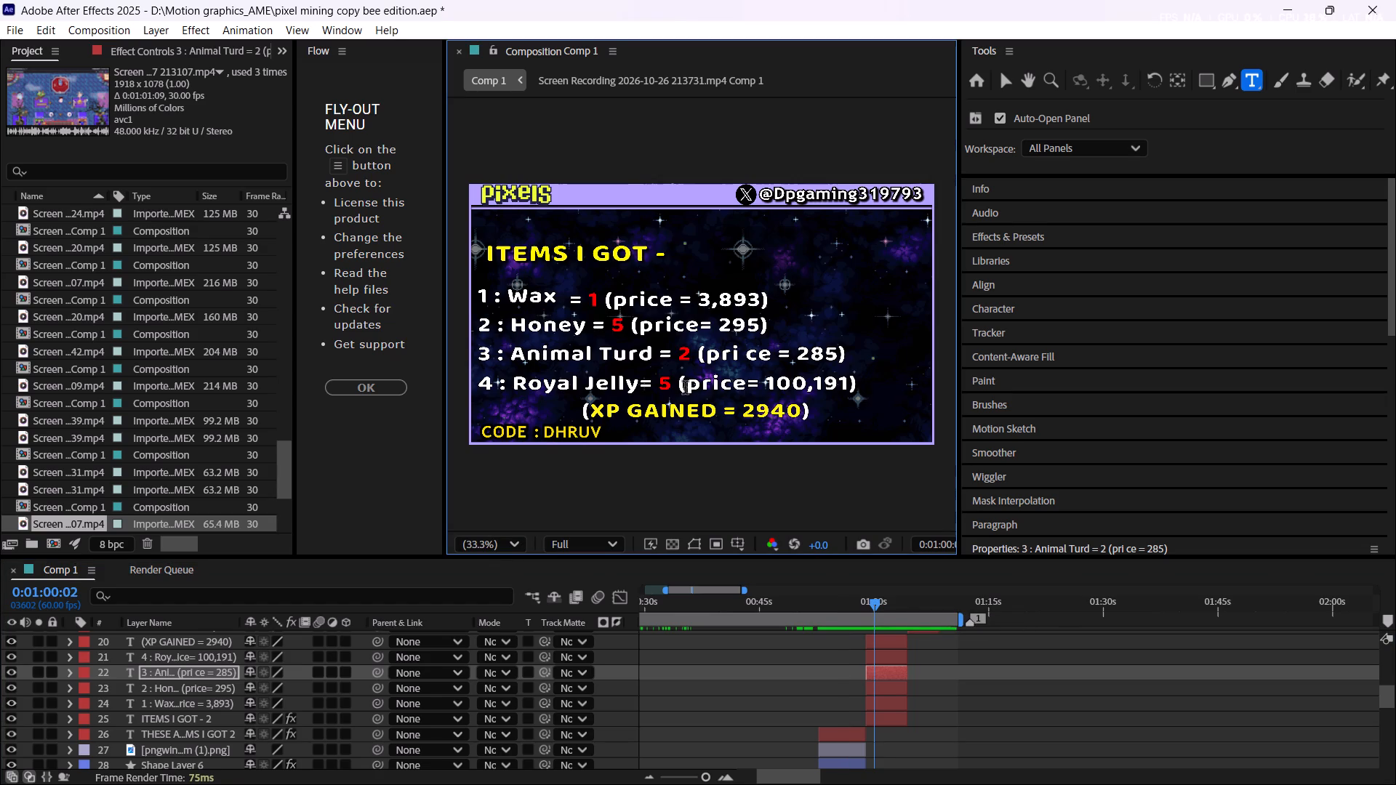
left_click_drag(664, 381, 682, 387)
left_click_drag(681, 386, 678, 382)
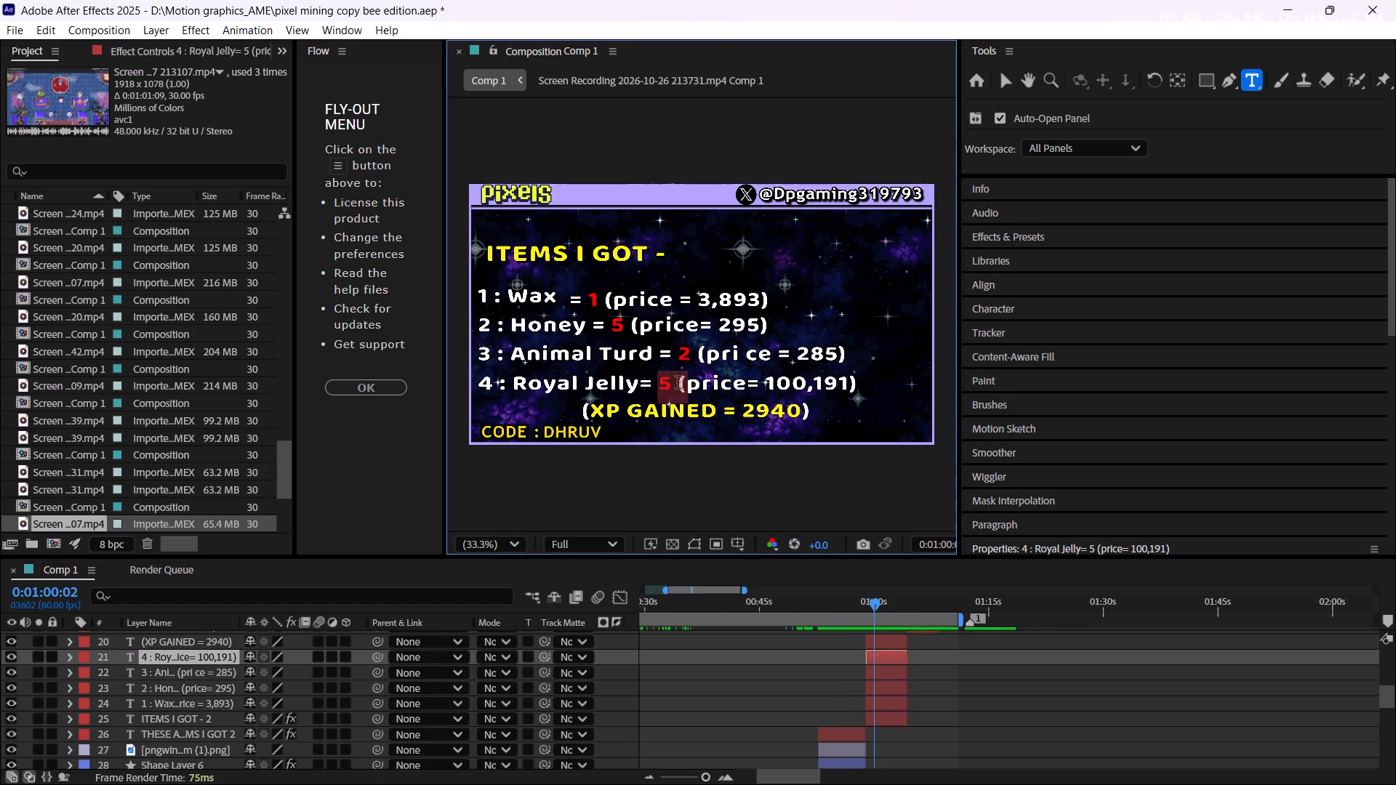
left_click_drag(678, 382, 674, 379)
left_click_drag(674, 379, 663, 382)
key("2")
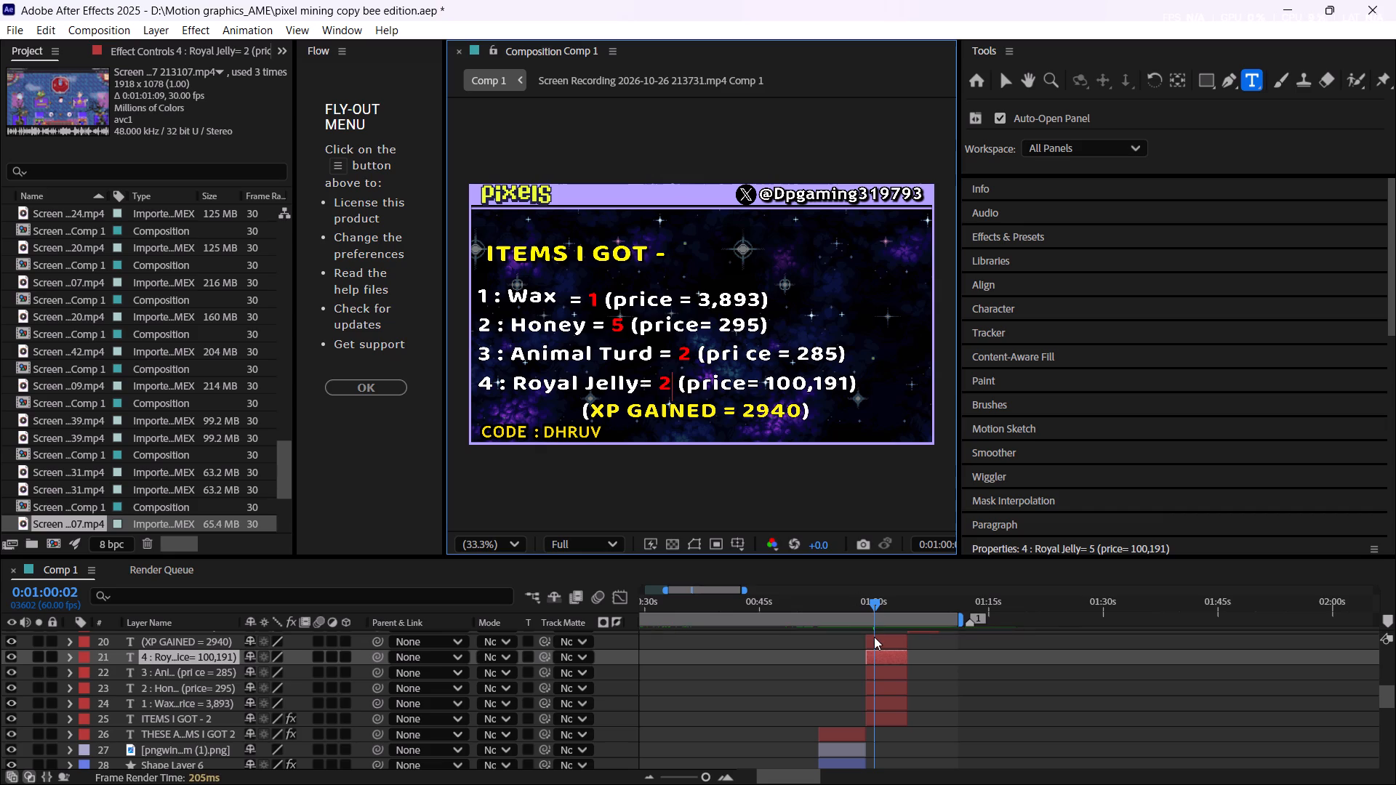
Set the Animal Turd quantity in the third item line to 1 and check it against the inventory footage.
left_click(875, 667)
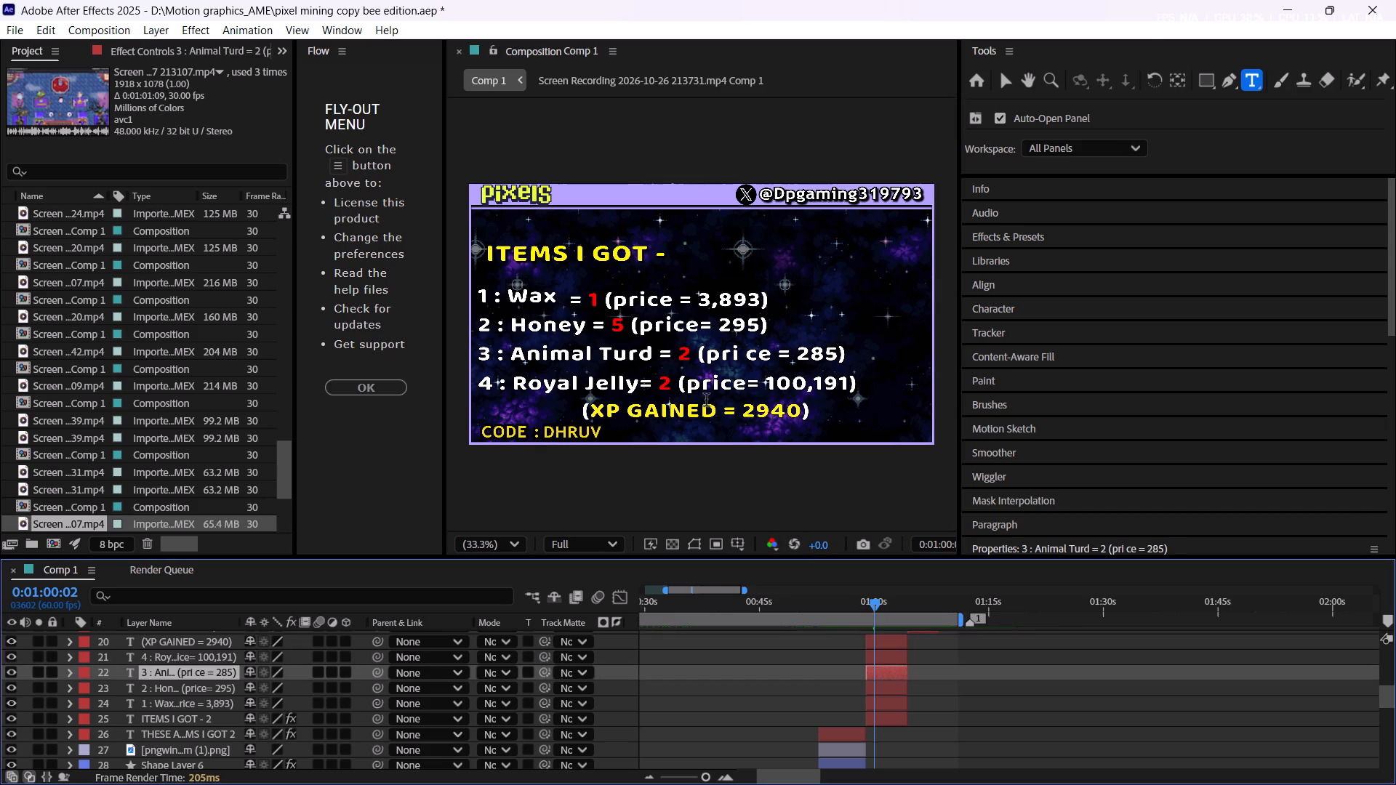
left_click_drag(683, 359, 693, 352)
key("1")
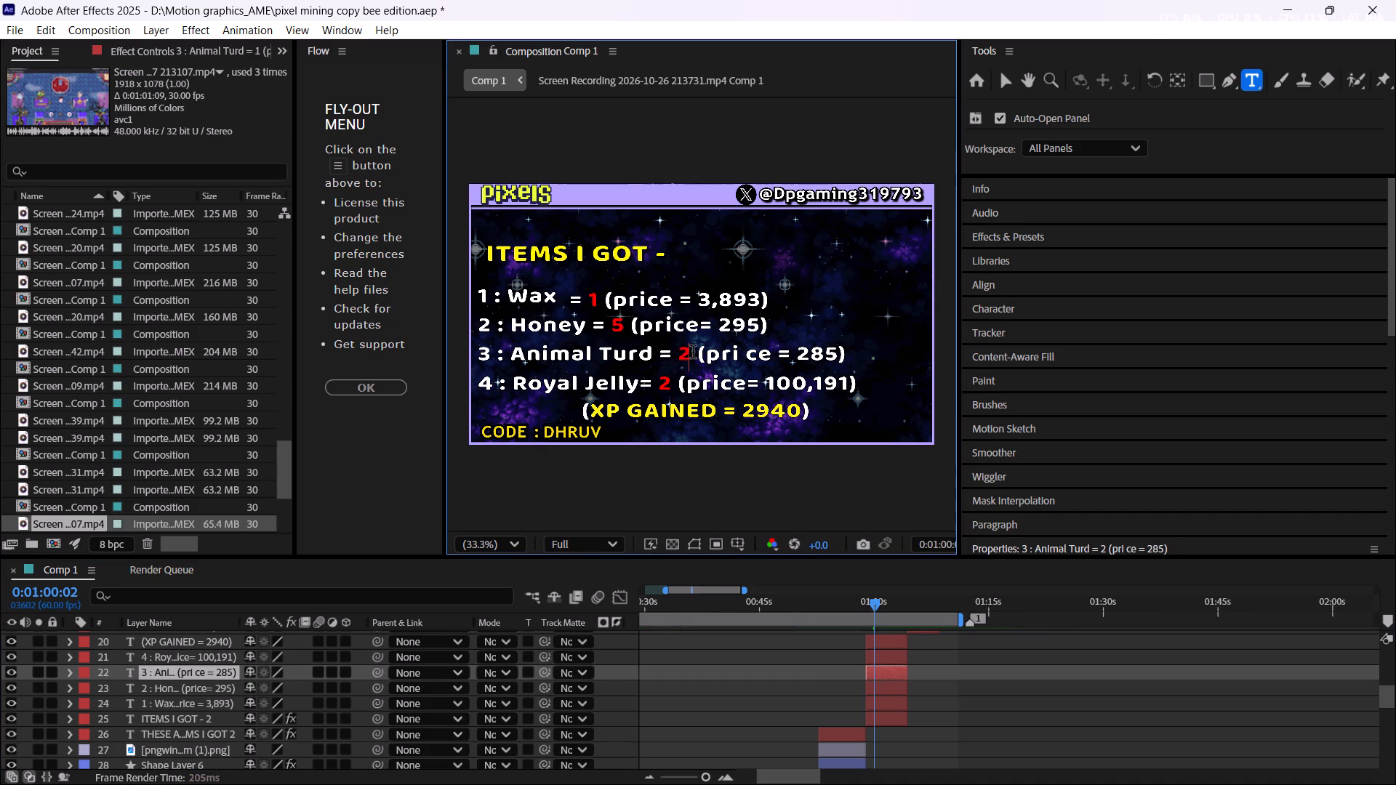
left_click(835, 601)
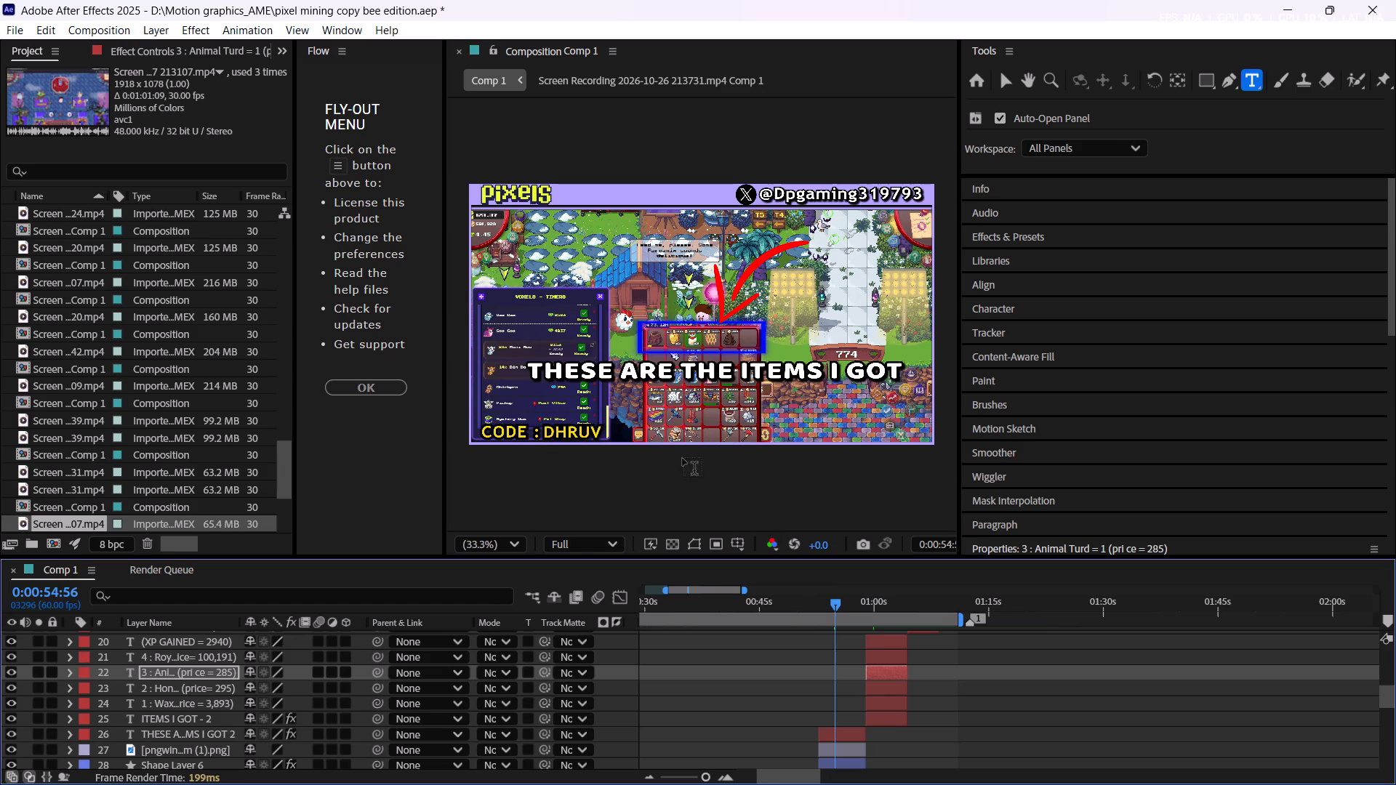
scroll(666, 395, "up", 1)
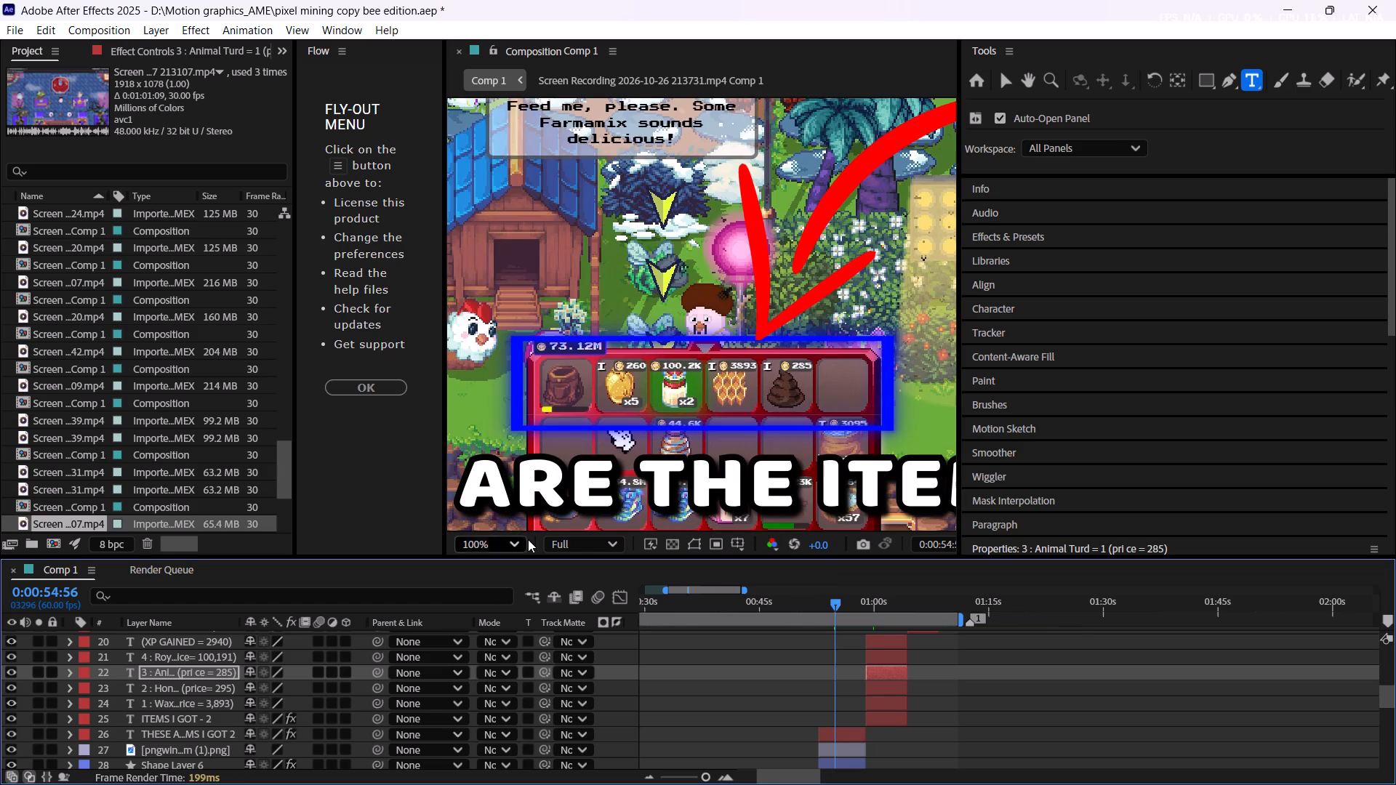
left_click(507, 549)
left_click(535, 201)
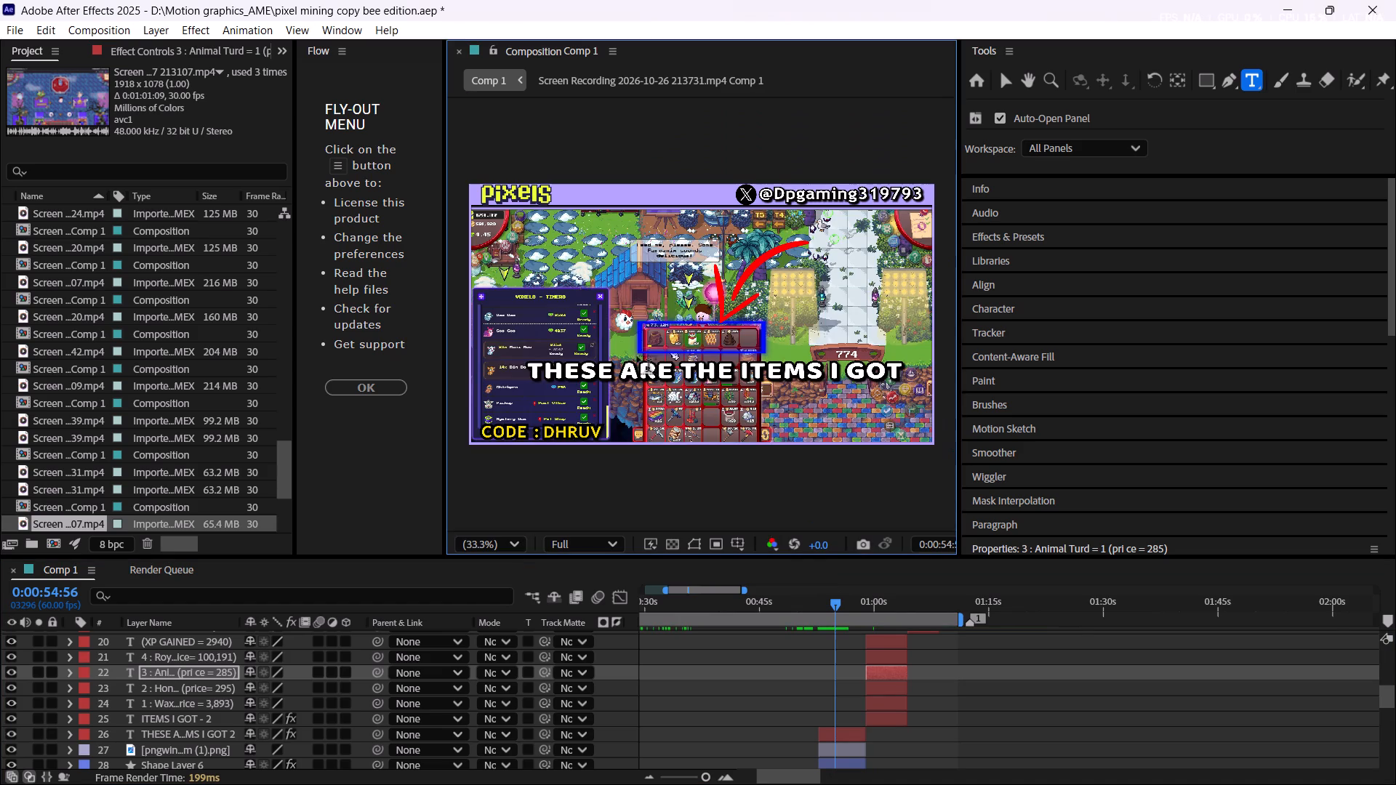
Compare the listed item quantities with the Tier 2 bee's XP per drop in Chrome, and set XP GAINED in After Effects to 360.
left_click(888, 602)
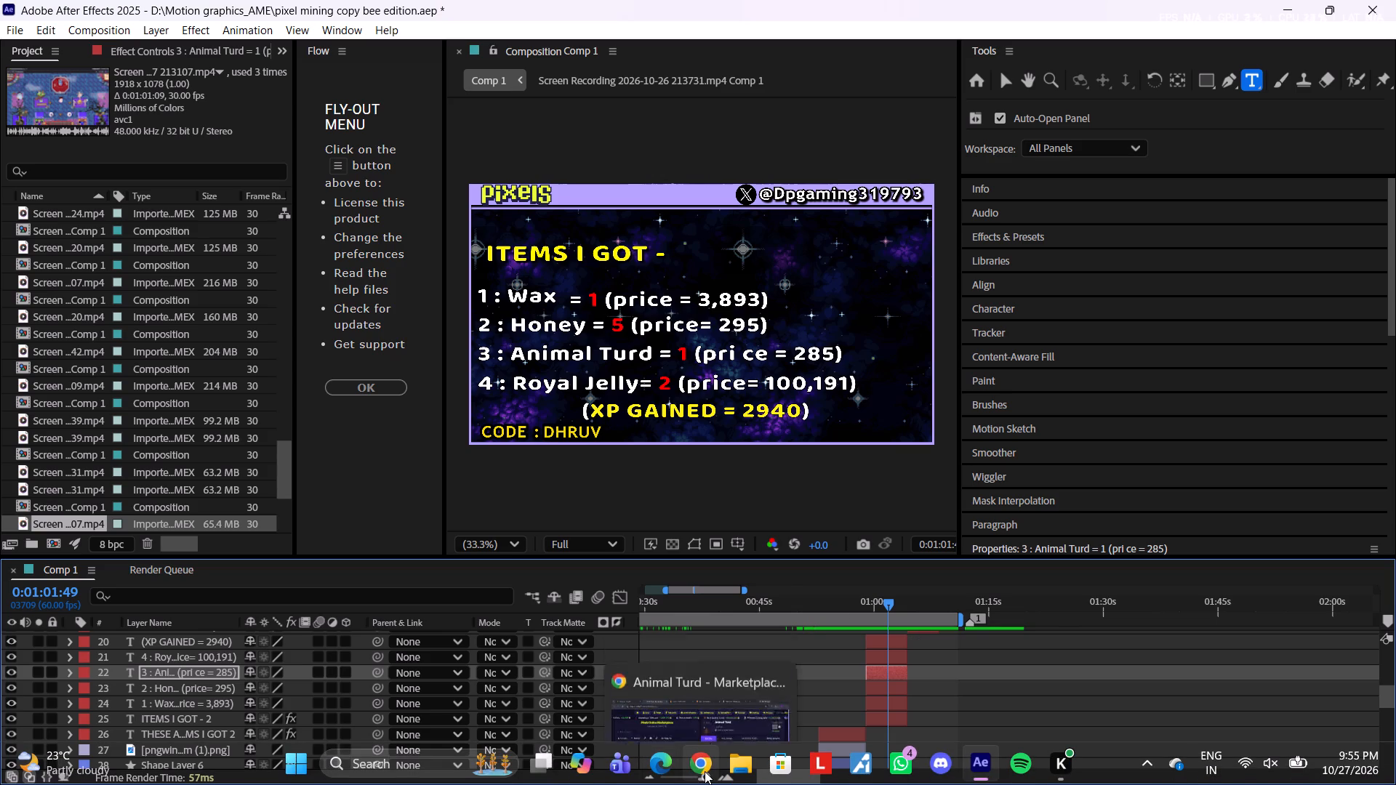
left_click(705, 771)
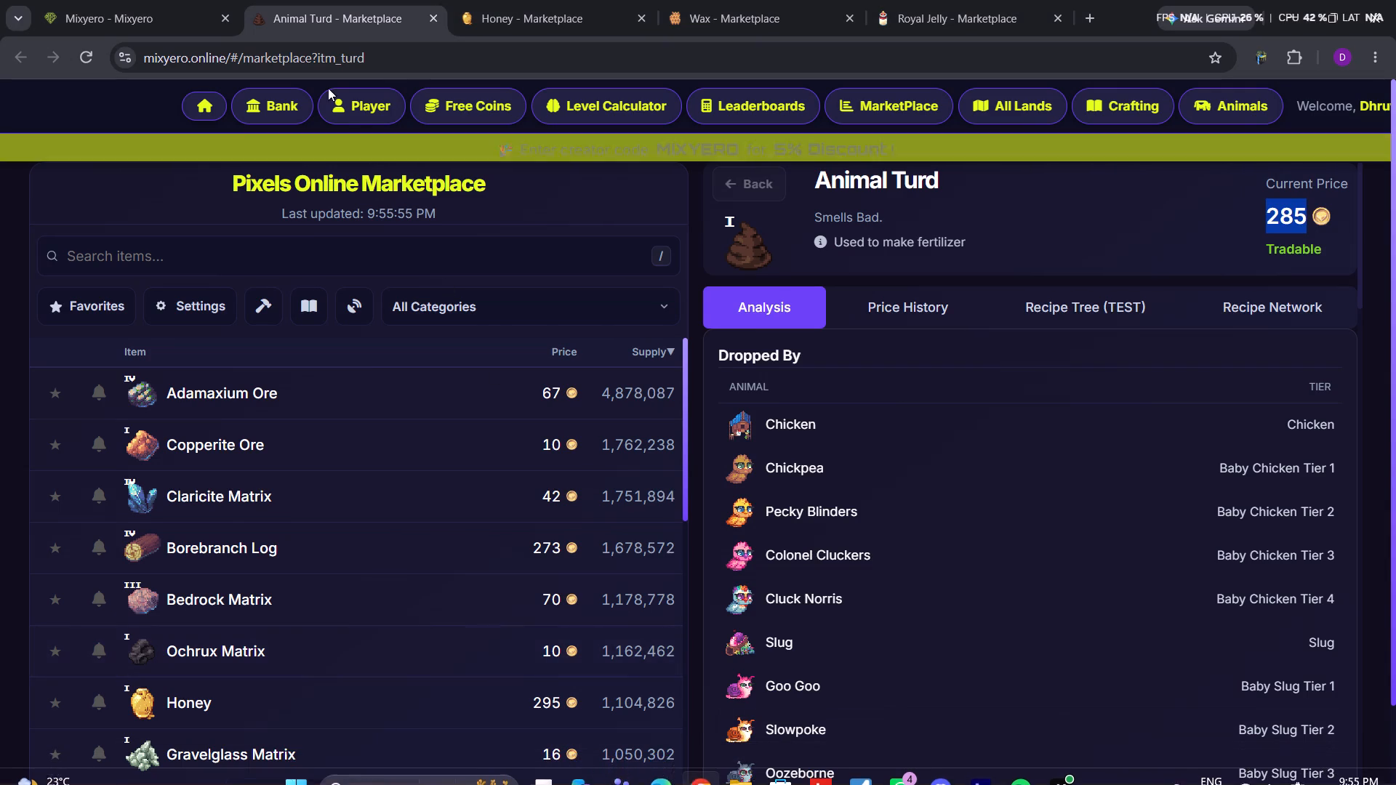
left_click(143, 0)
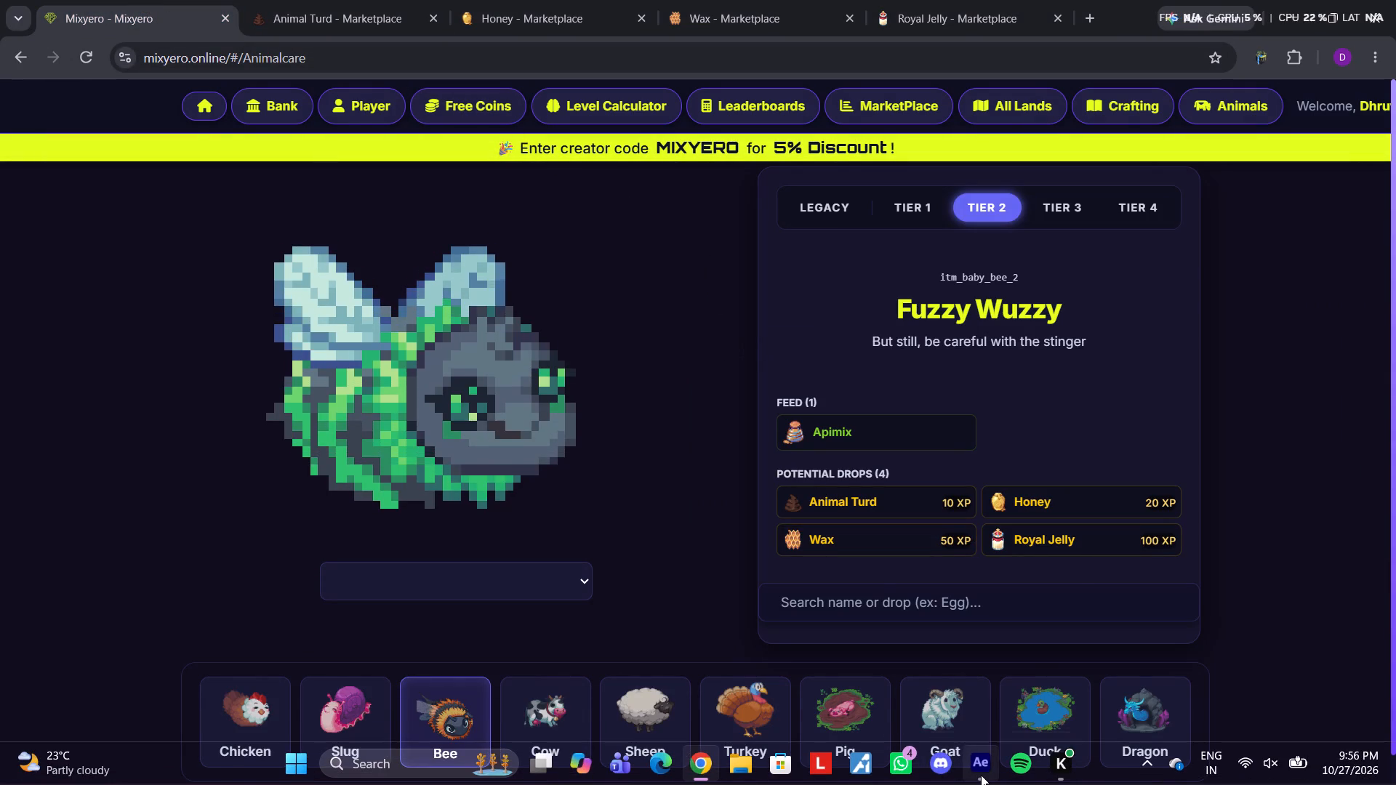
left_click(981, 775)
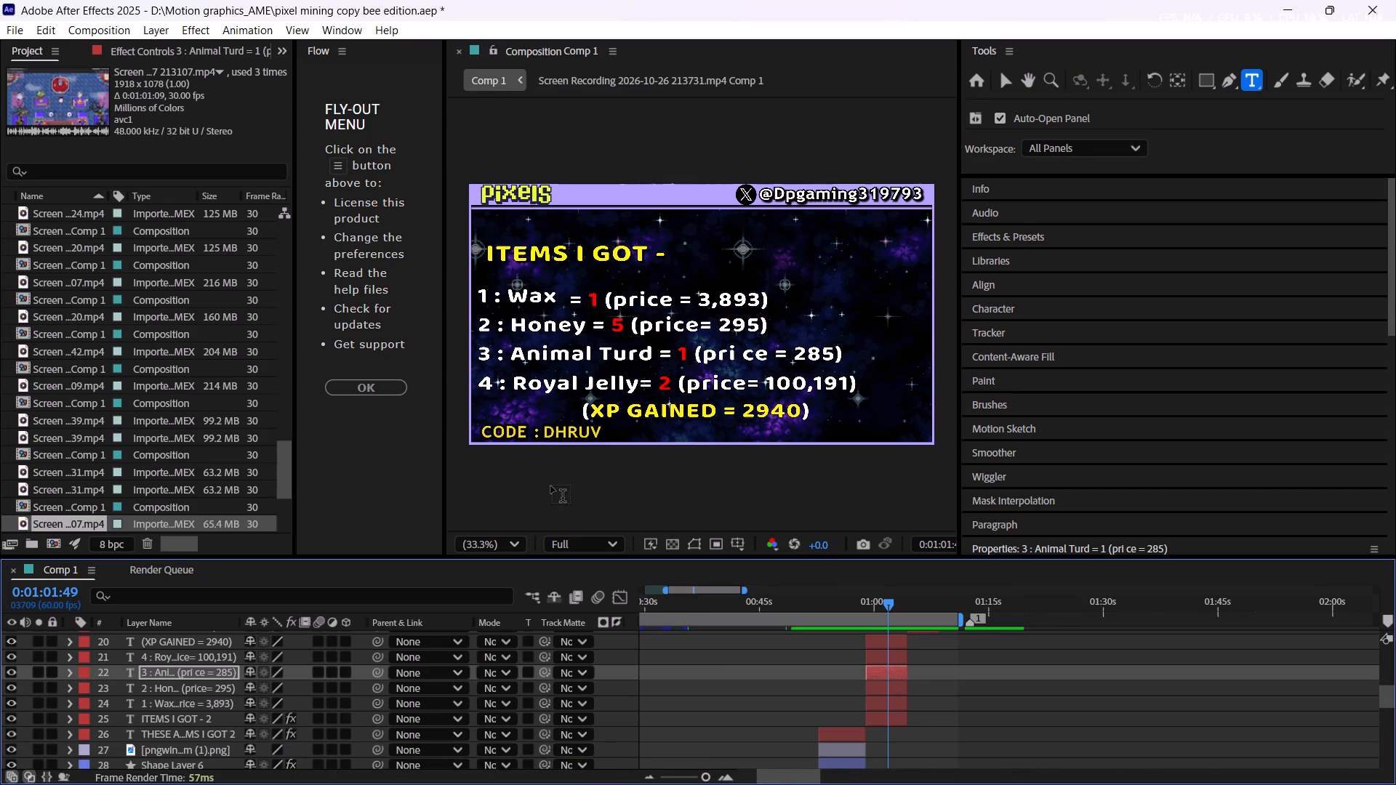
left_click(707, 767)
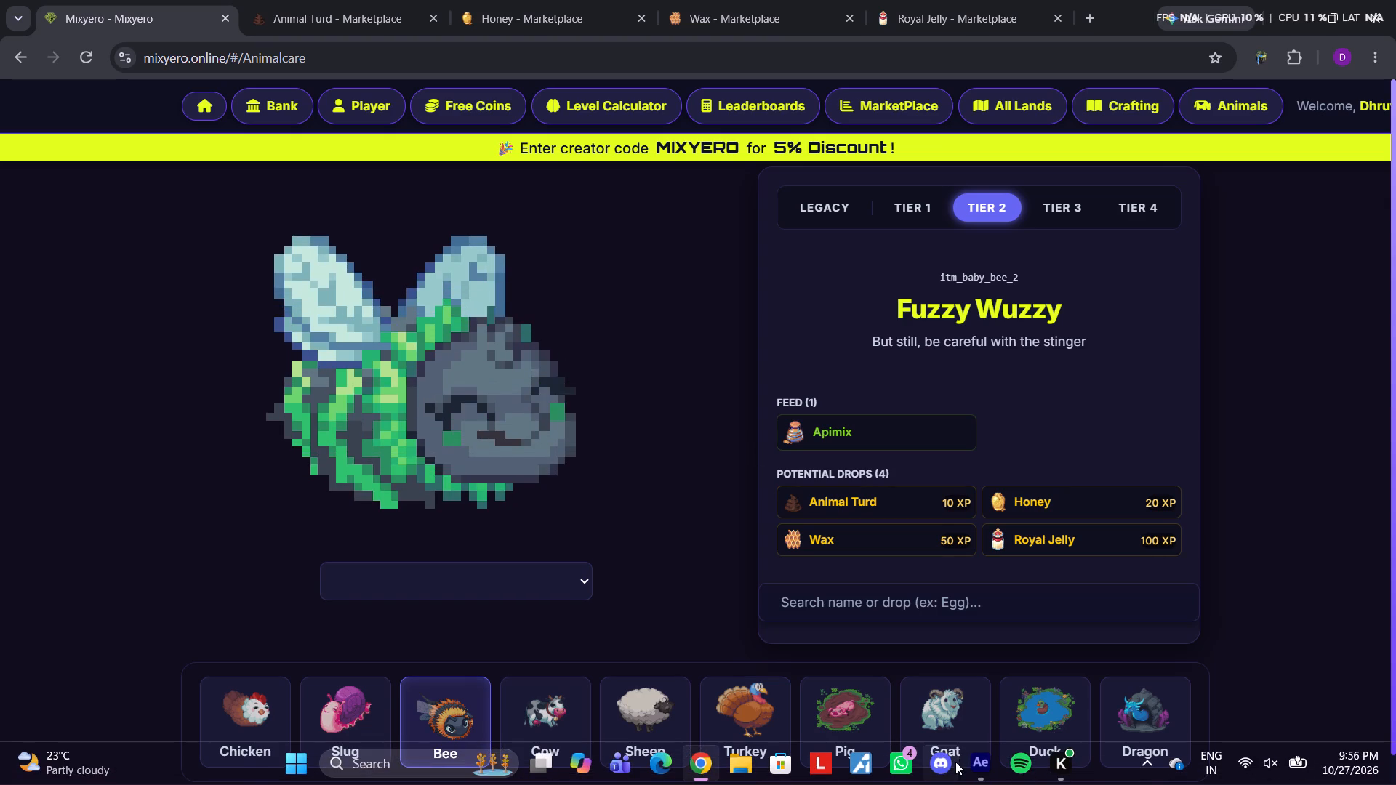
left_click(963, 764)
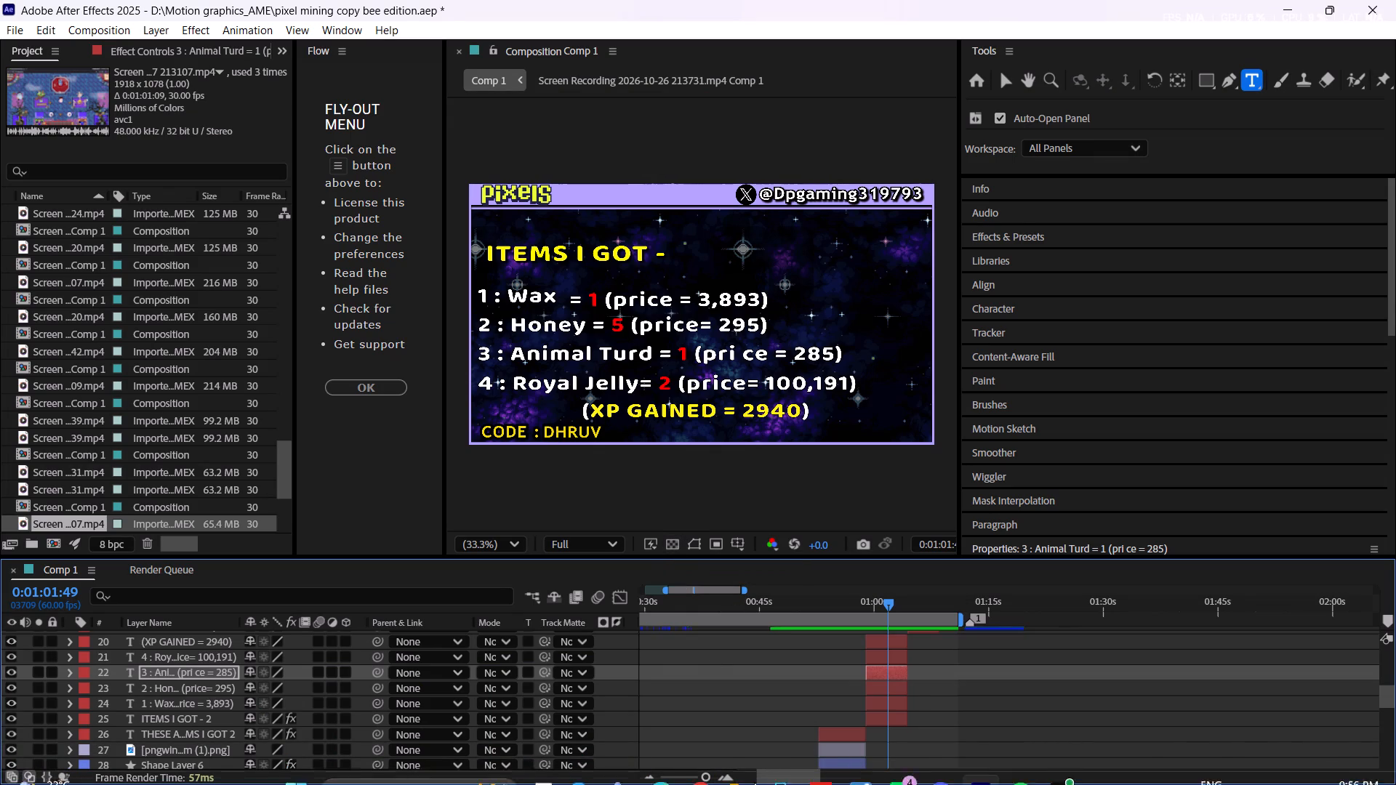
left_click(684, 765)
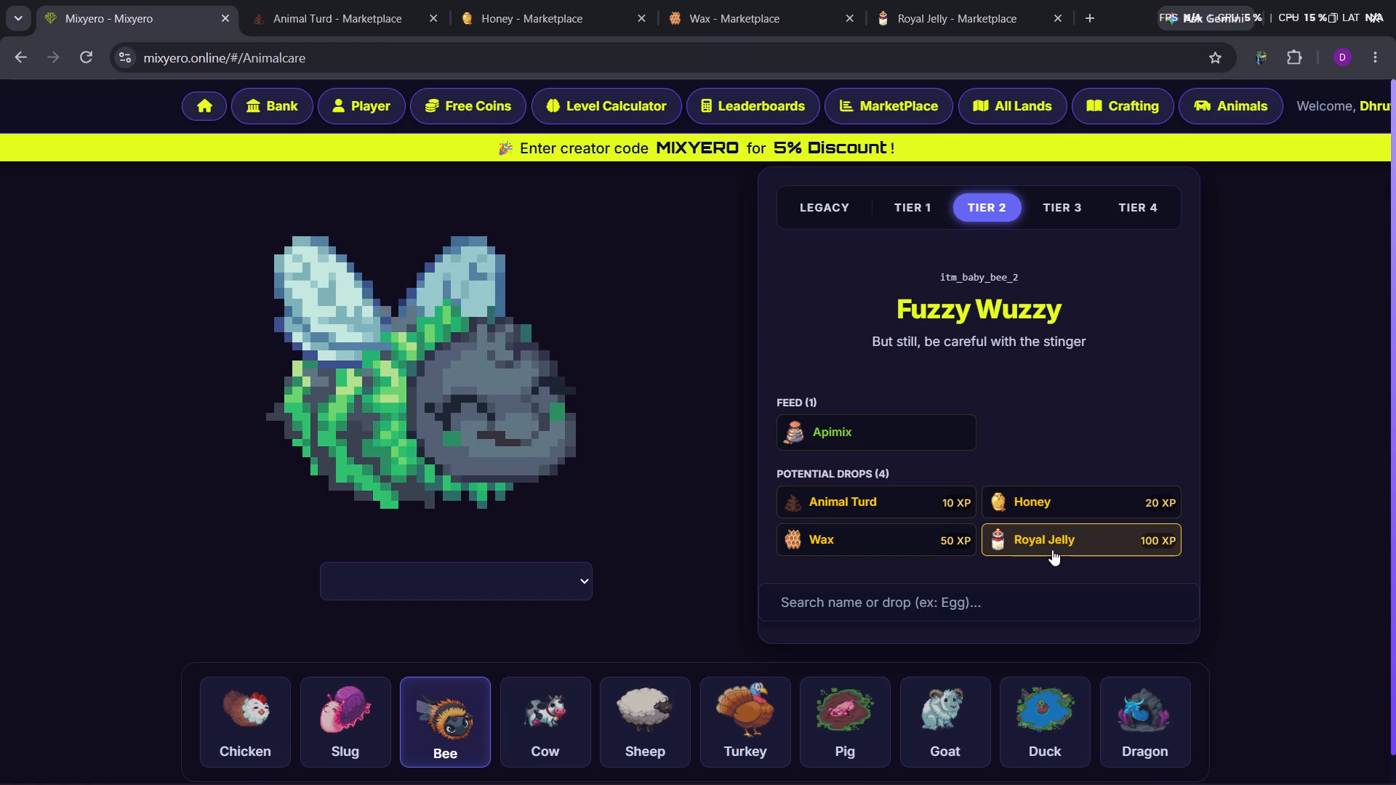
left_click(983, 768)
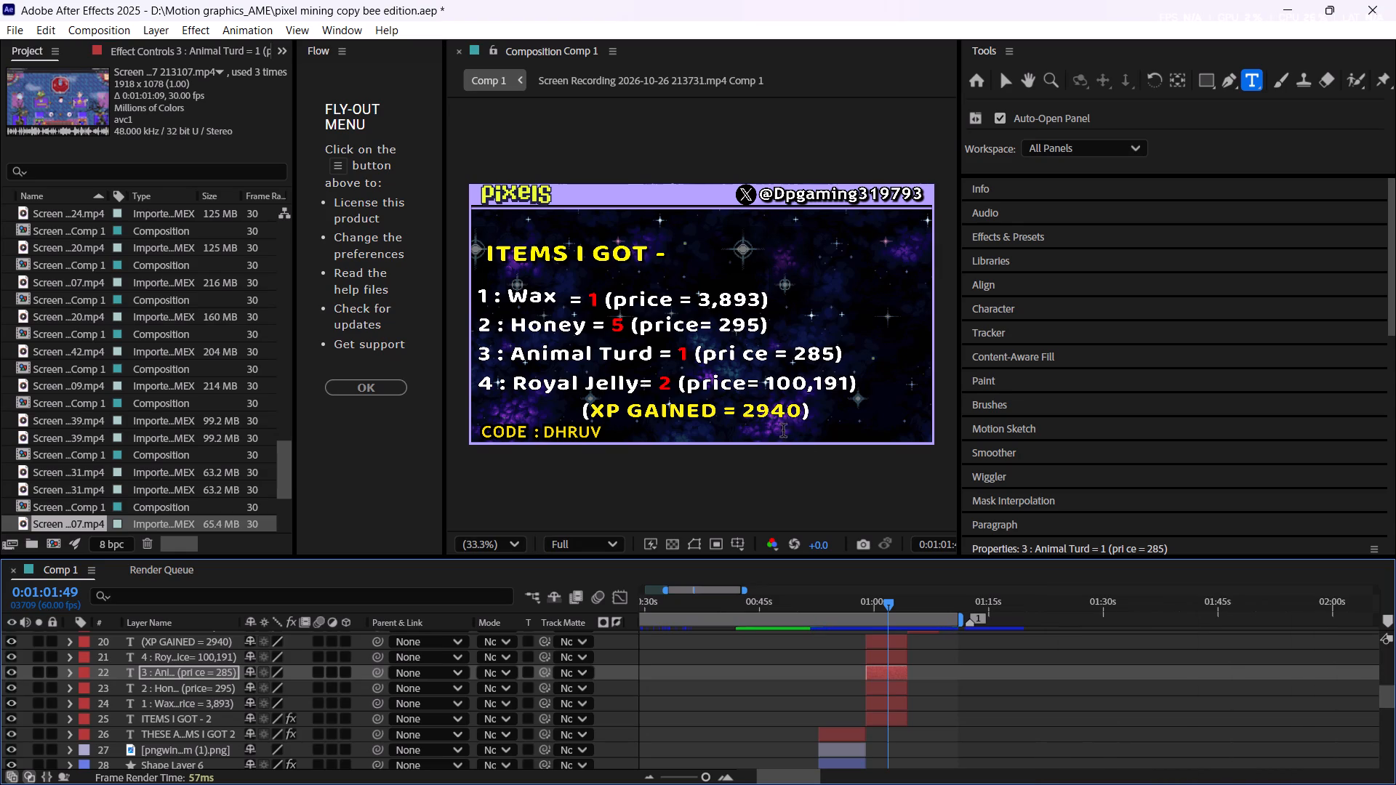
left_click(885, 600)
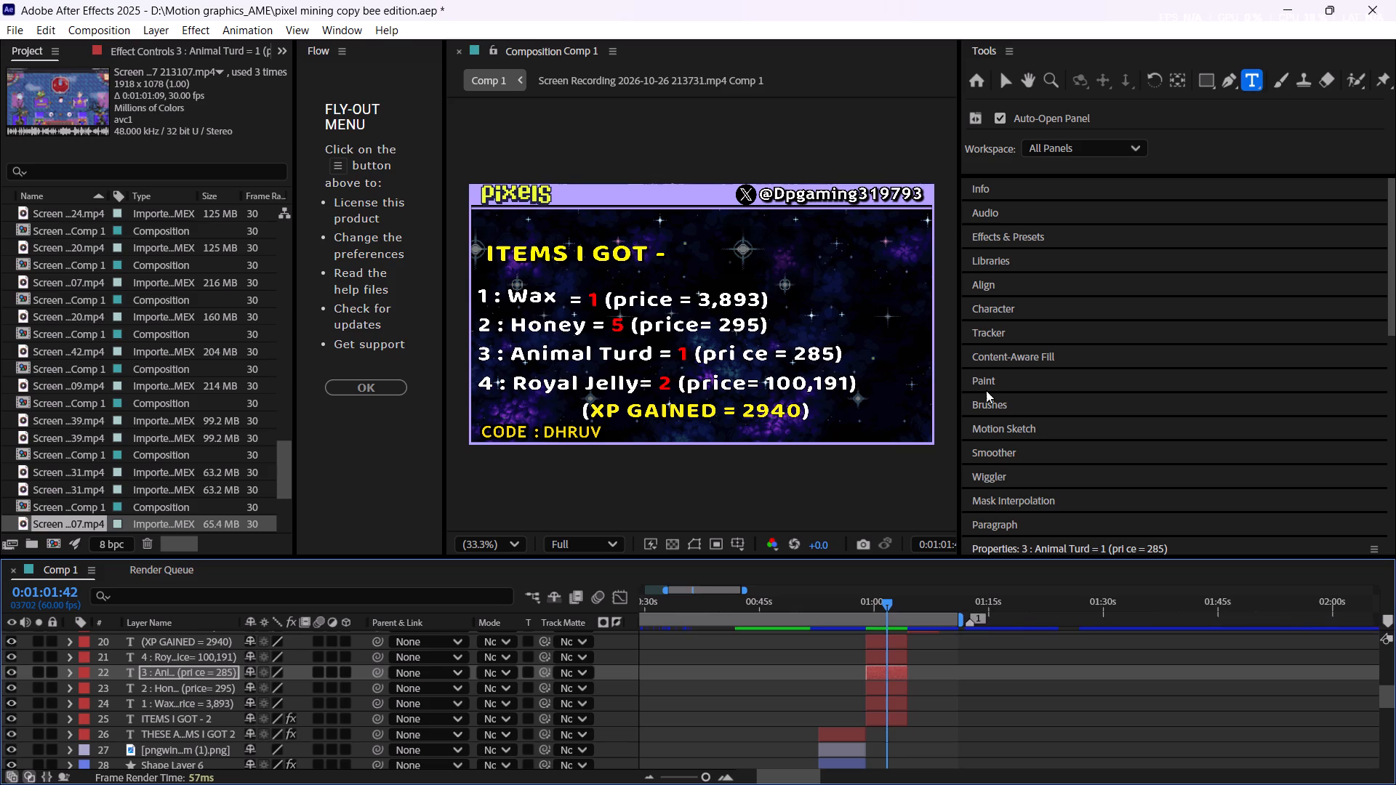
left_click_drag(742, 406, 774, 419)
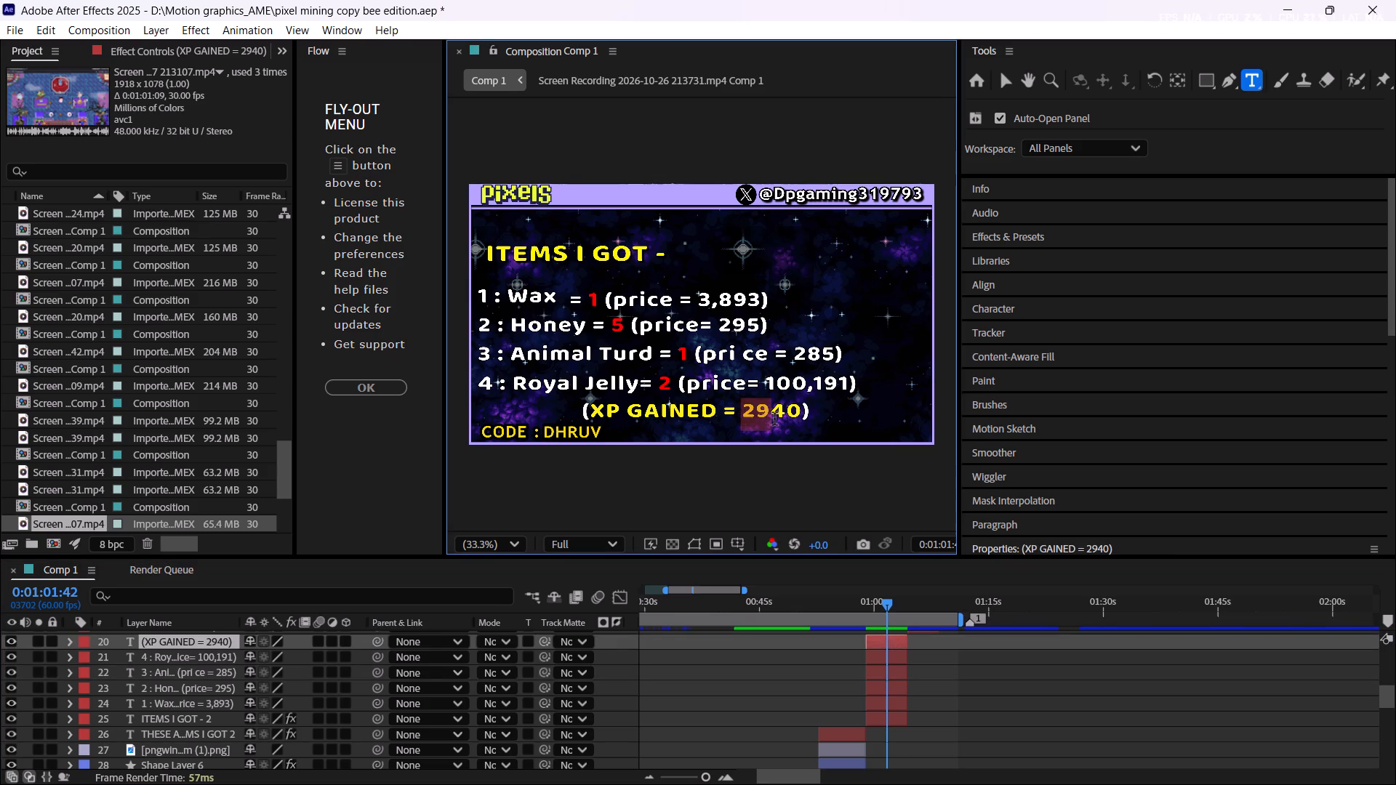
left_click_drag(774, 419, 801, 418)
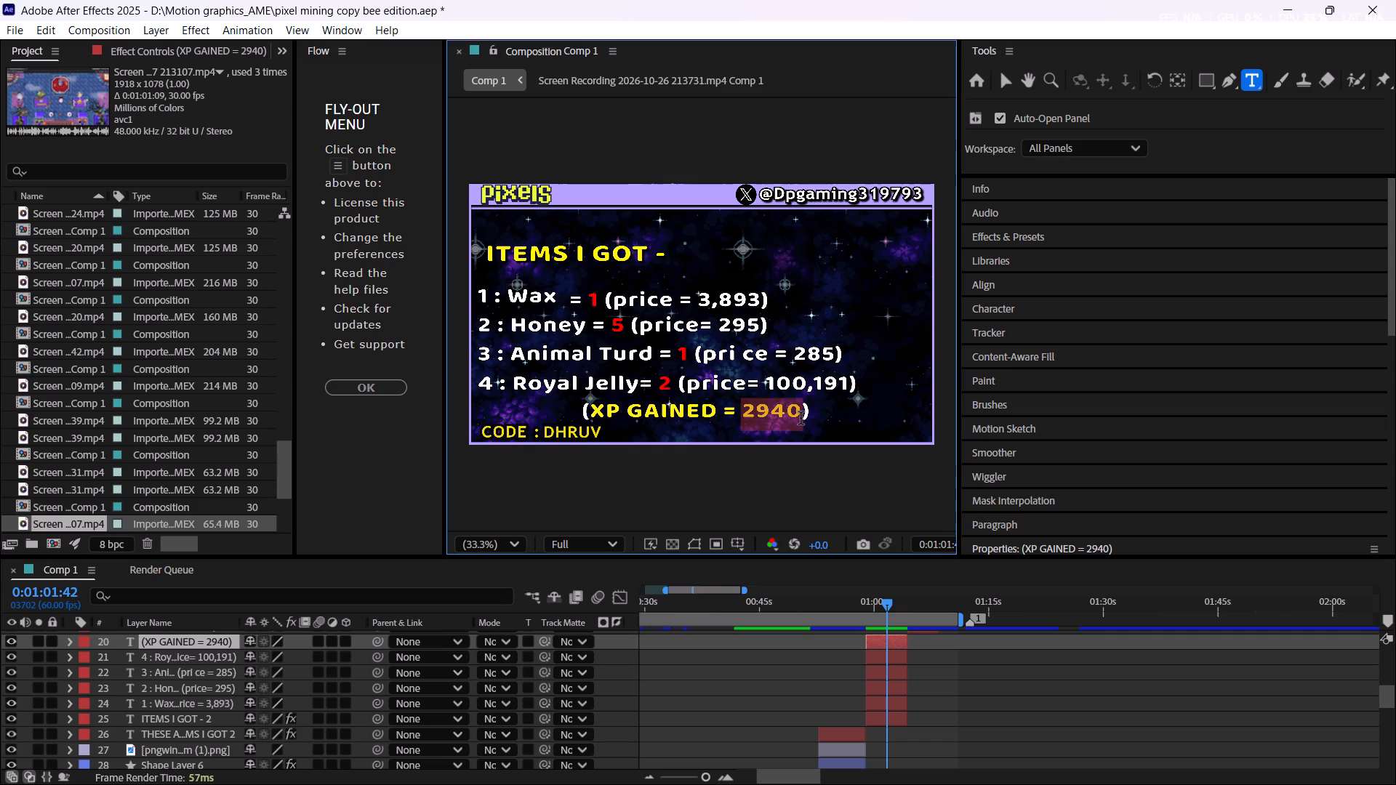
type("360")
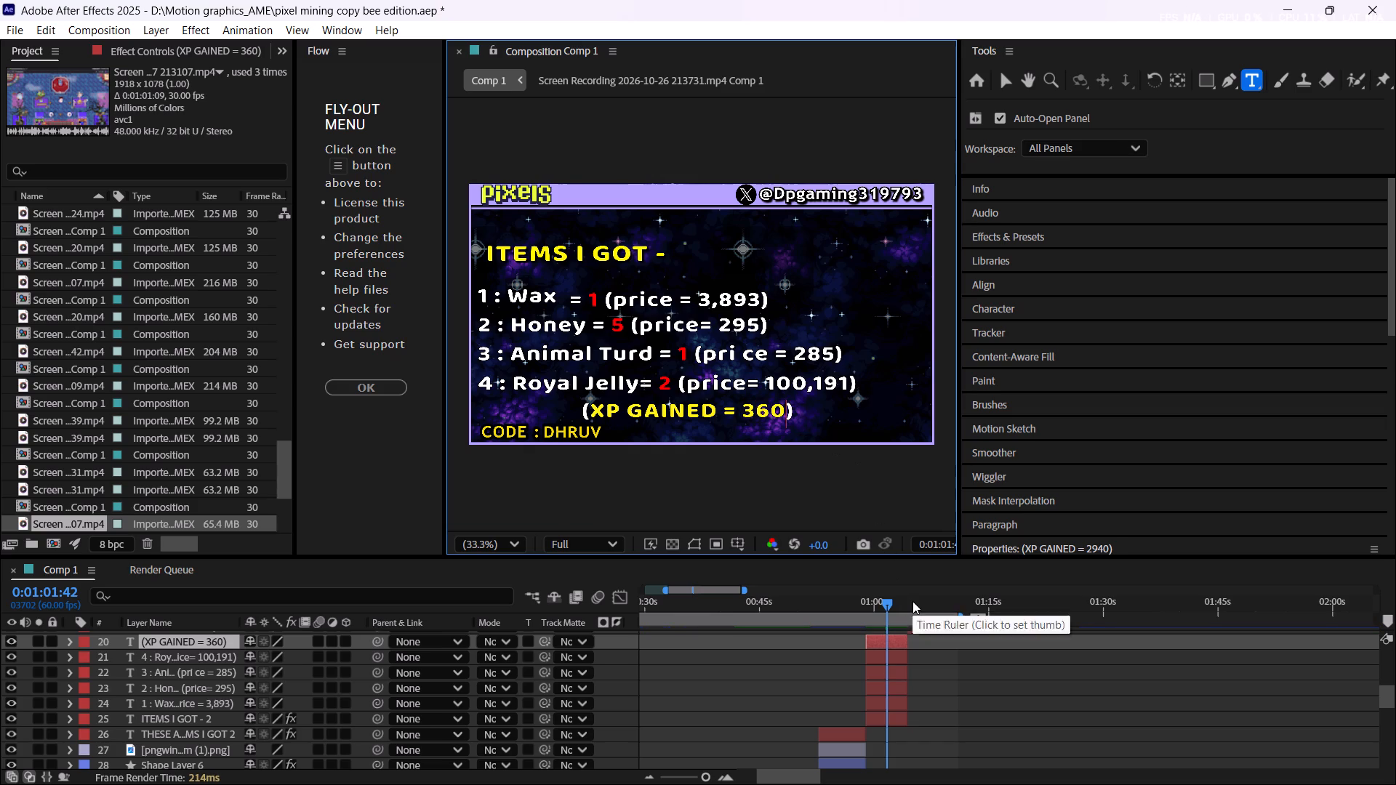
Review the items list against the inventory footage, including the Wax price in the first line.
left_click_drag(912, 601, 888, 606)
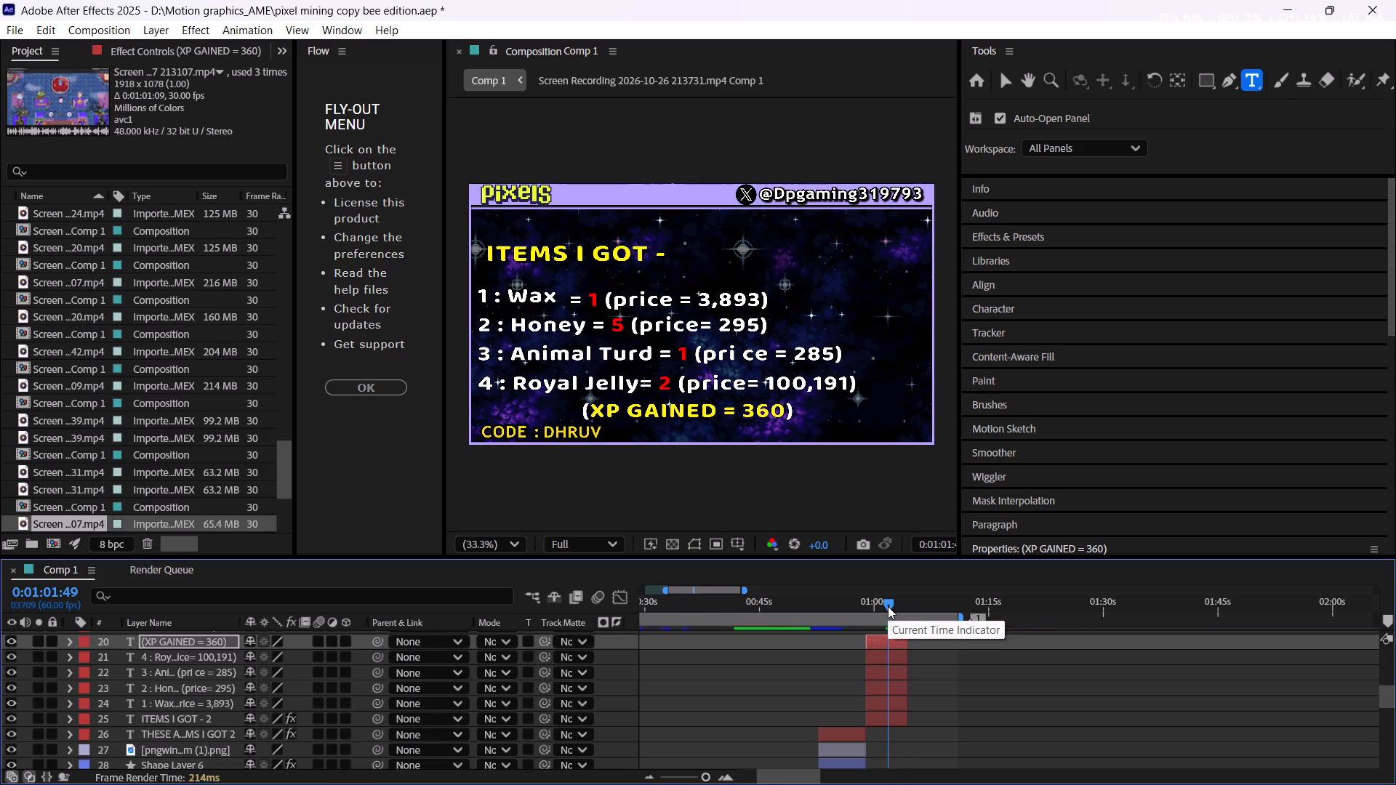
left_click_drag(878, 605, 859, 600)
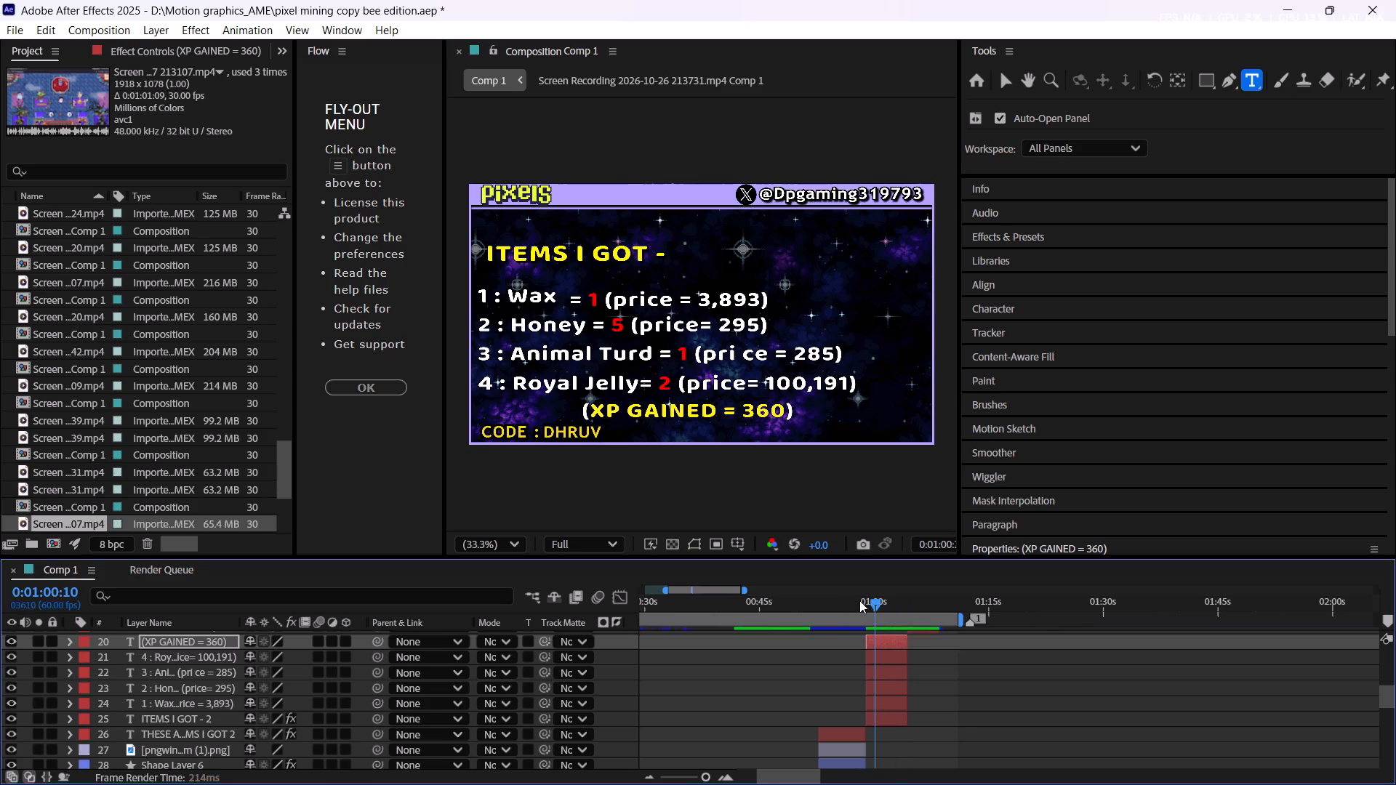
left_click_drag(859, 600, 840, 611)
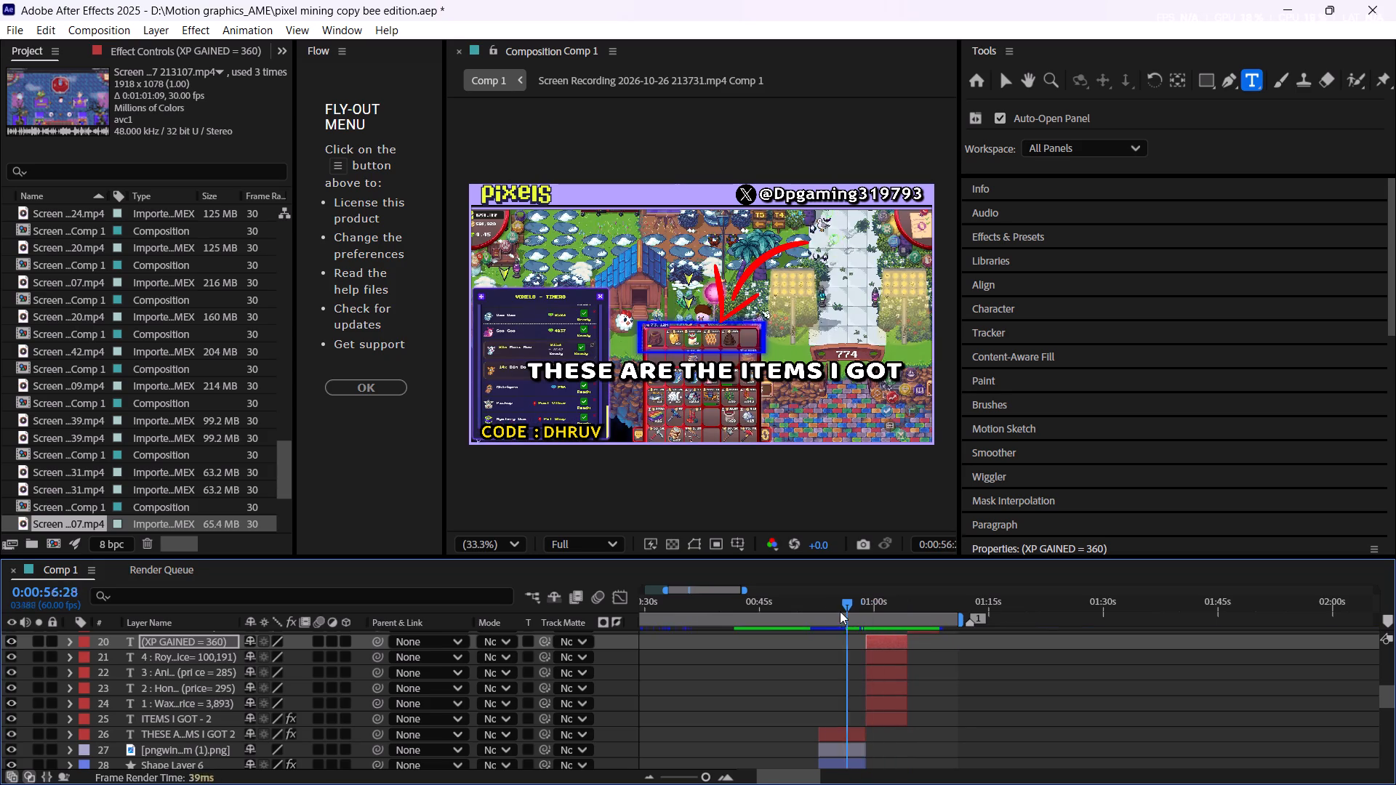
left_click_drag(840, 611, 831, 614)
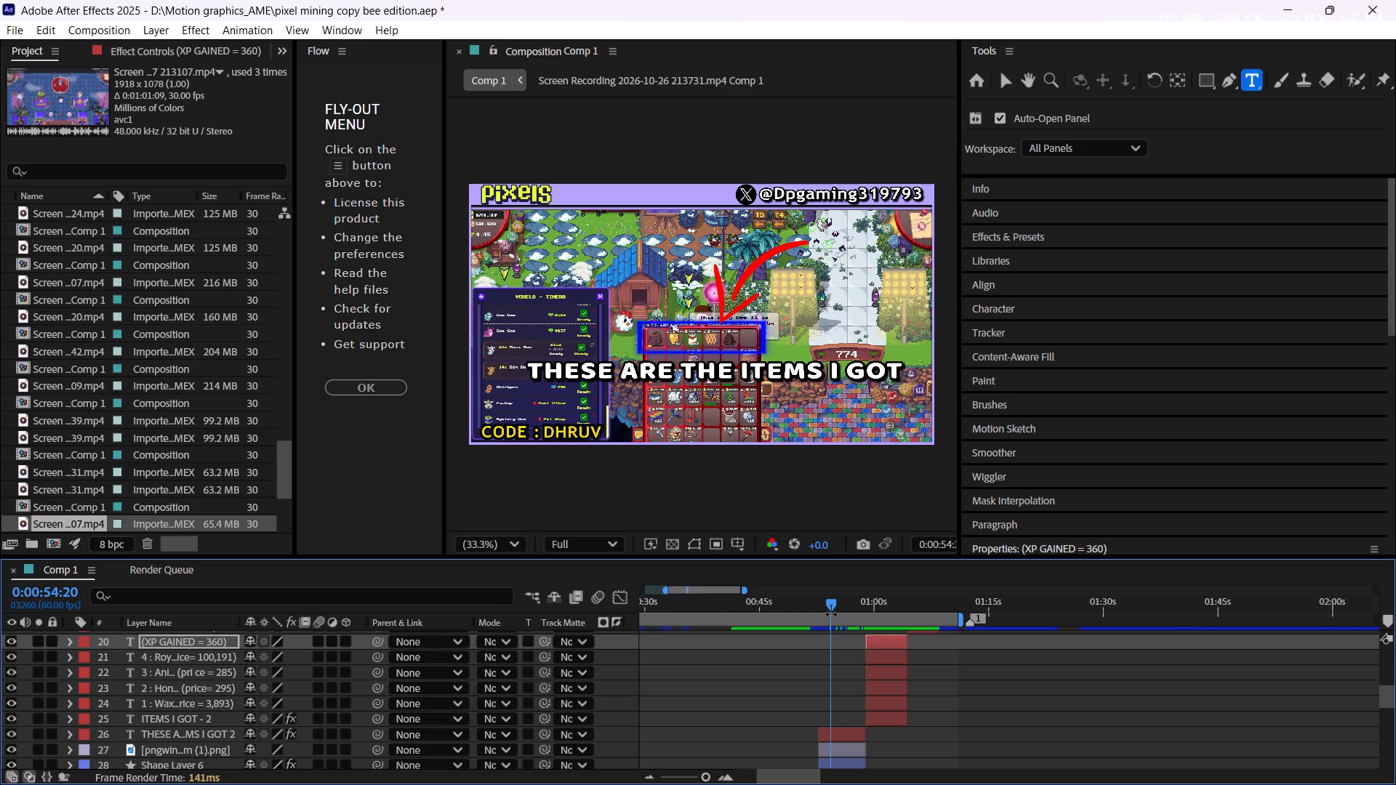
left_click(904, 601)
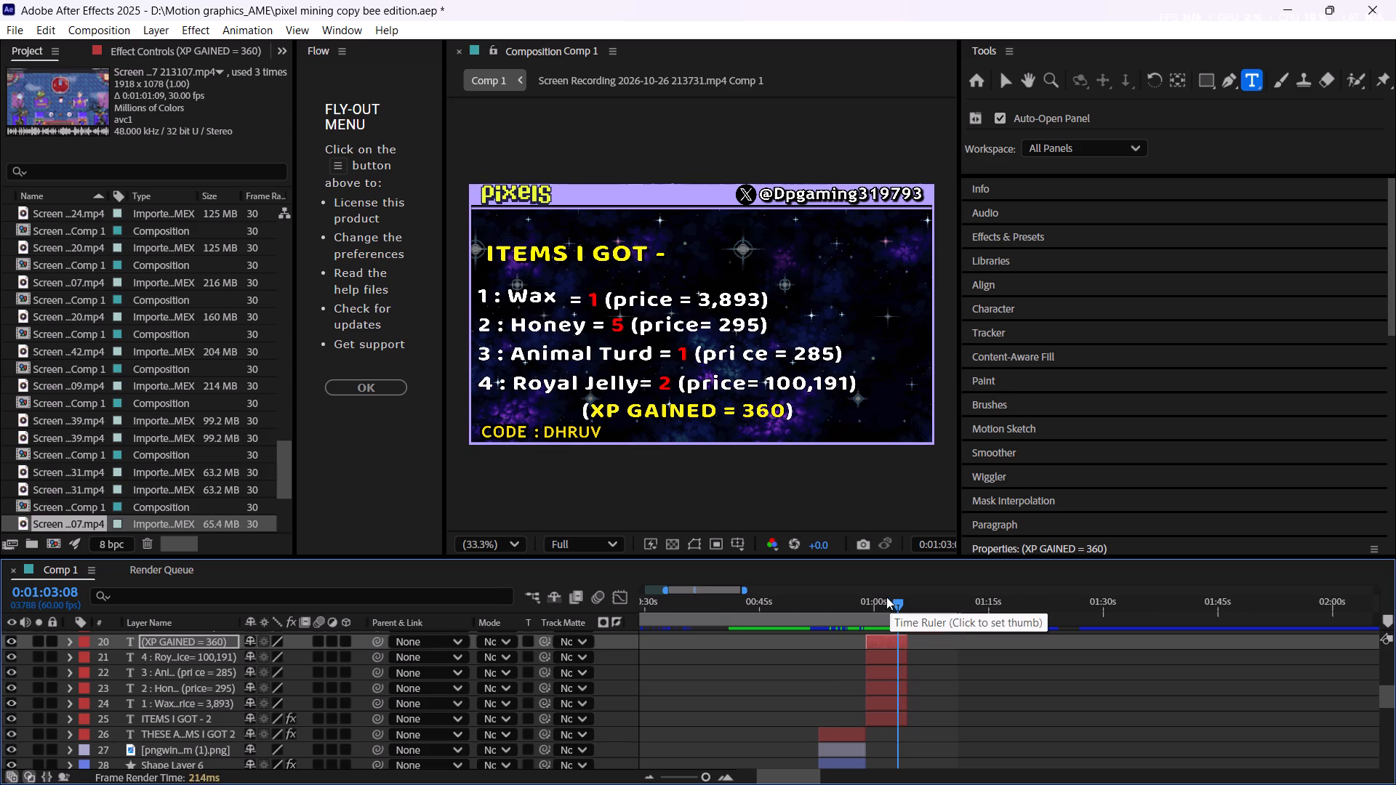
left_click_drag(699, 299, 749, 296)
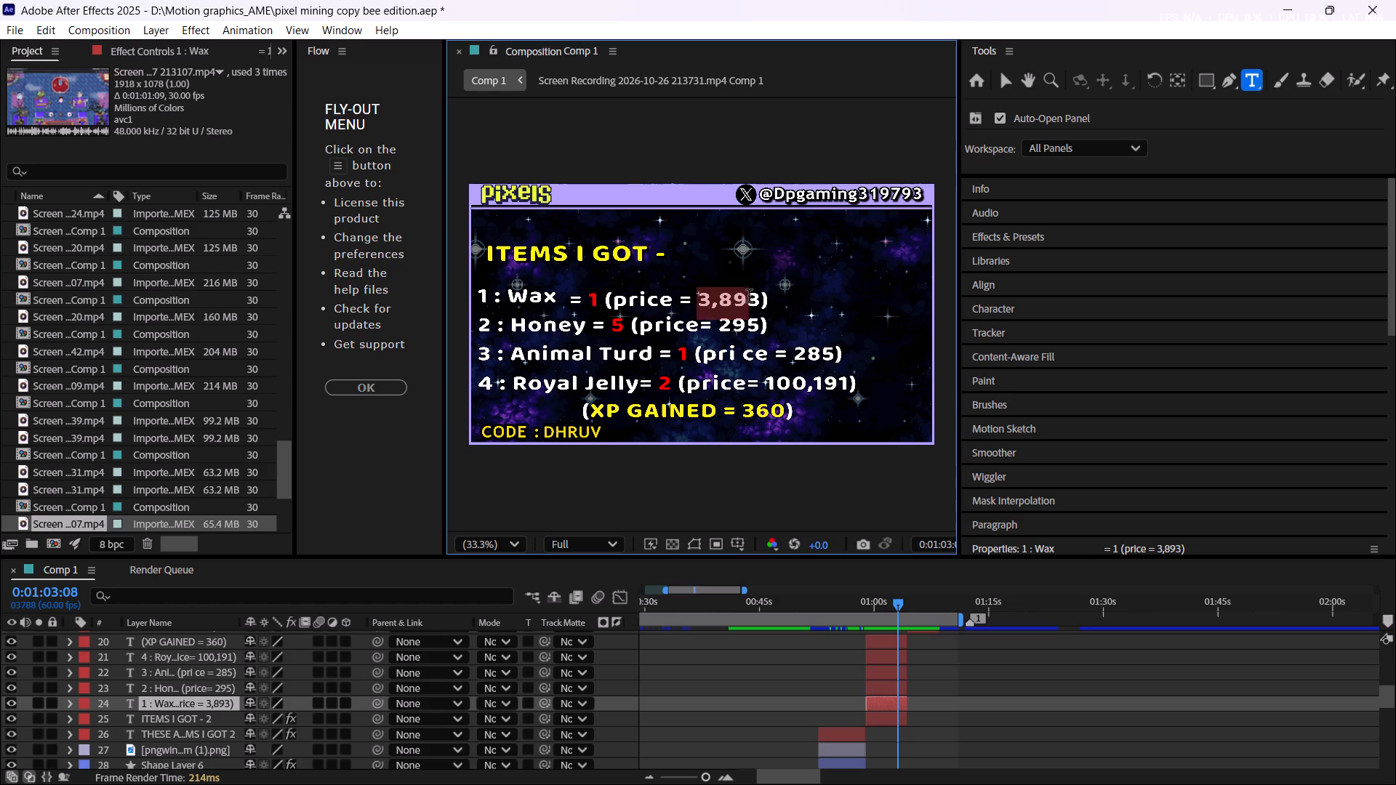
left_click_drag(749, 296, 755, 291)
left_click(996, 691)
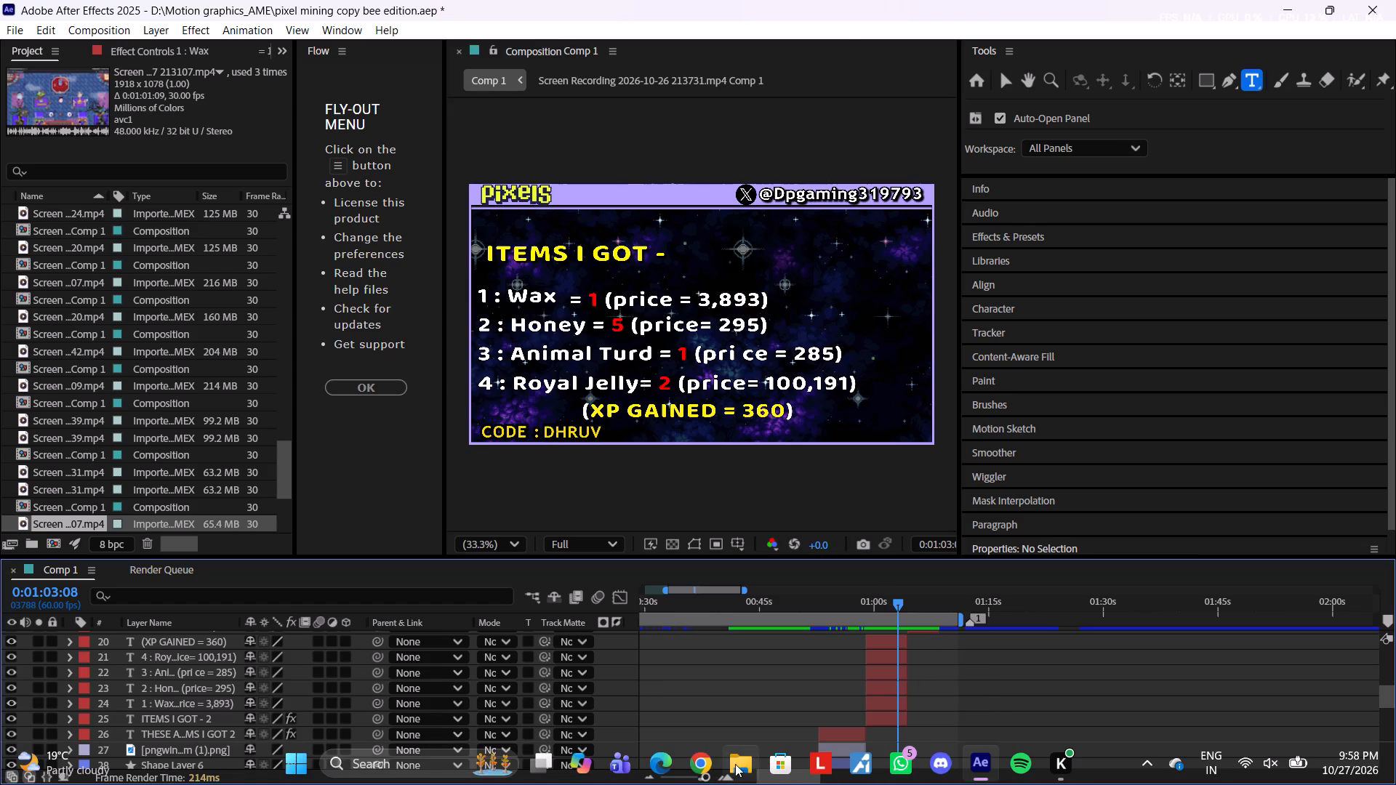
Switch to Chrome, search for a calculator in the Animal Turd tab, and enter the Wax amount as 1 × 3893.
left_click(691, 758)
left_click(379, 10)
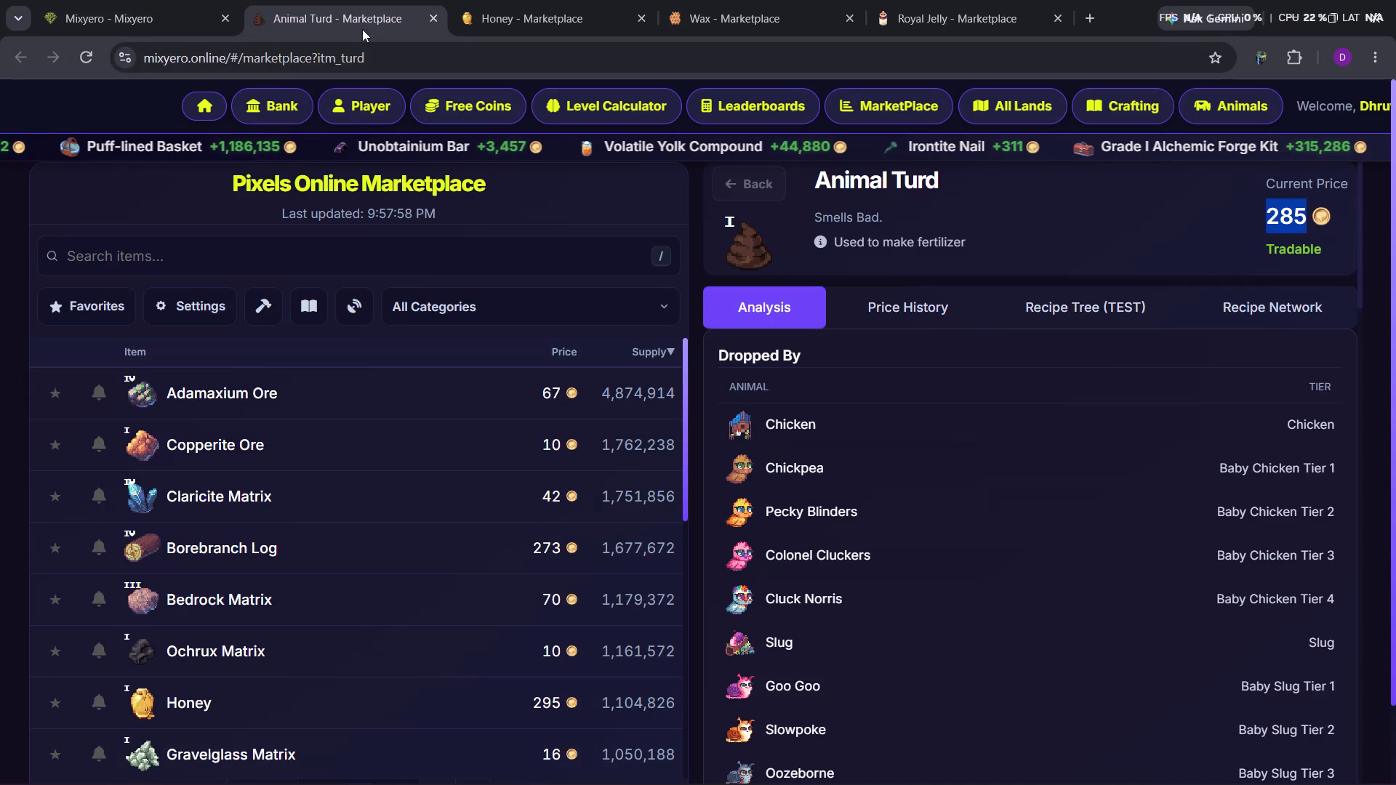
left_click(345, 67)
type("cal")
left_click(306, 84)
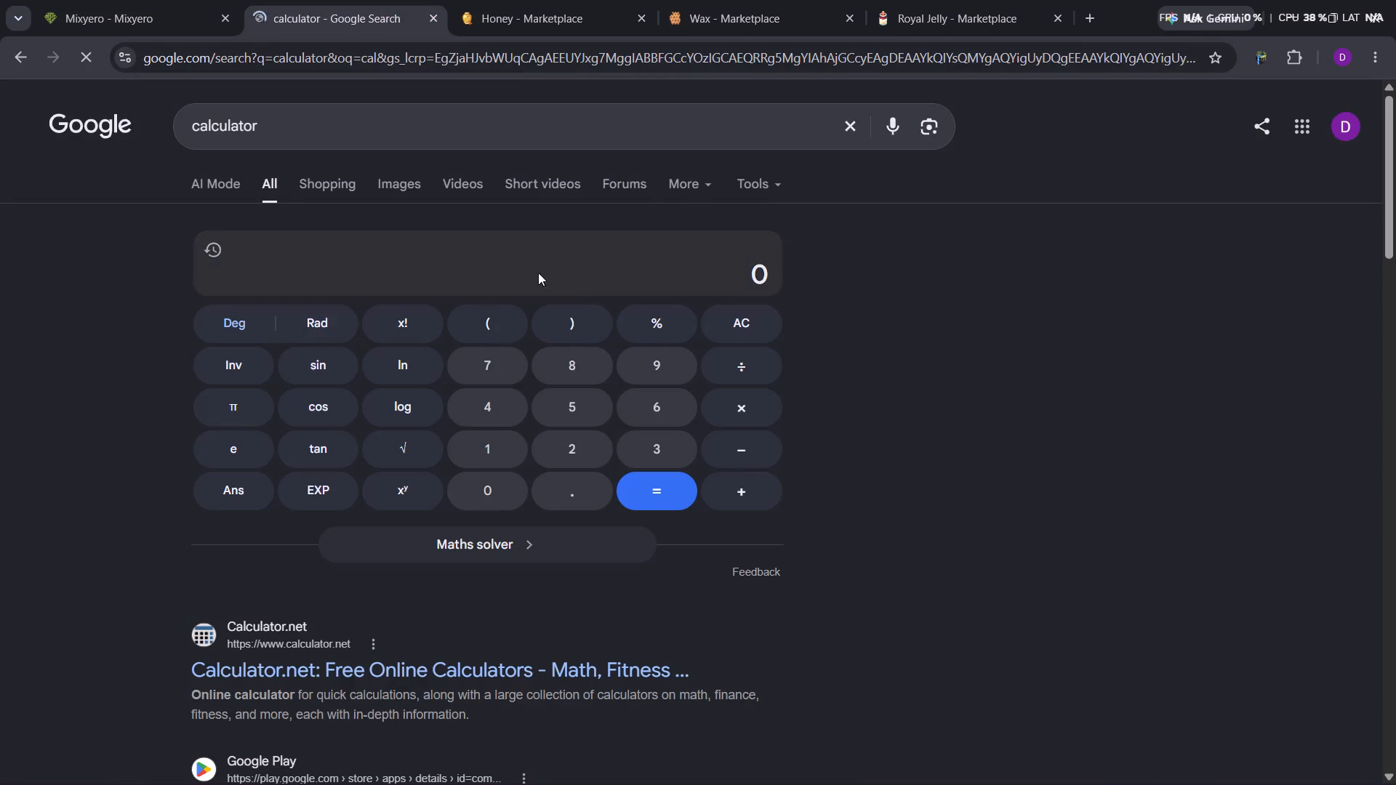
left_click(492, 448)
left_click(752, 402)
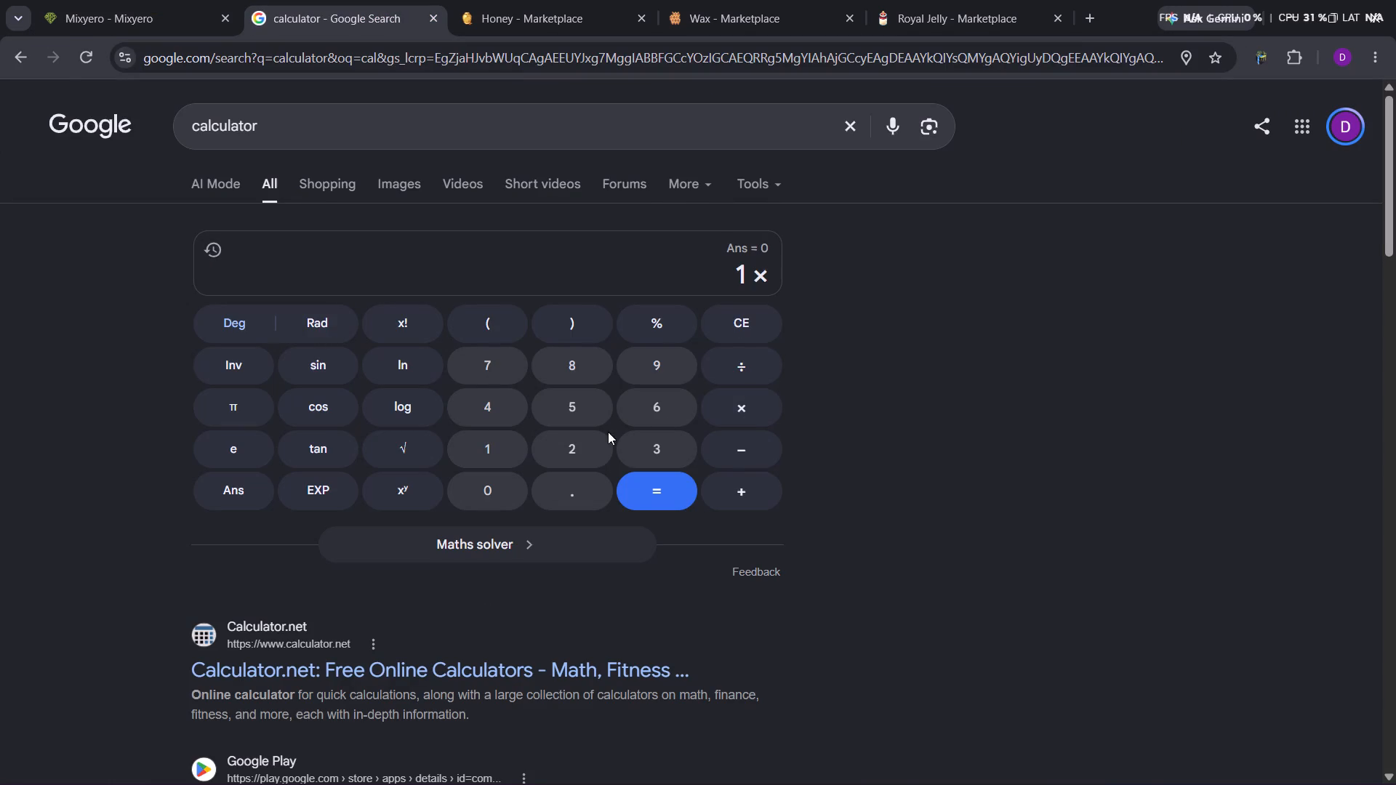
left_click(647, 441)
left_click(591, 361)
left_click(649, 359)
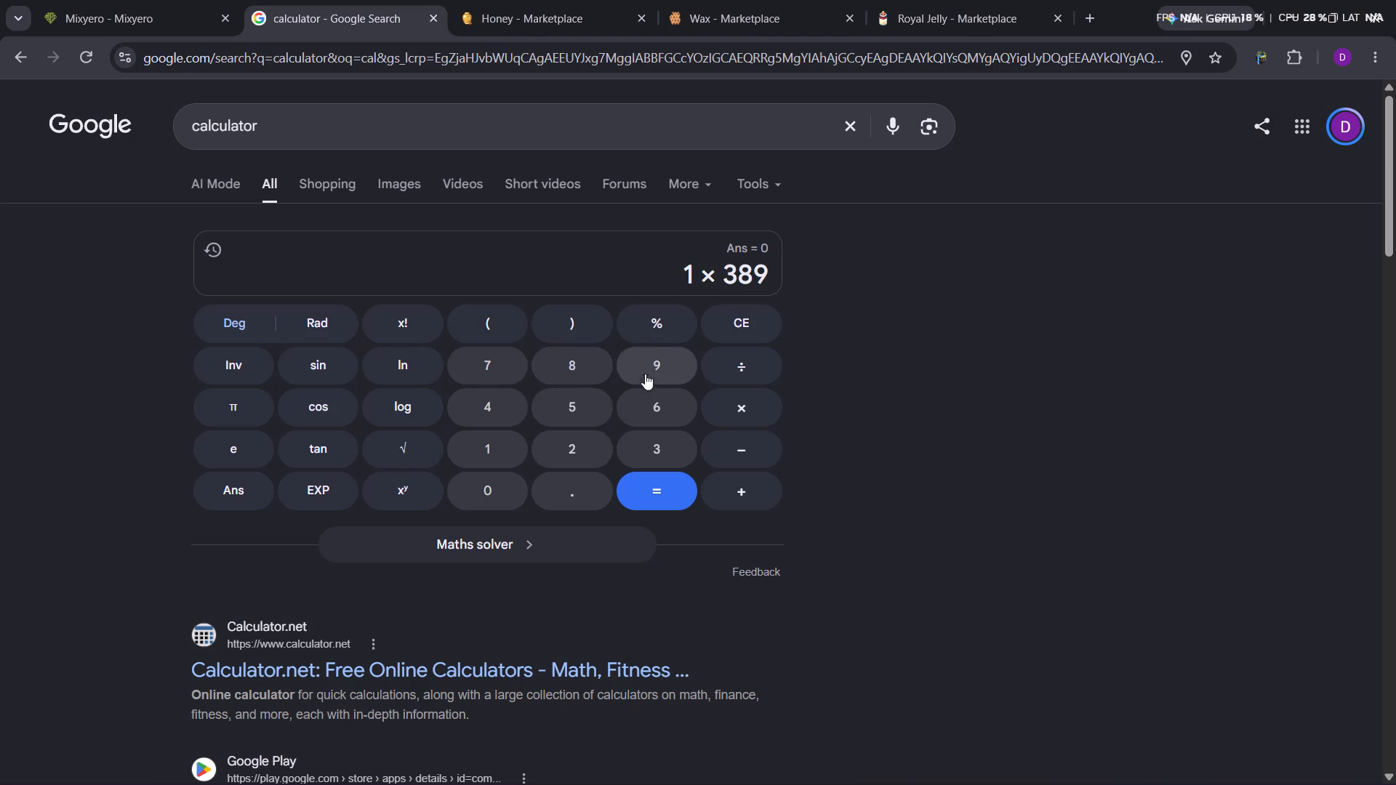
left_click(643, 443)
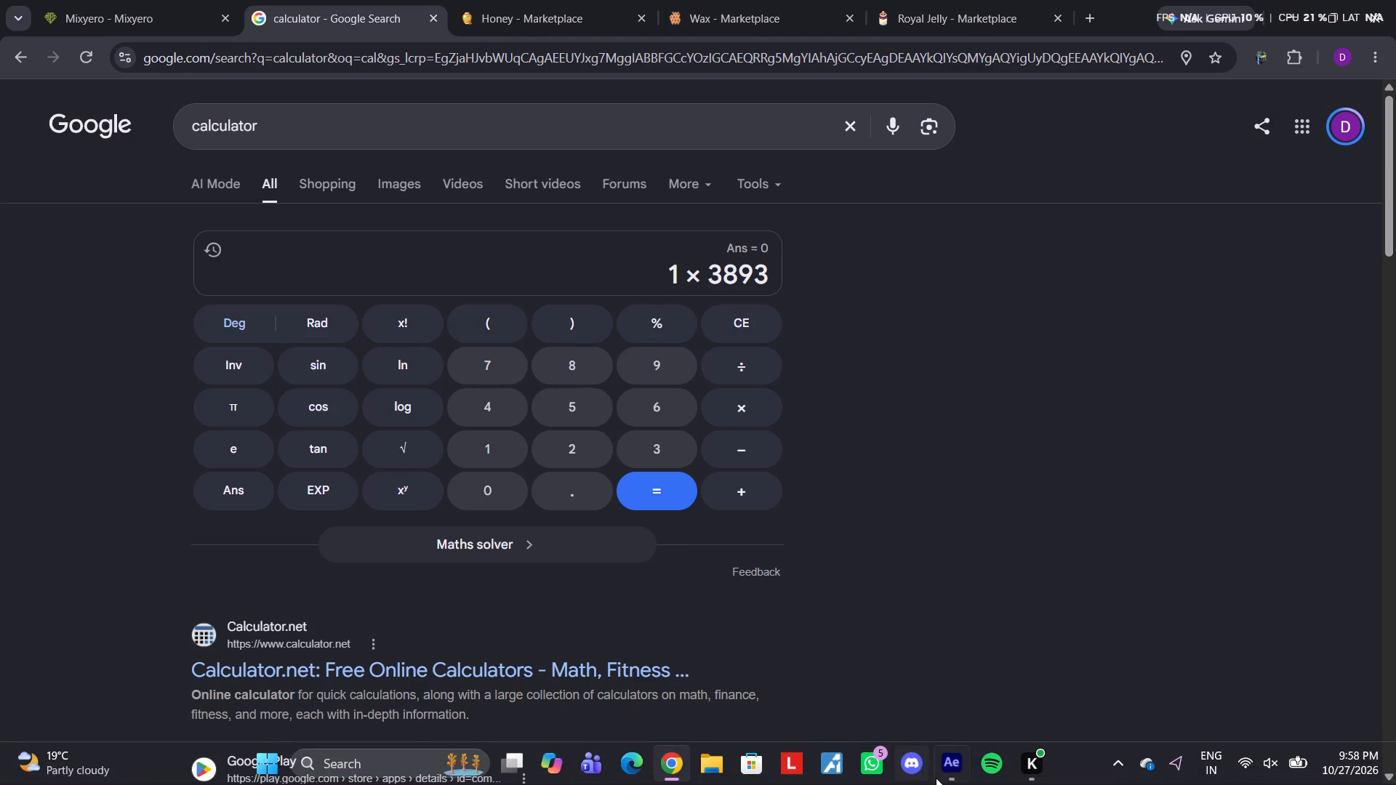
Check the Honey line in After Effects and add 5 × 295 to the calculation in Chrome.
left_click(958, 762)
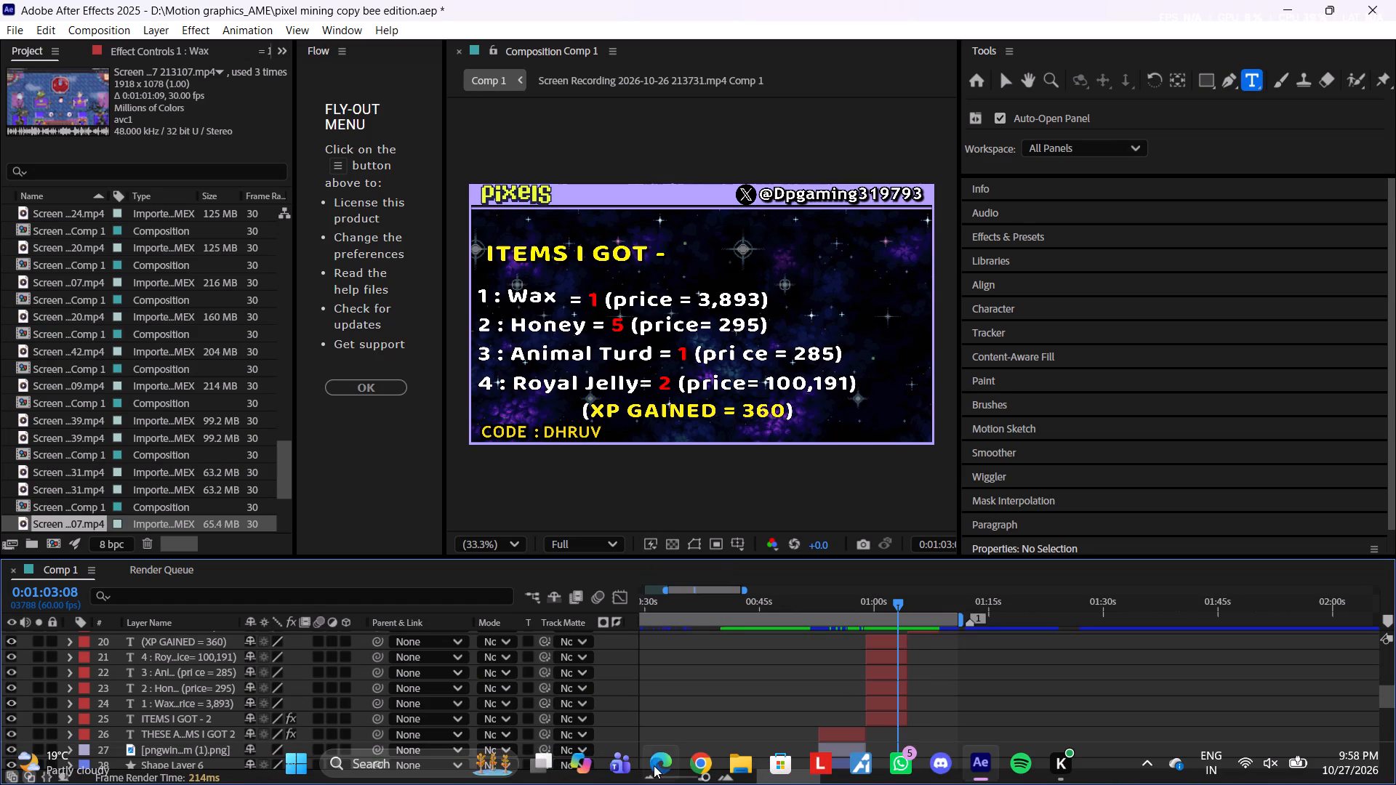
left_click(692, 771)
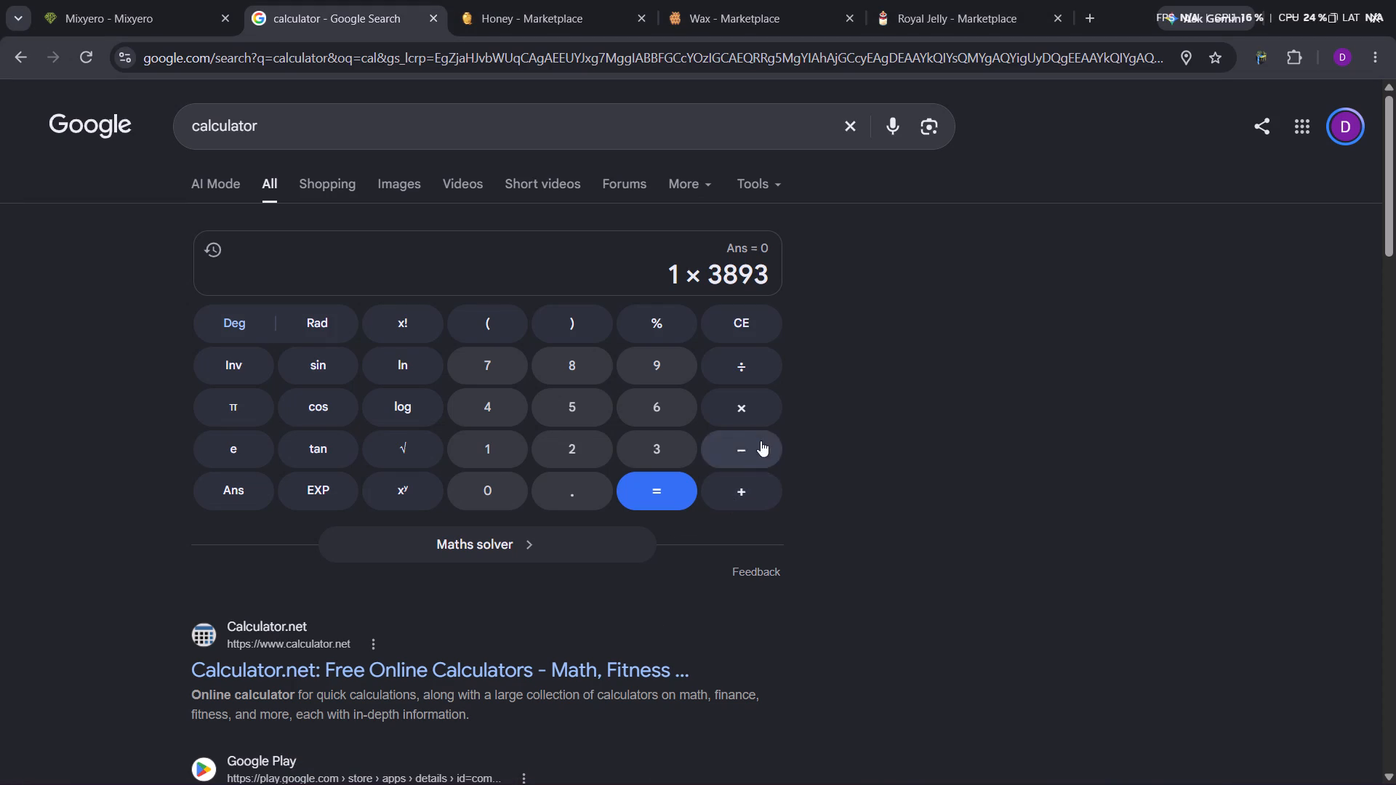
left_click(734, 498)
left_click(573, 400)
left_click(731, 408)
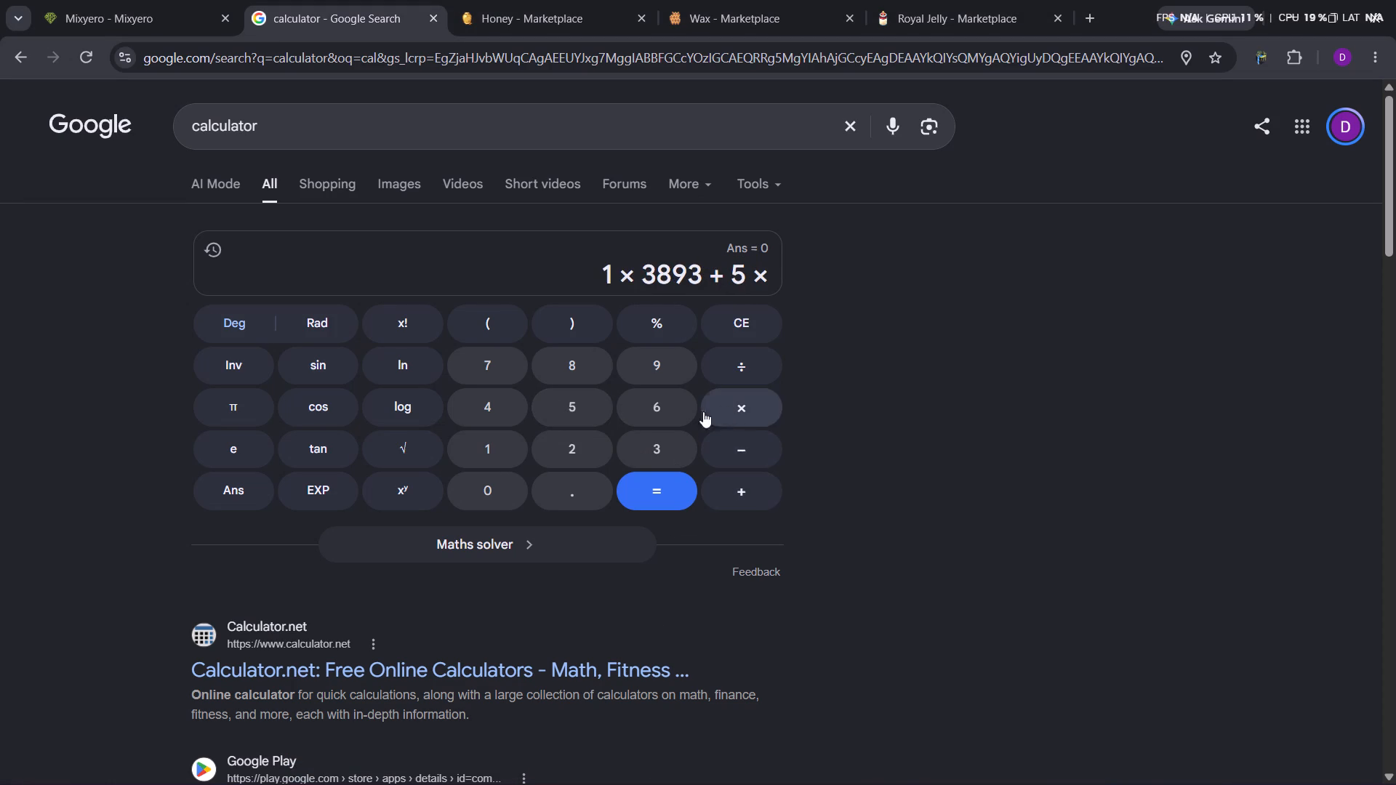
left_click(590, 447)
left_click(649, 370)
left_click(580, 400)
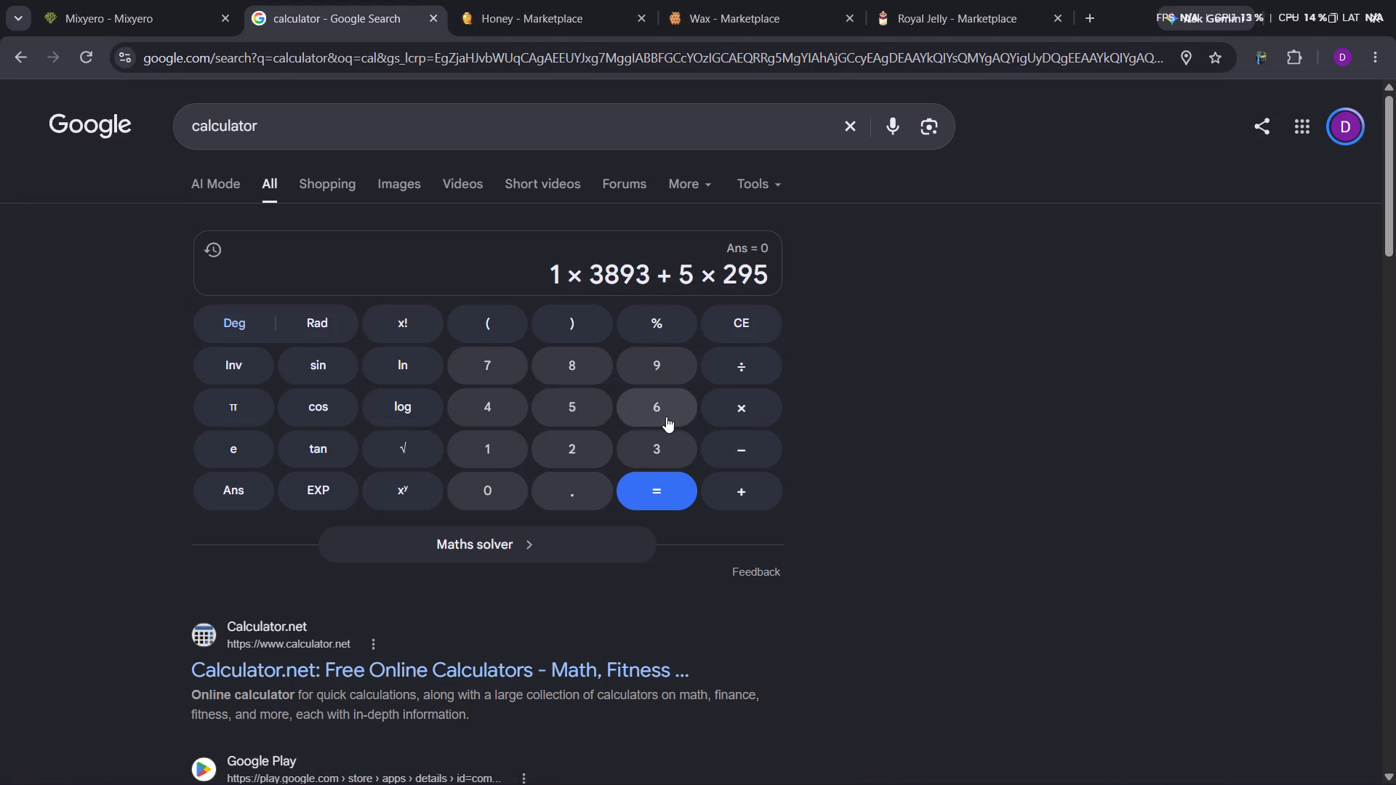
left_click(747, 482)
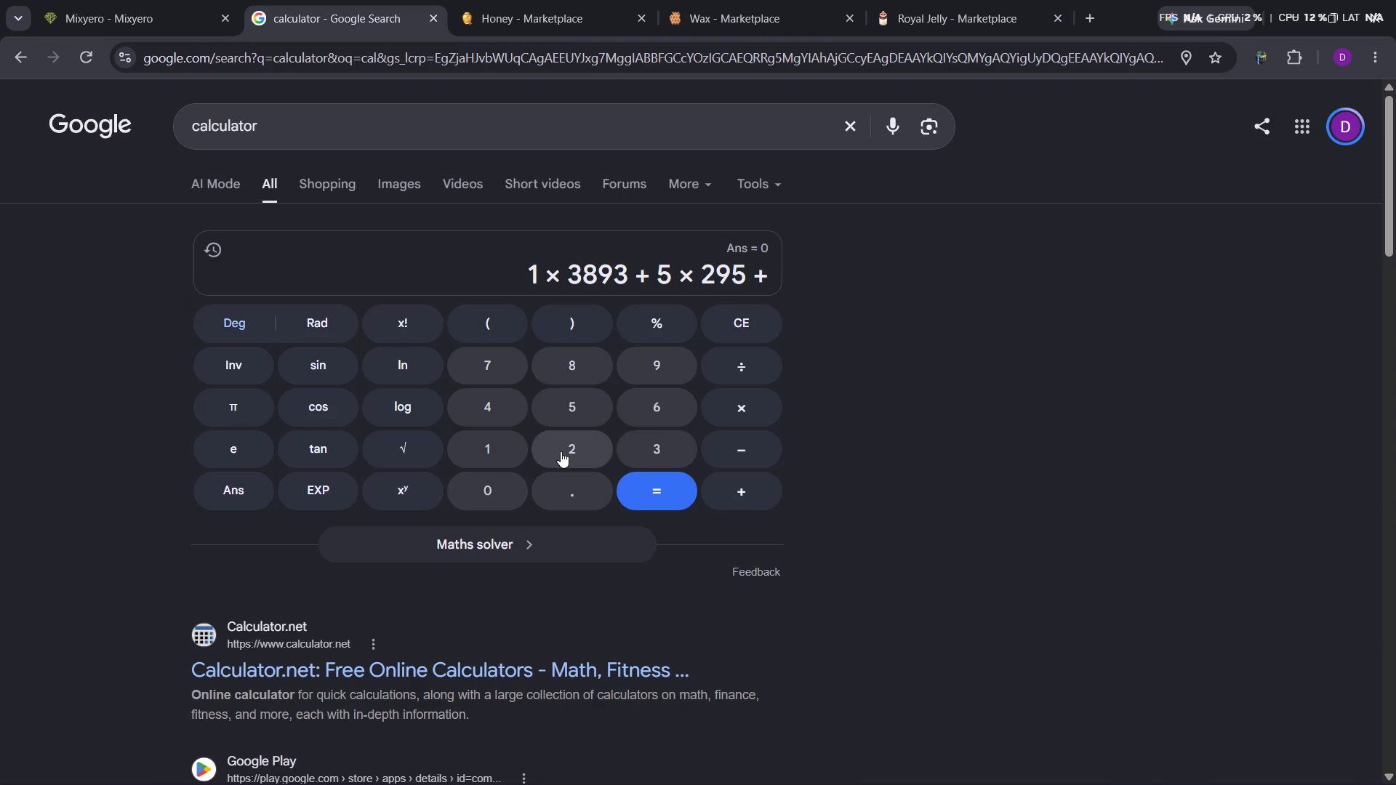
Check the Animal Turd line in After Effects and add 1 × 285 to the calculation in Chrome.
left_click(970, 766)
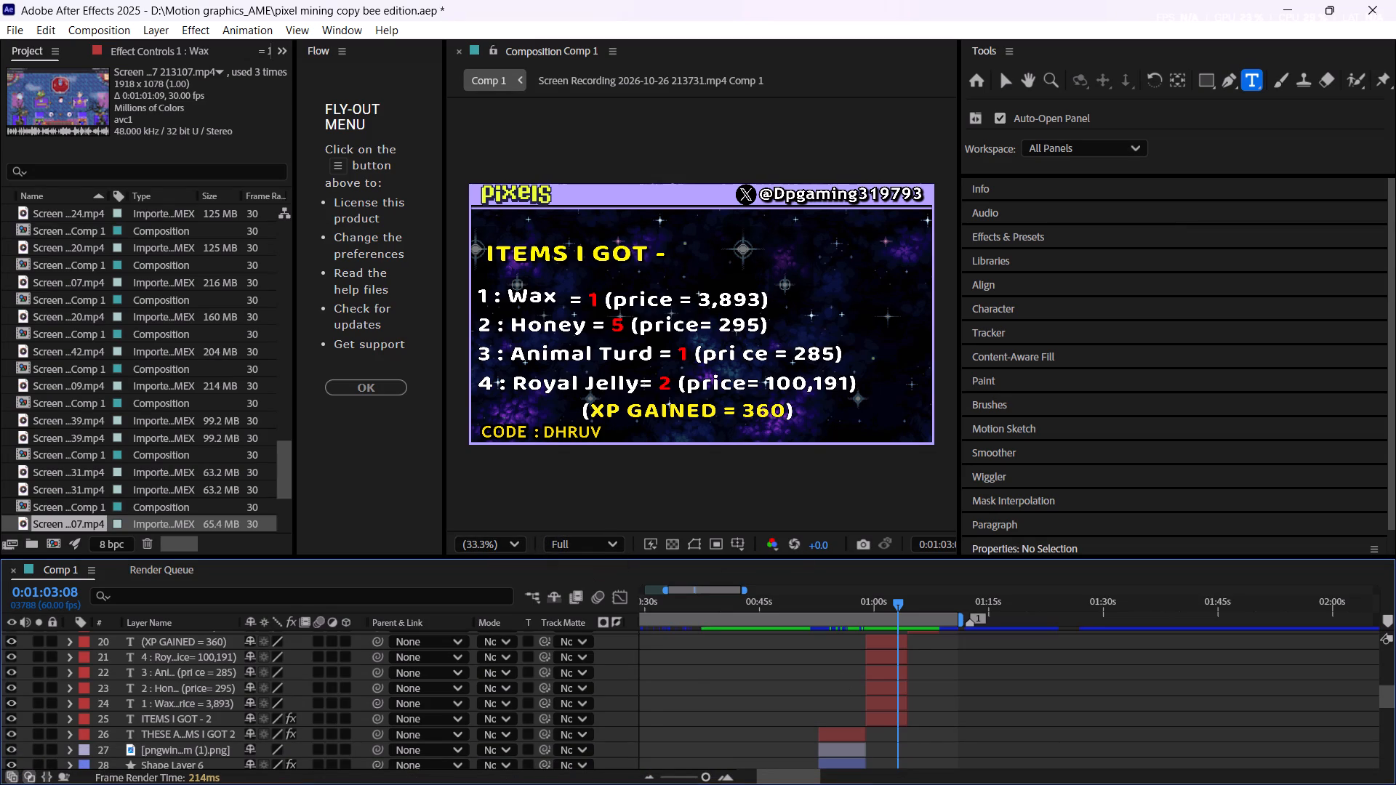
left_click(686, 772)
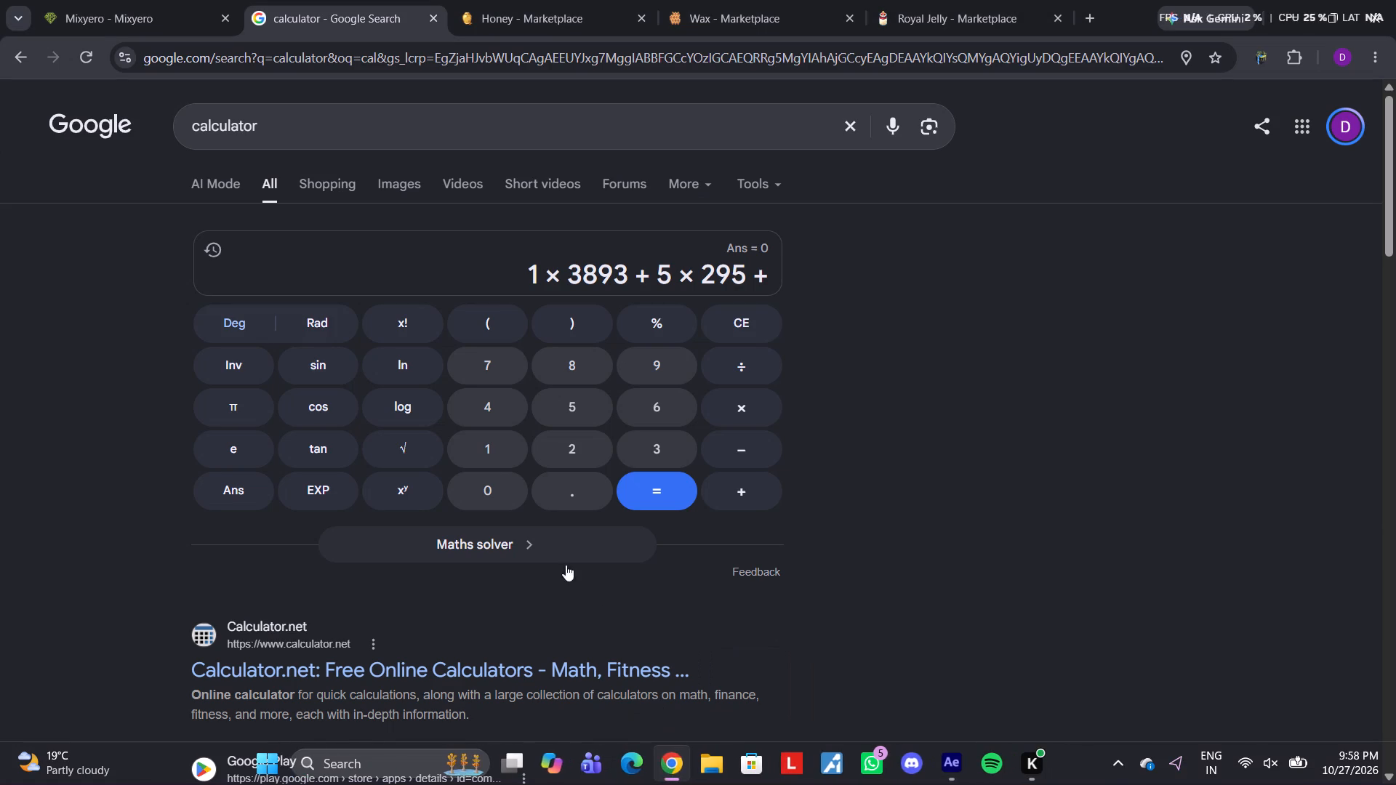
left_click_drag(484, 447, 492, 448)
left_click(737, 414)
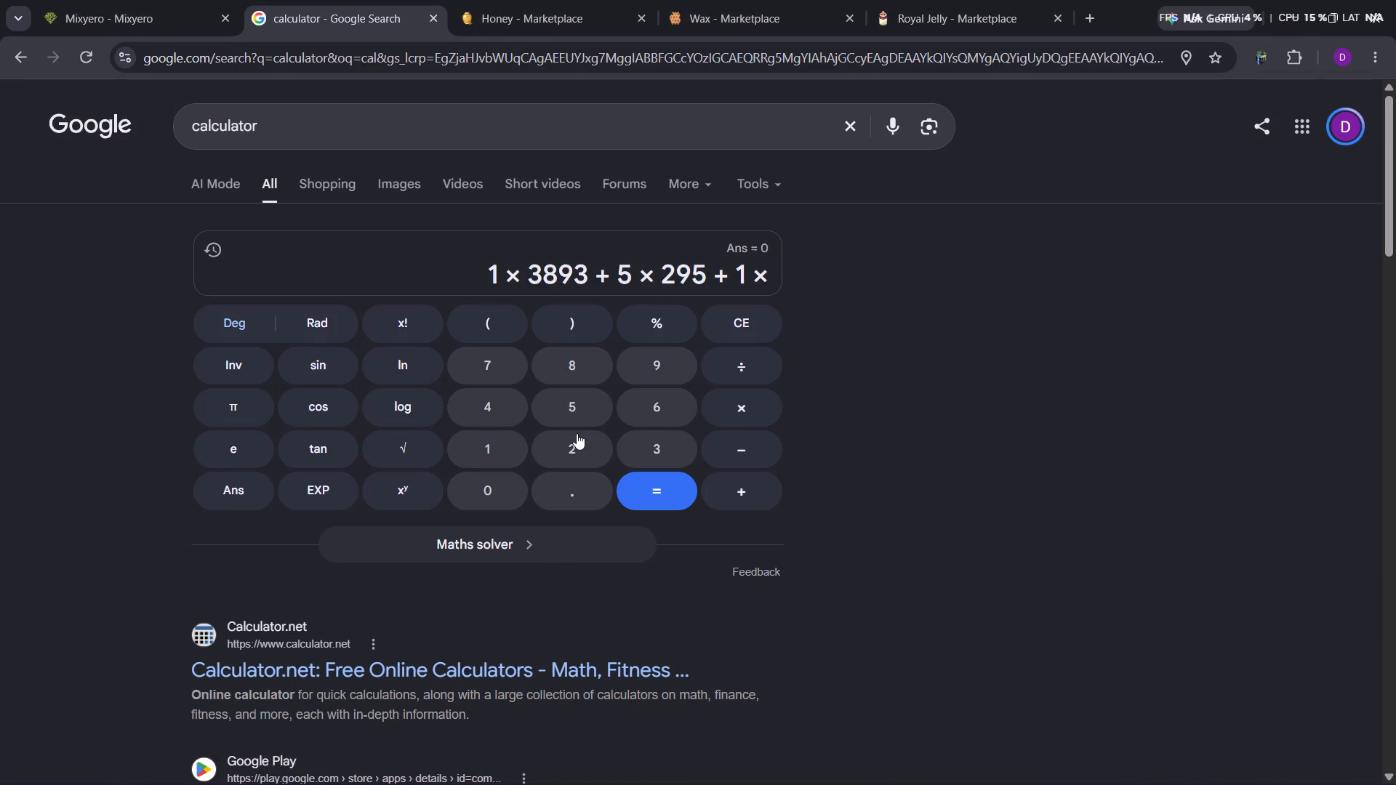
left_click(574, 438)
left_click(585, 371)
left_click(583, 403)
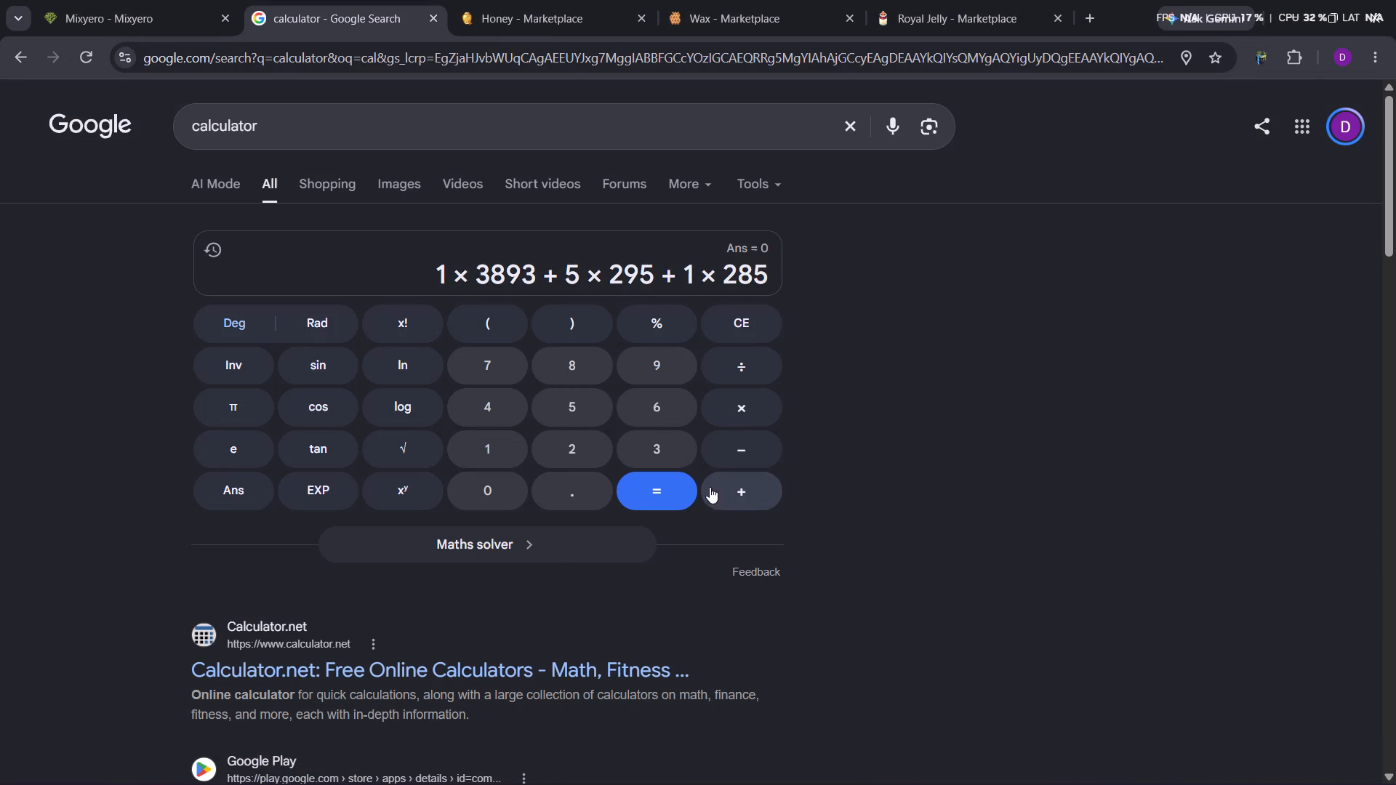
left_click(723, 487)
Add the Royal Jelly amount, 2 × 100191, to the calculation in Chrome, checking the price against the items list in After Effects.
left_click(977, 765)
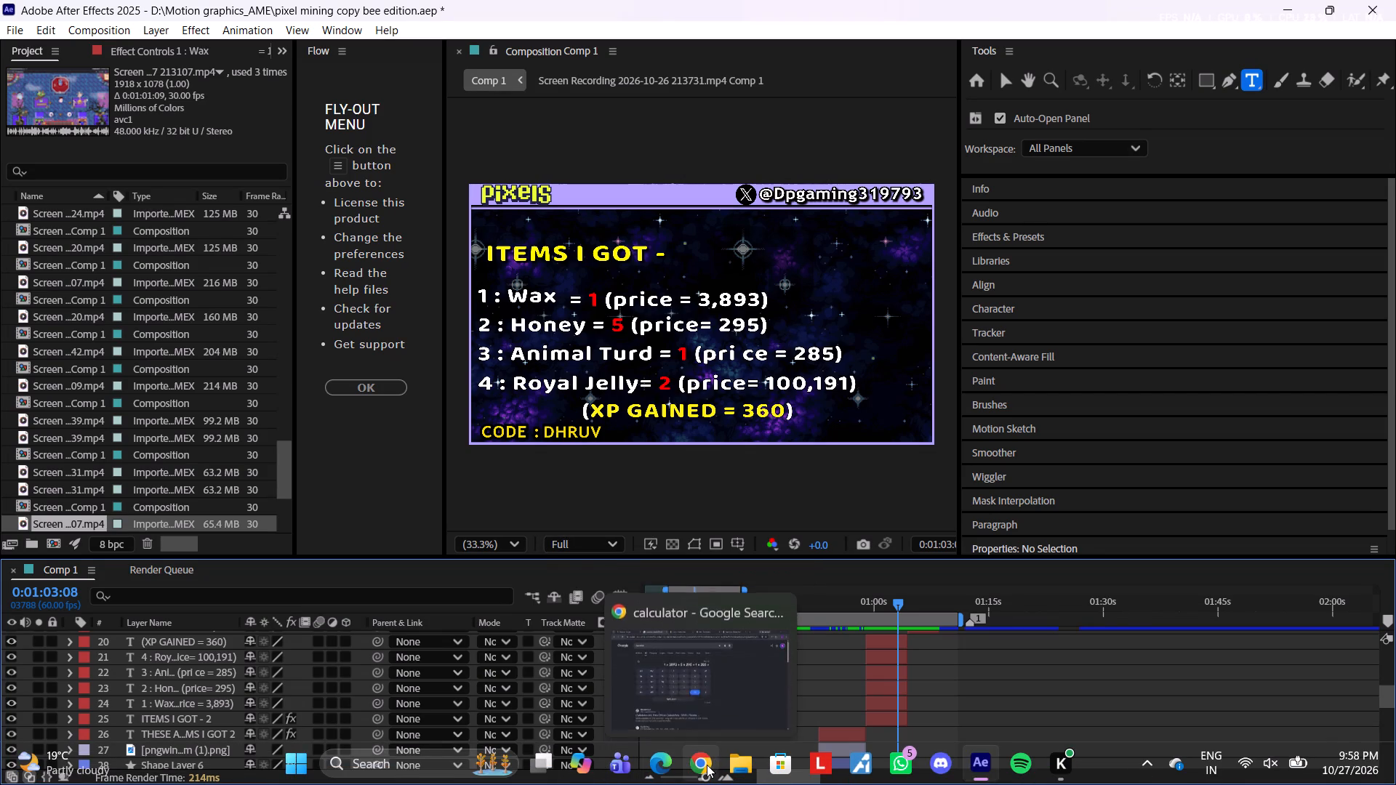
left_click(707, 765)
left_click(580, 448)
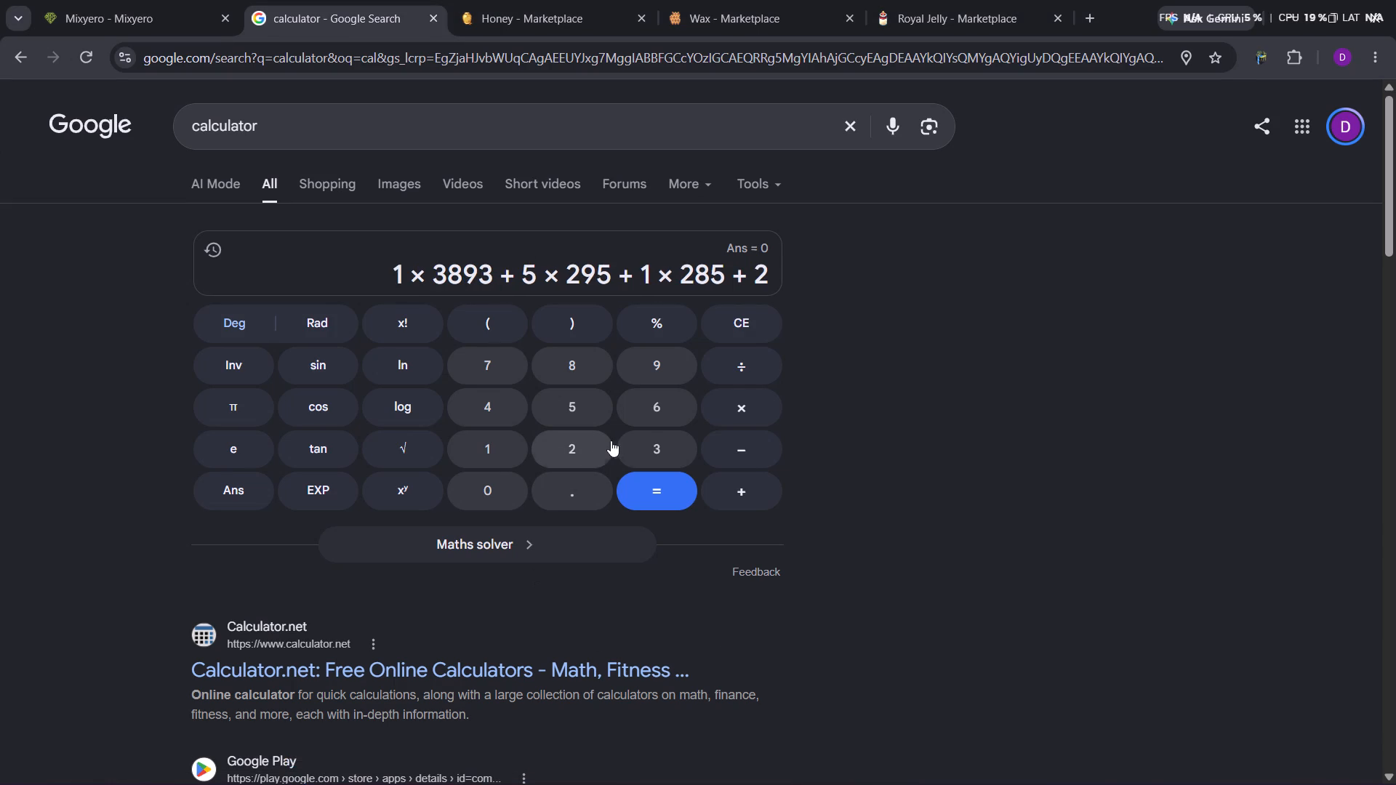
left_click(750, 403)
left_click(483, 452)
double_click(496, 494)
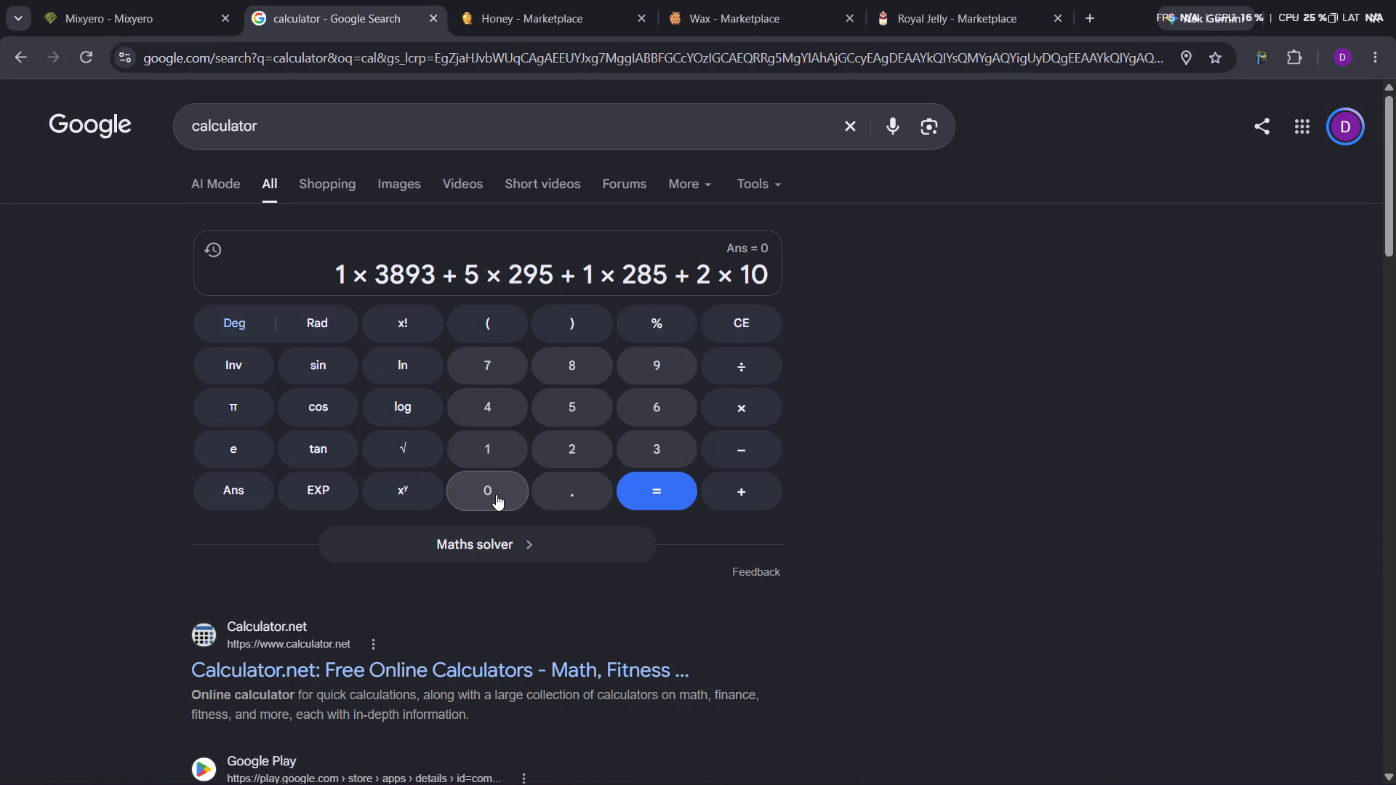
left_click(497, 443)
left_click(657, 369)
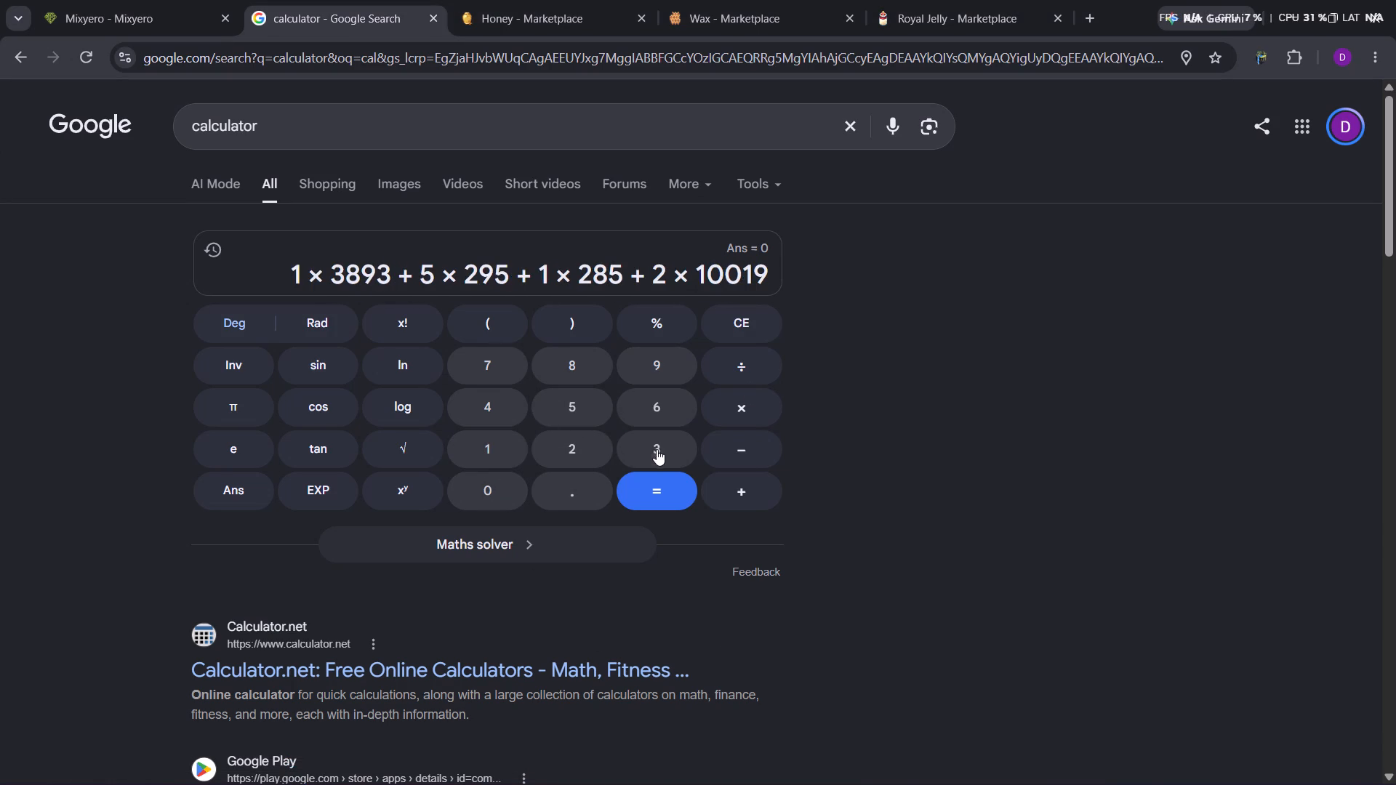
left_click(657, 449)
left_click(968, 762)
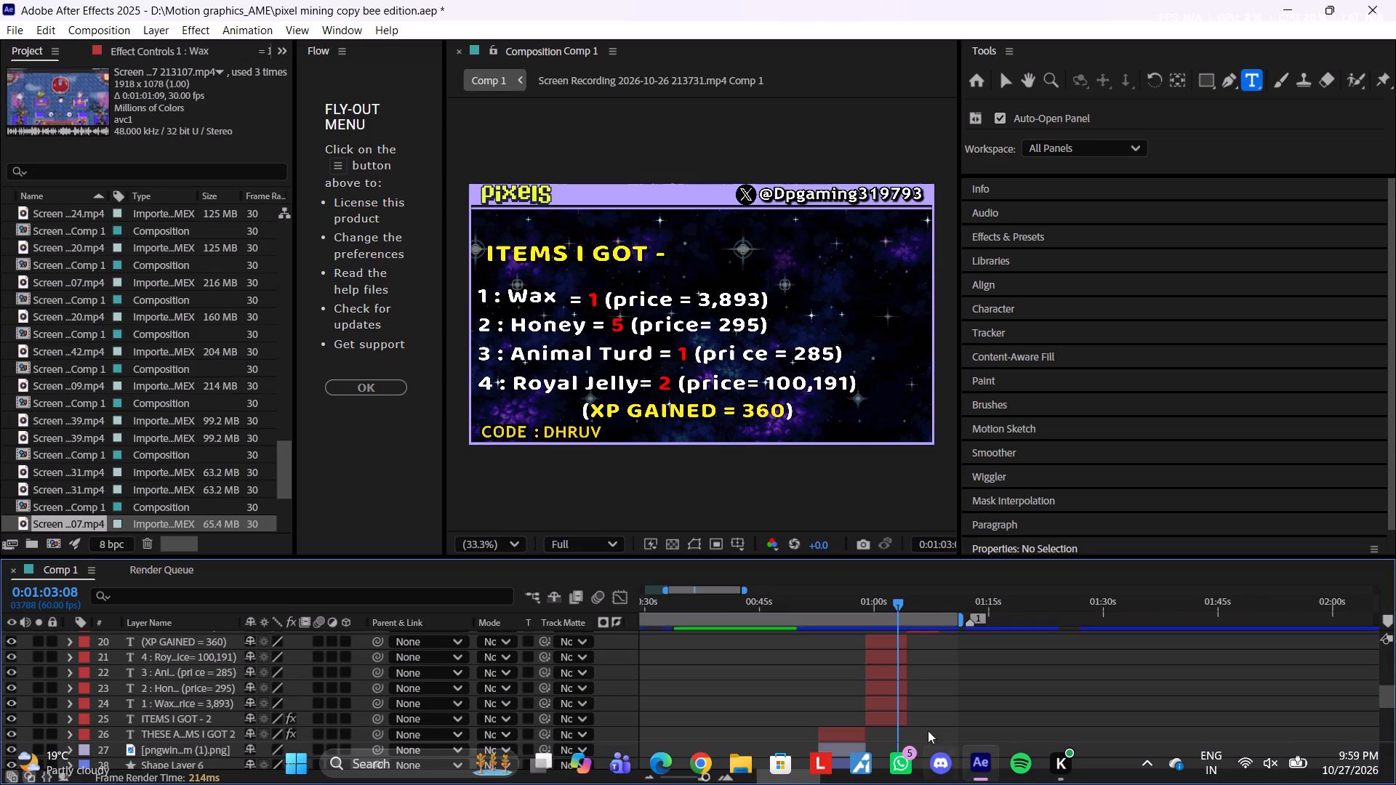
left_click(699, 761)
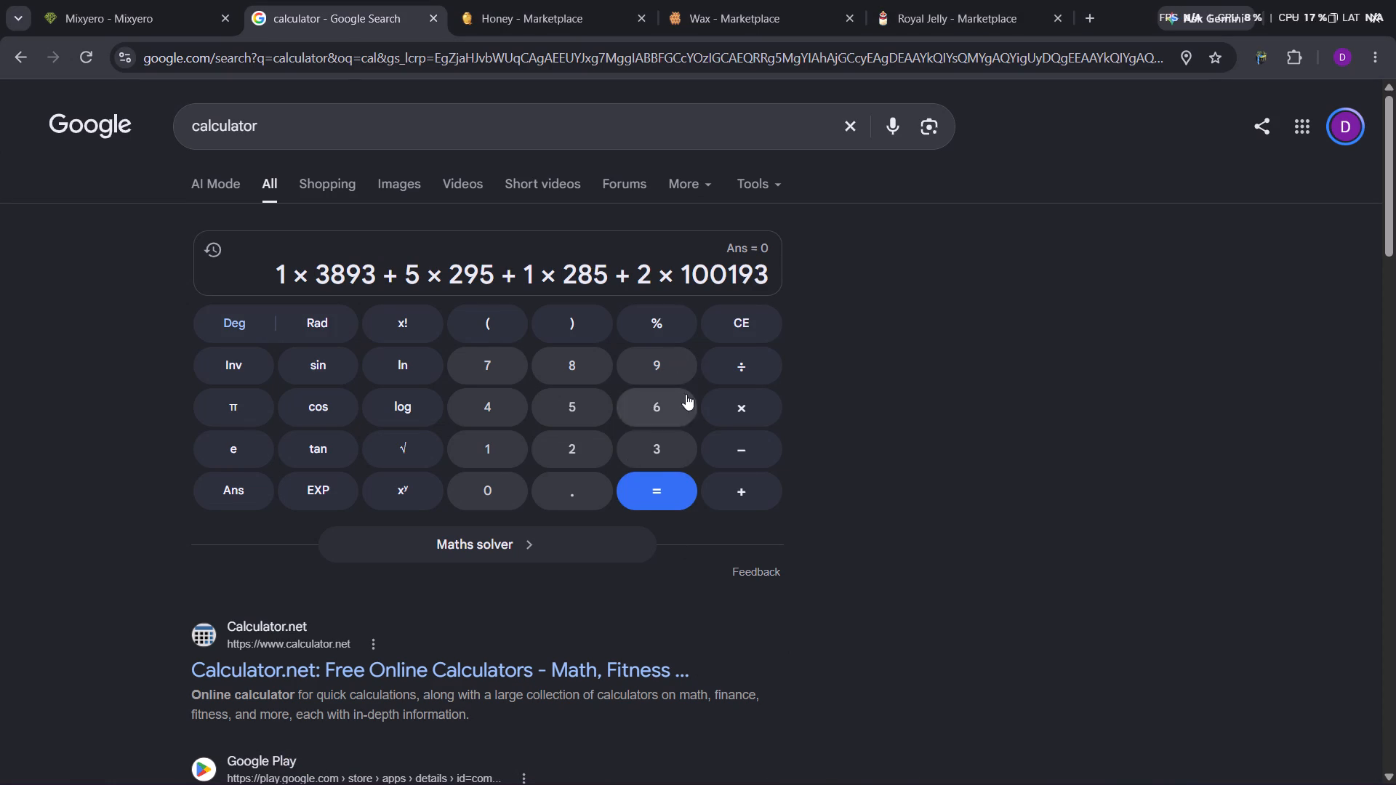
left_click(724, 330)
left_click(499, 443)
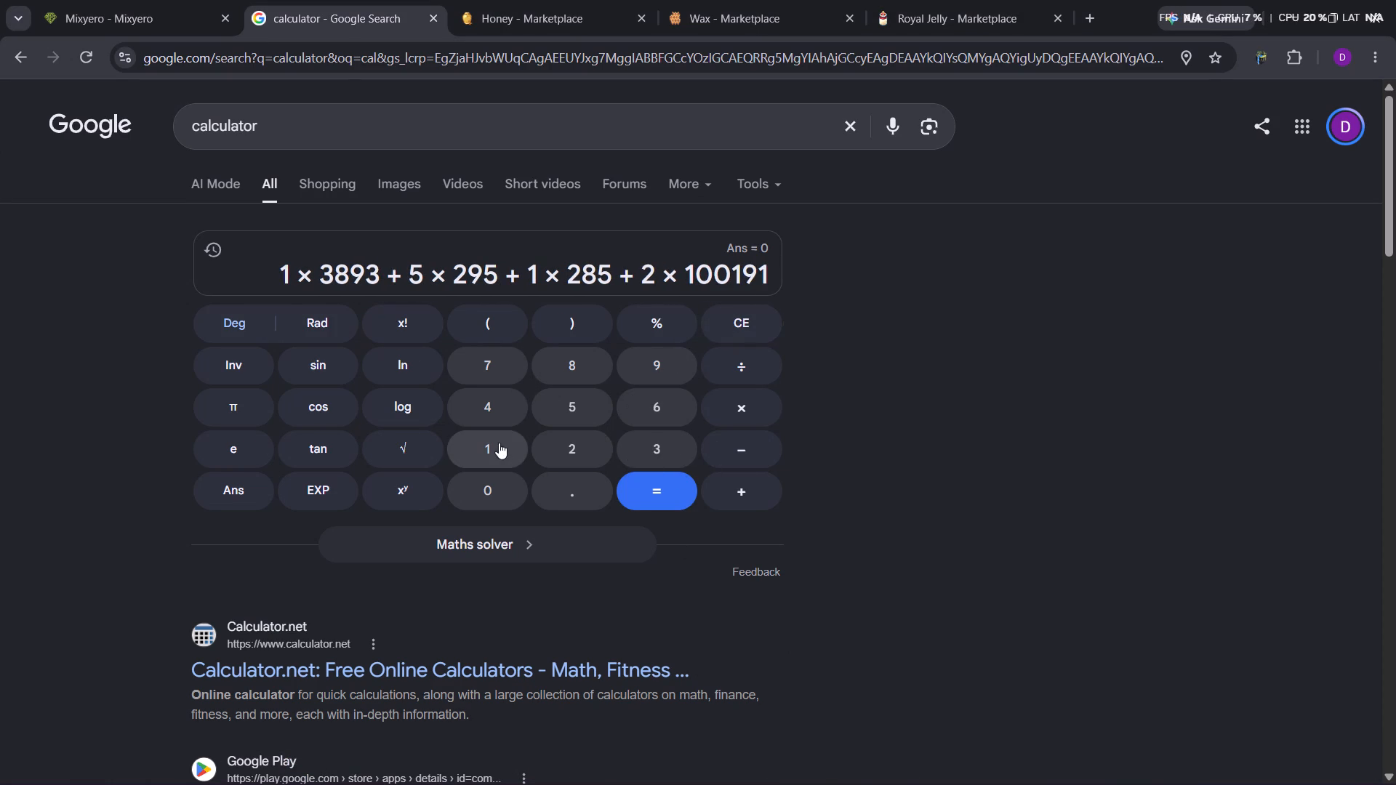
Calculate the total value of all four items and copy the result.
left_click(657, 494)
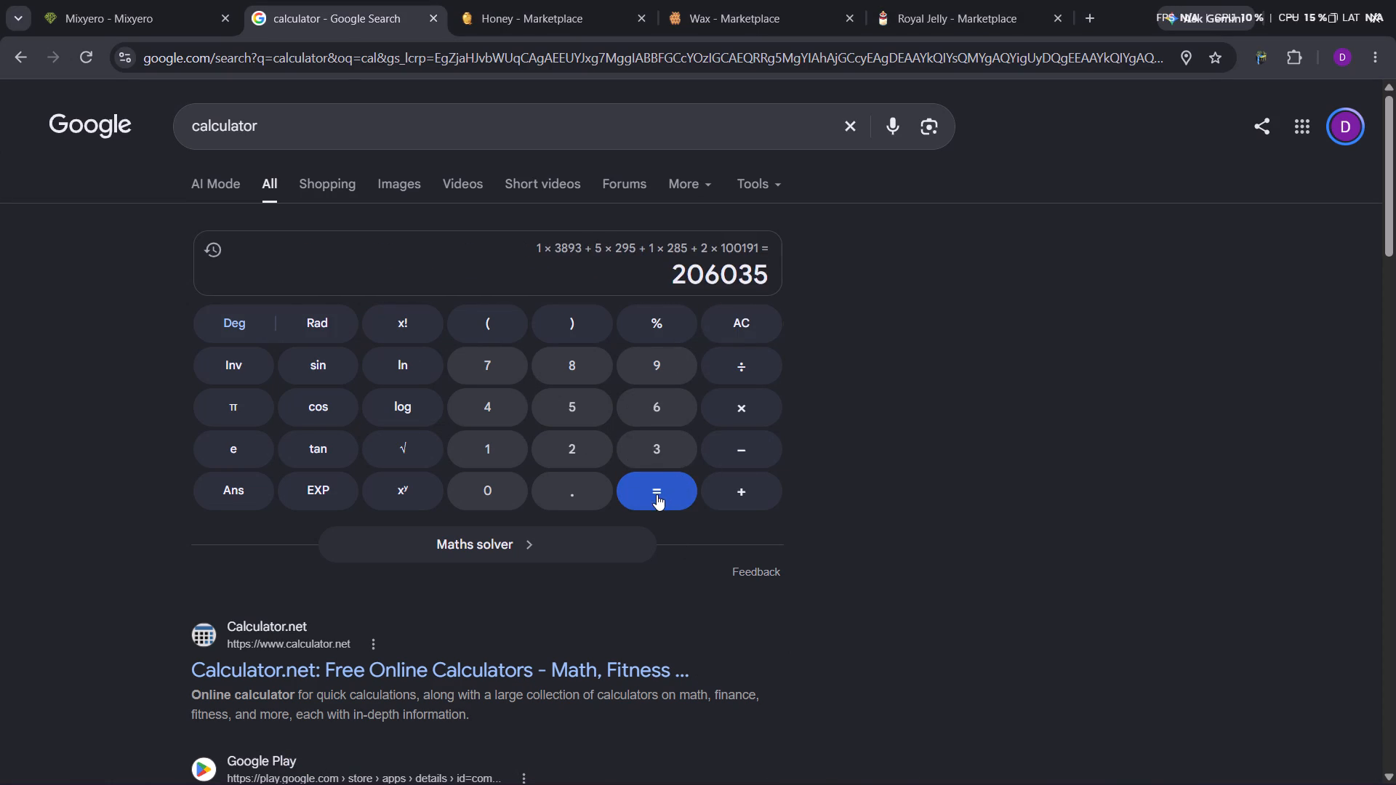
left_click_drag(675, 280, 722, 272)
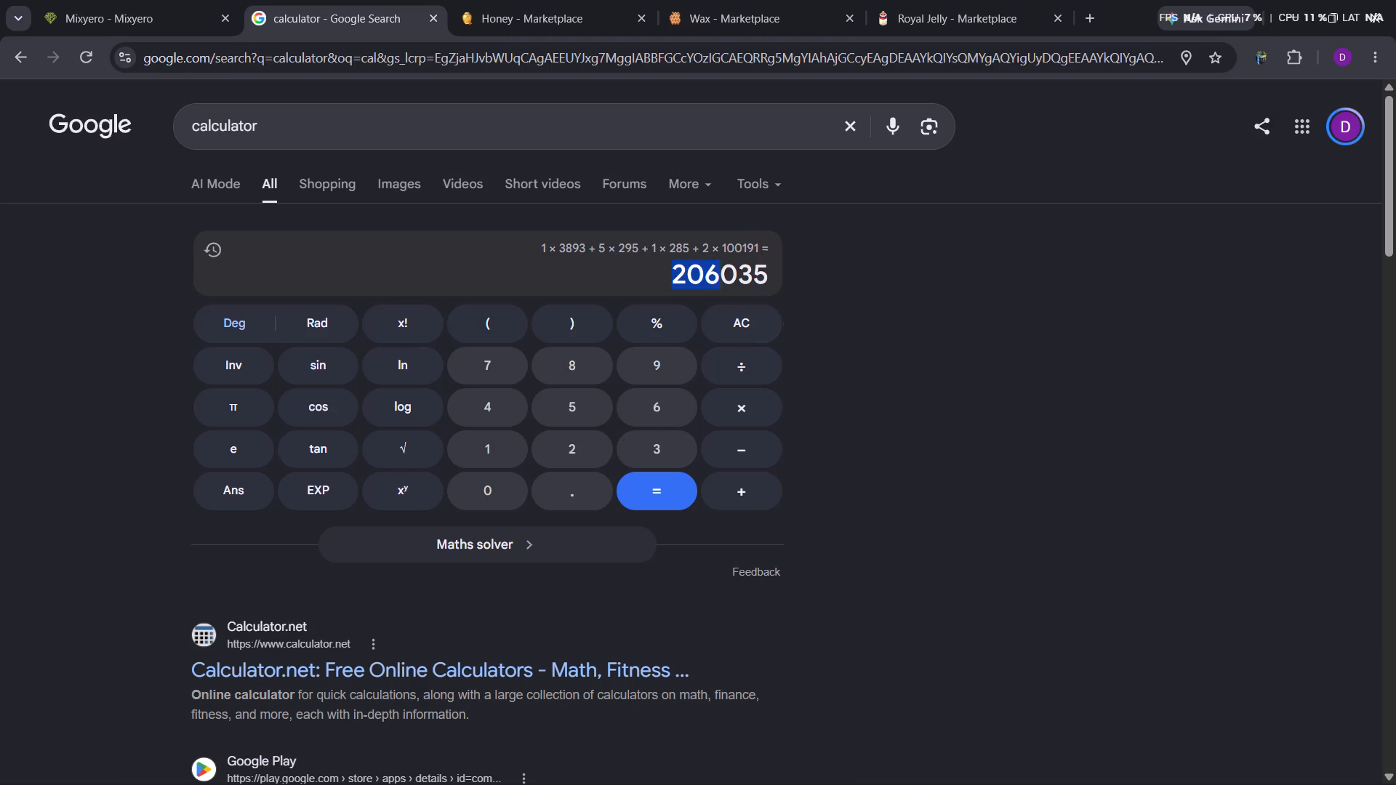
left_click_drag(722, 272, 771, 263)
key("ctrl+c")
left_click(839, 271)
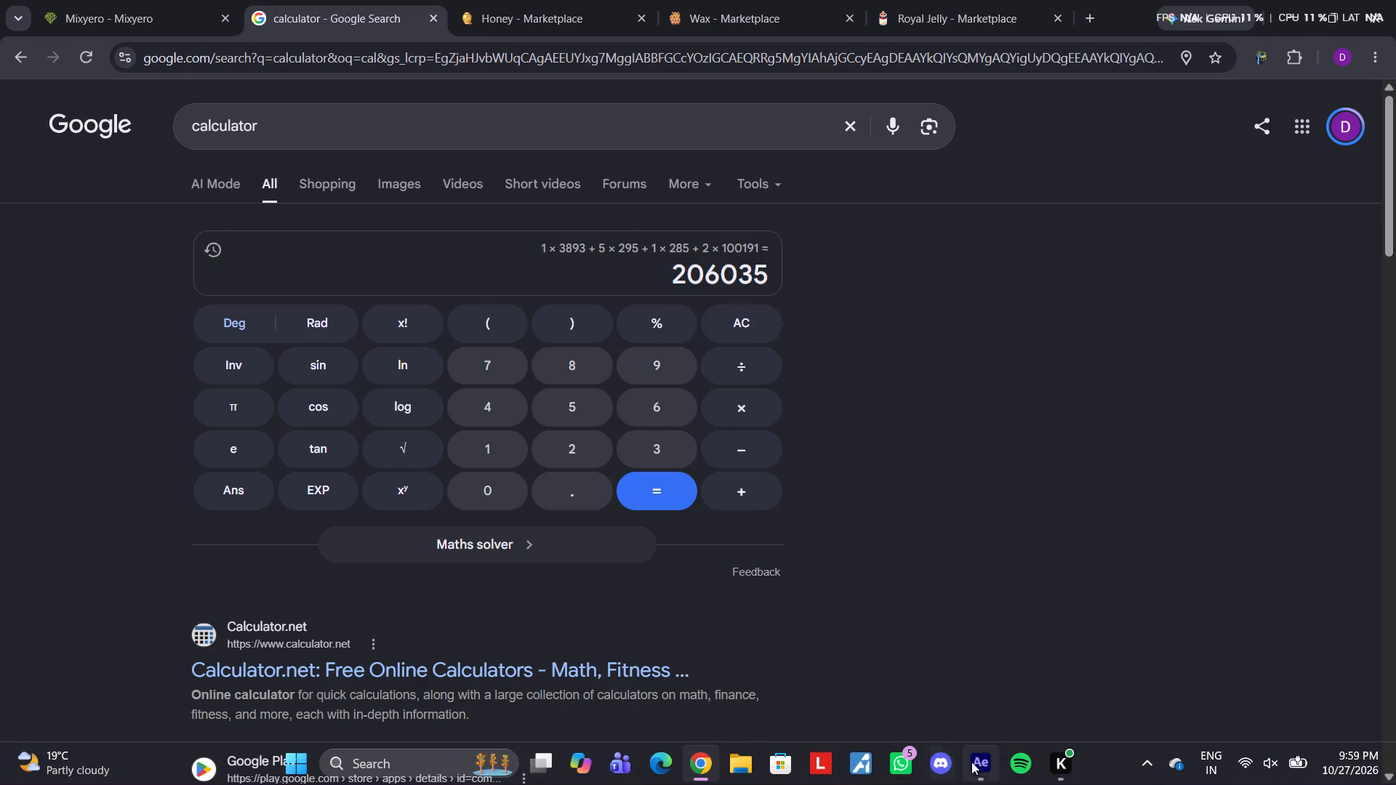
In After Effects, go to the earnings summary scene and set TOTAL COINS I EARNED to 206,035.
left_click(973, 762)
left_click_drag(897, 599, 902, 599)
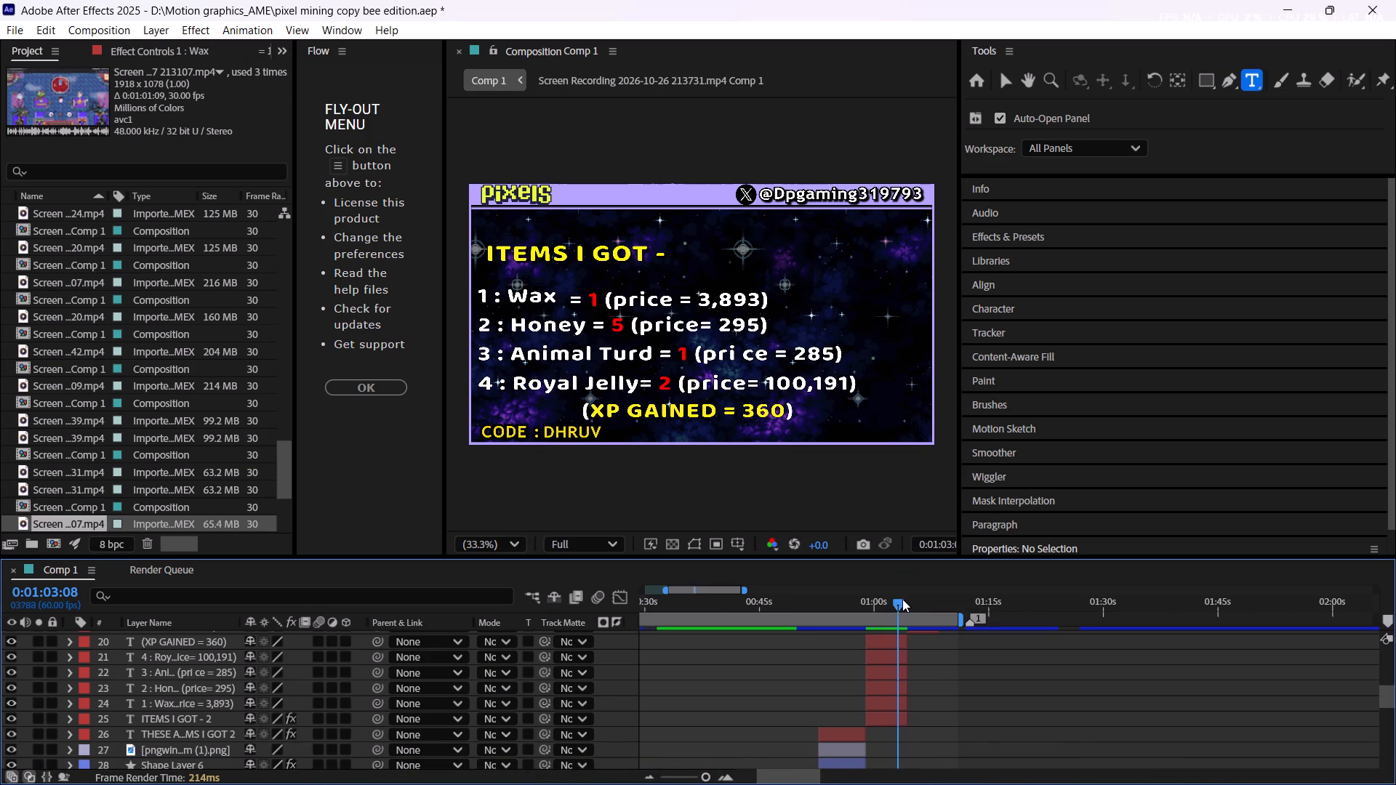
left_click_drag(902, 599, 912, 605)
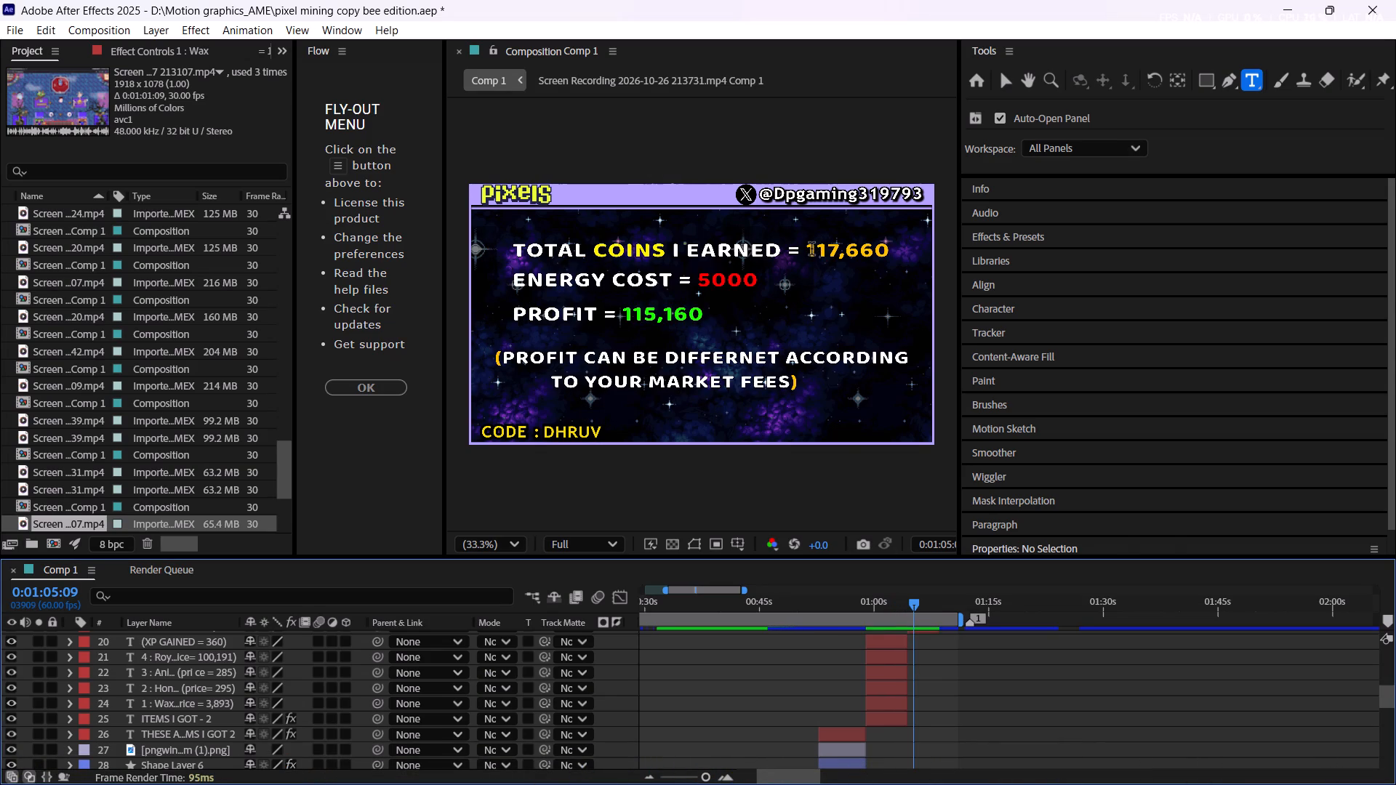
left_click_drag(811, 249, 847, 257)
left_click_drag(806, 248, 861, 243)
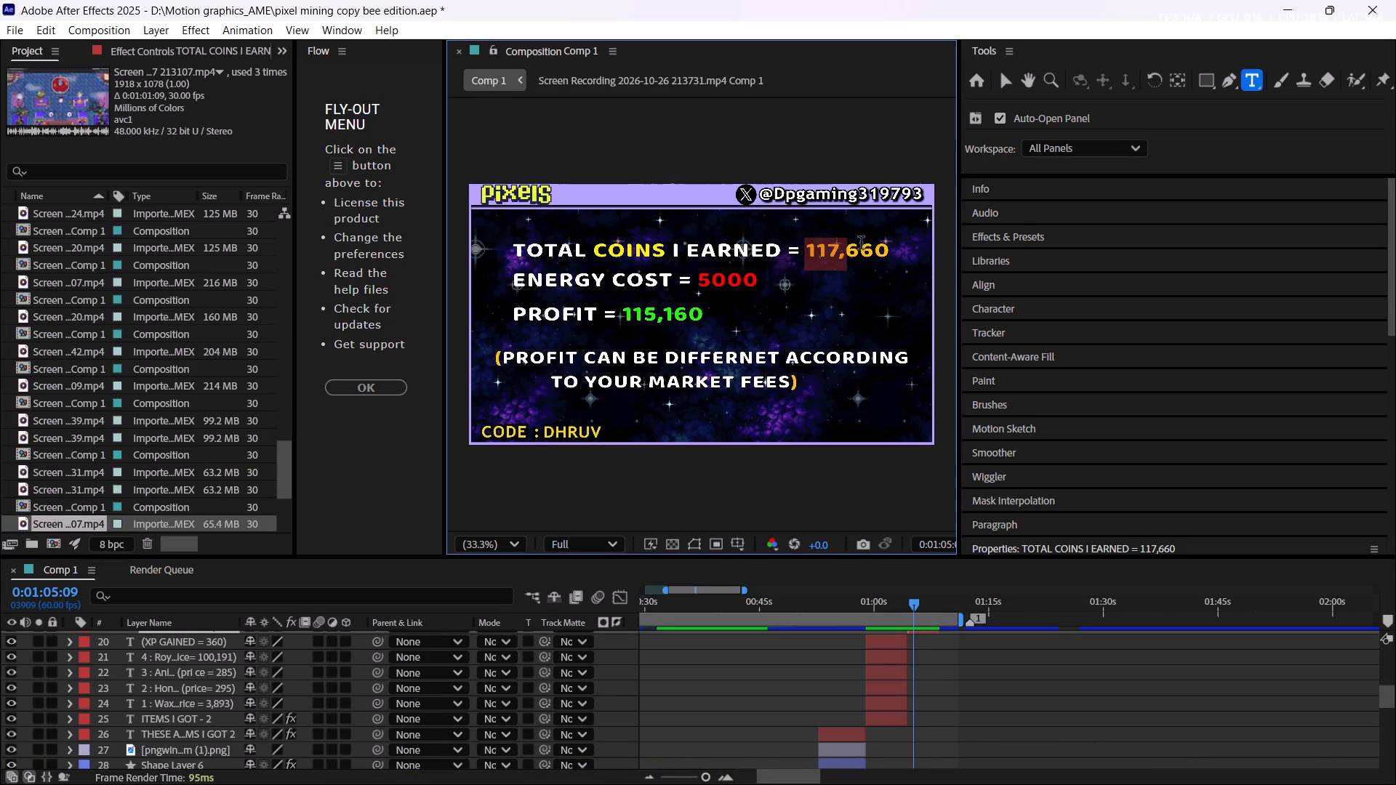
left_click_drag(861, 243, 886, 240)
key("ctrl+v")
left_click(838, 255)
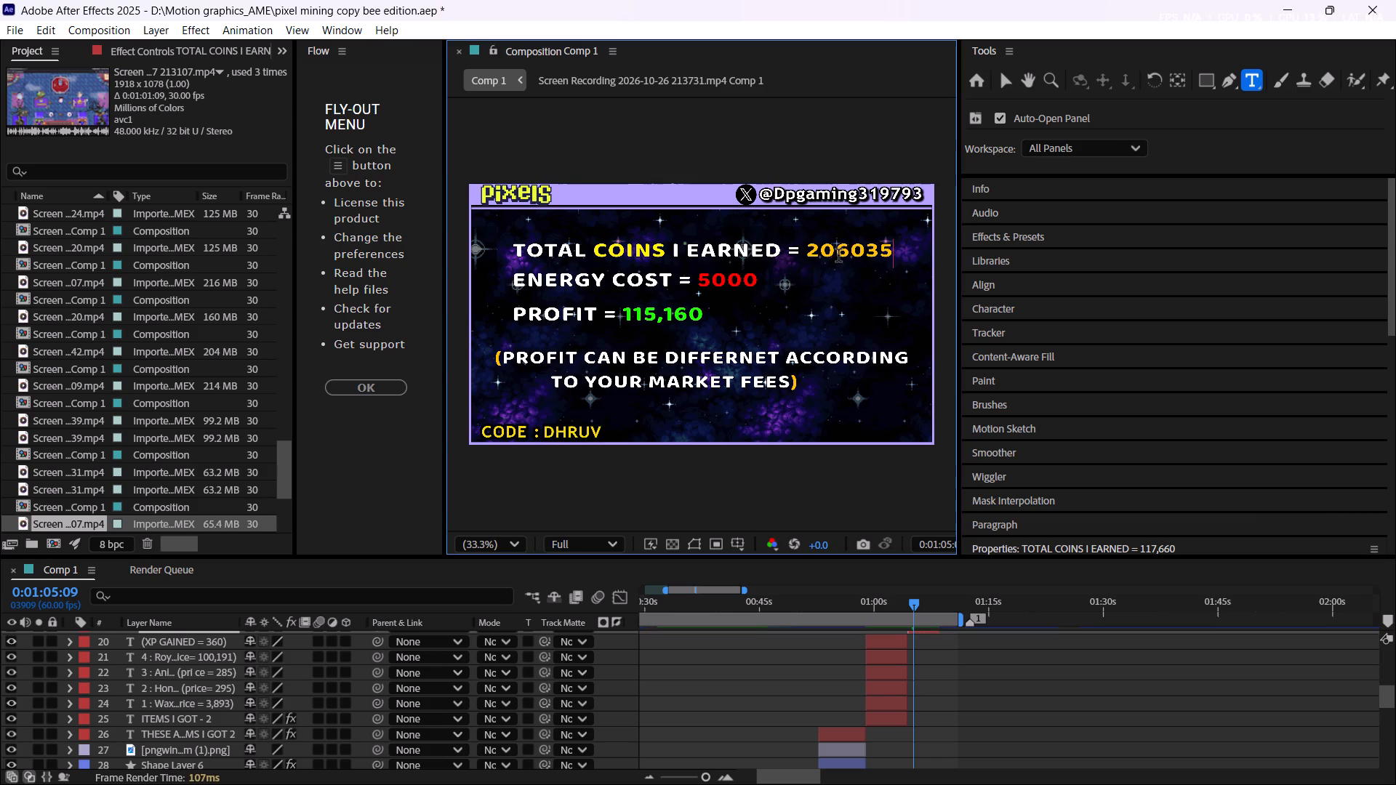
left_click(846, 248)
key("space")
key("BackSpace")
key("comma")
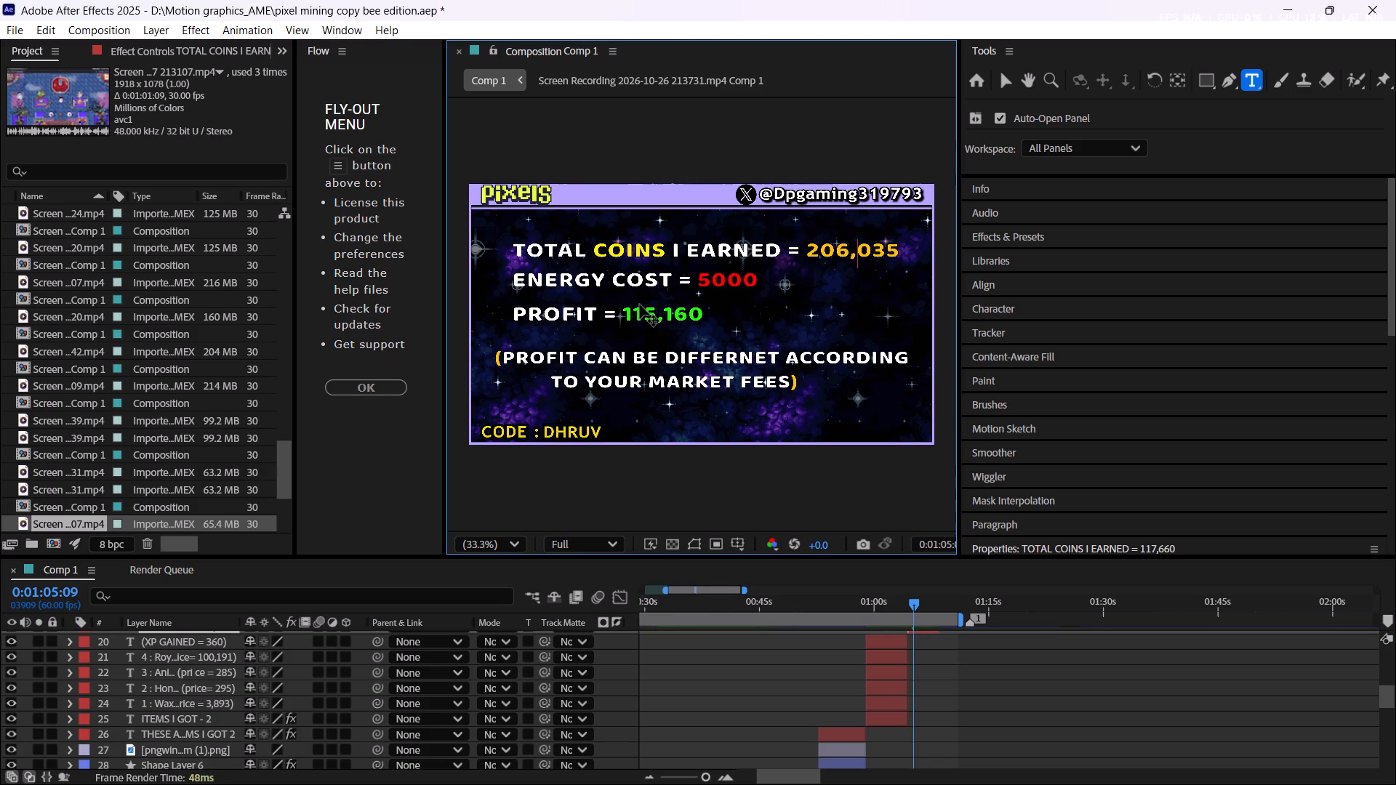
Set the PROFIT value in the earnings summary scene to 201,035.
scroll(928, 661, "up", 2)
left_click(926, 683)
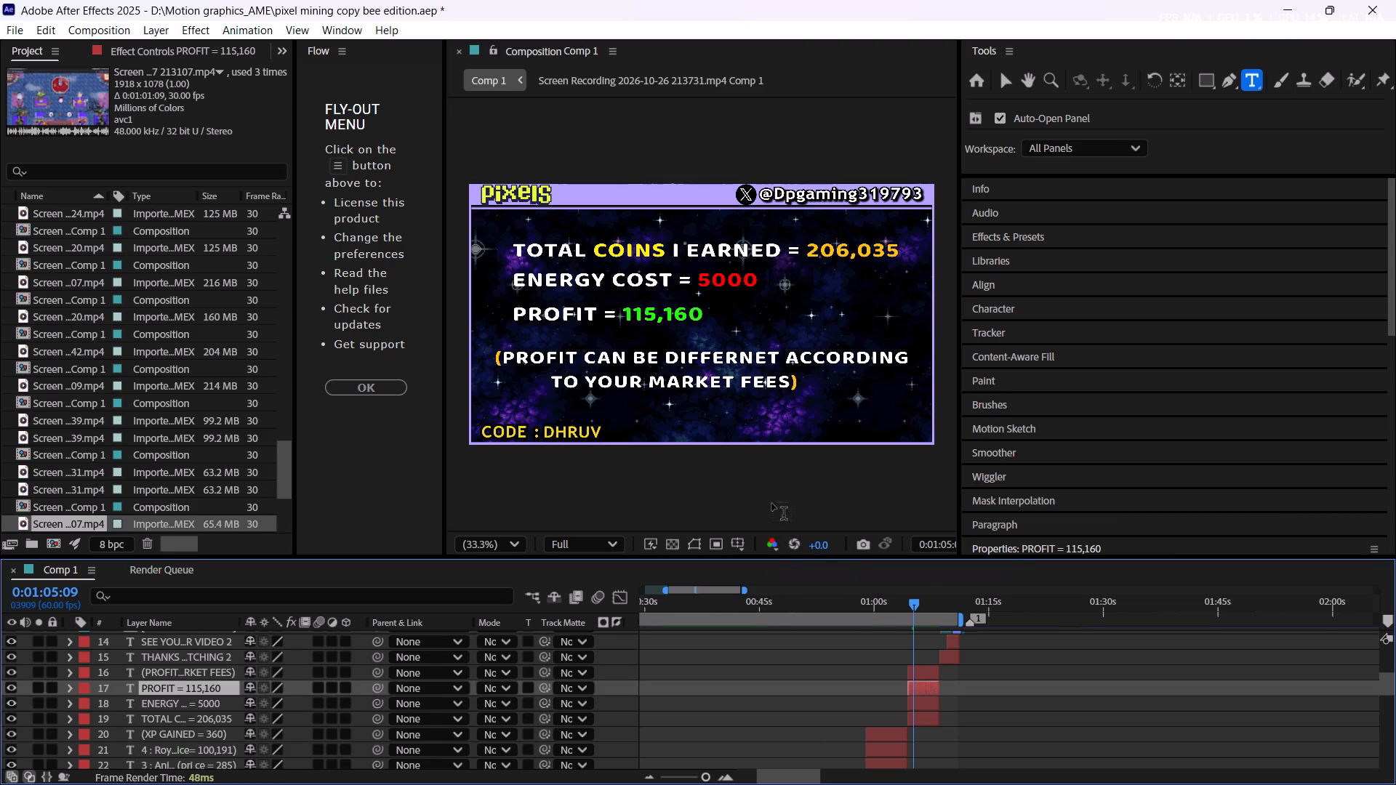
left_click_drag(623, 310, 710, 305)
key("2")
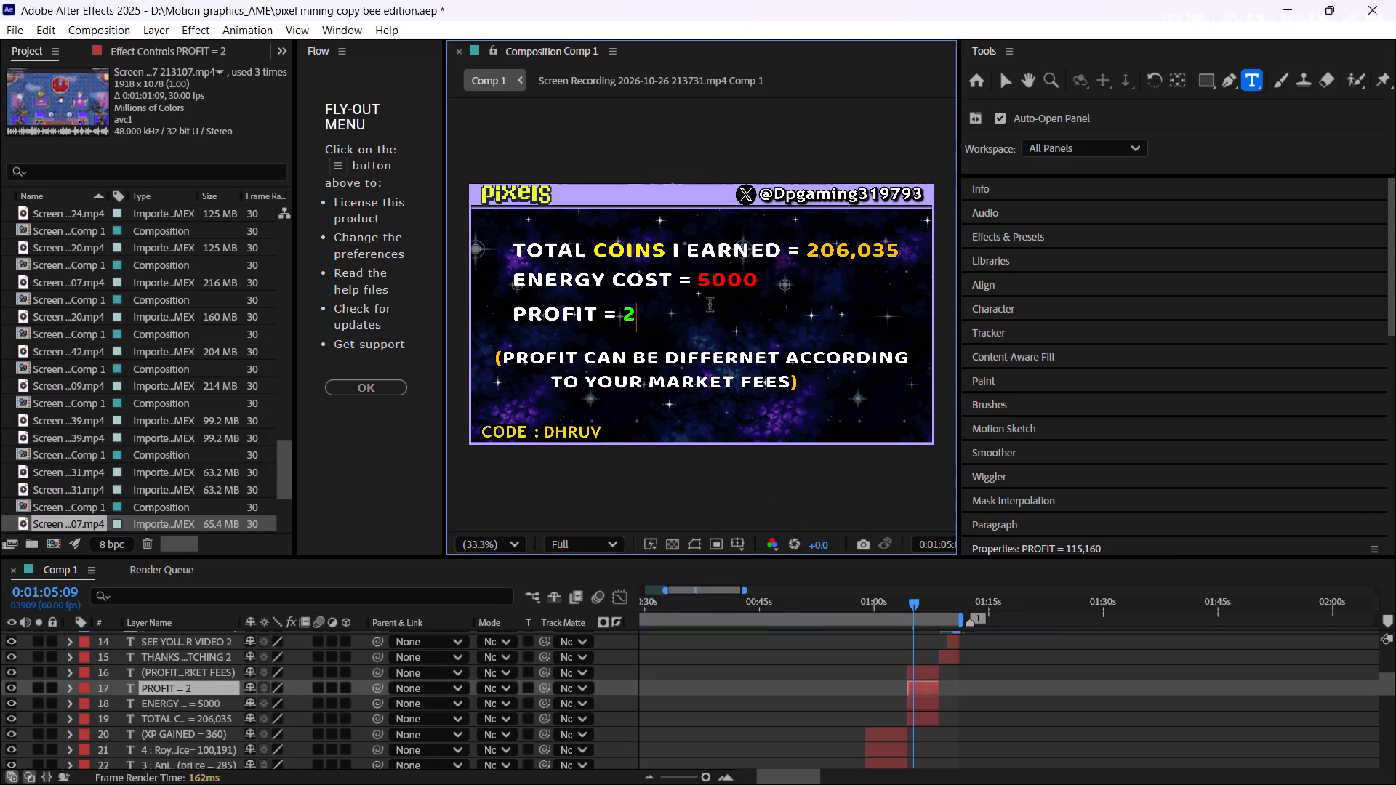
key("0")
key("1")
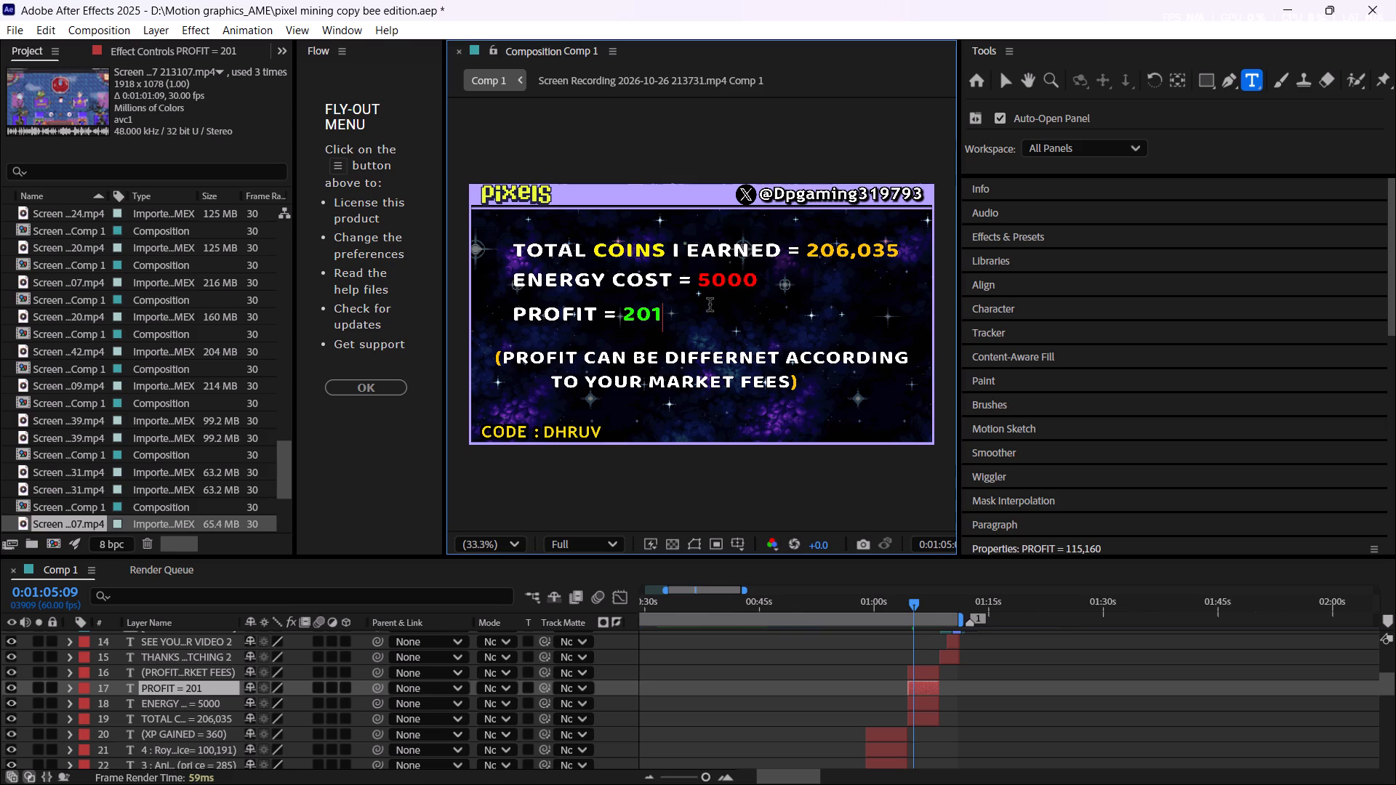
key("comma")
key("0")
key("3")
key("5")
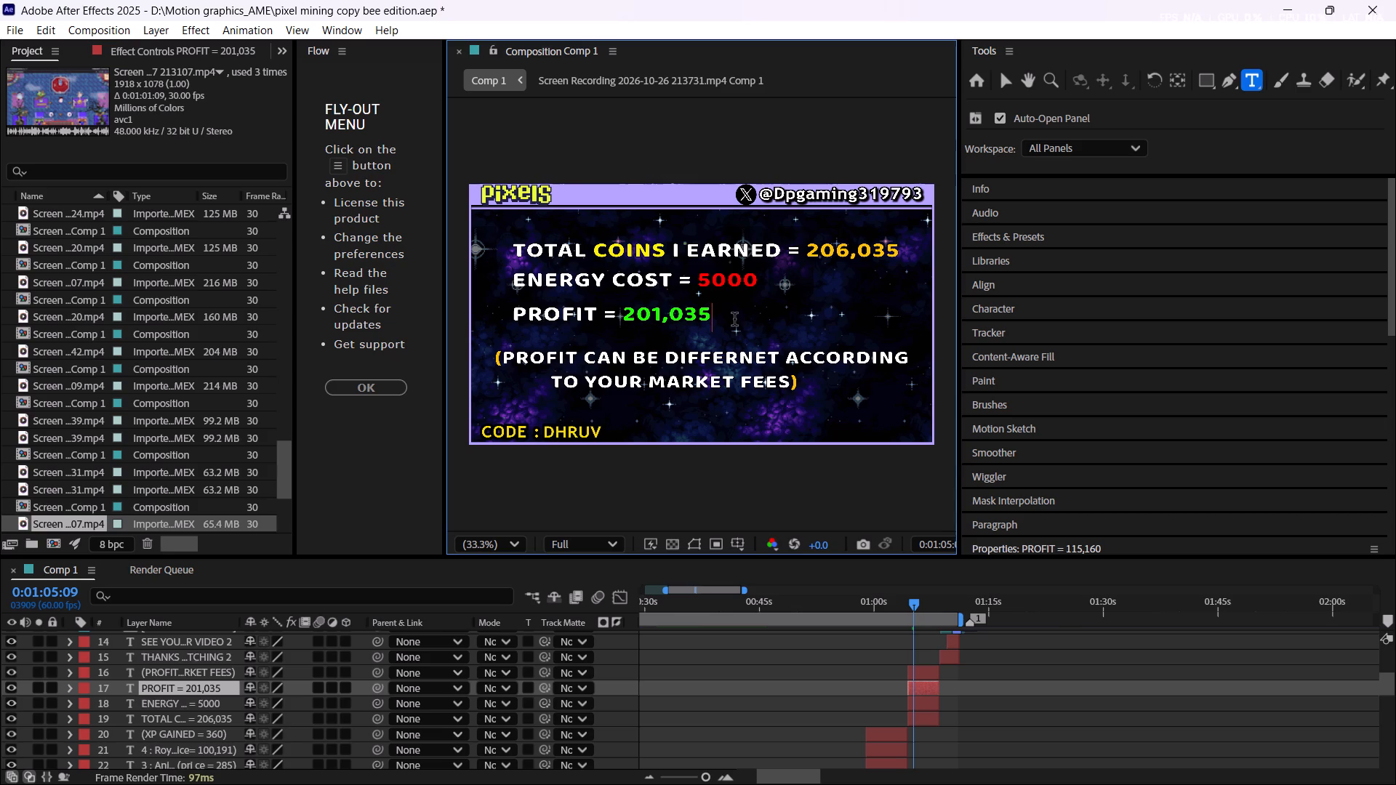
Review the whole composition from the intro text through the gameplay, items list and ending, checking the updated scenes.
left_click_drag(951, 609, 950, 613)
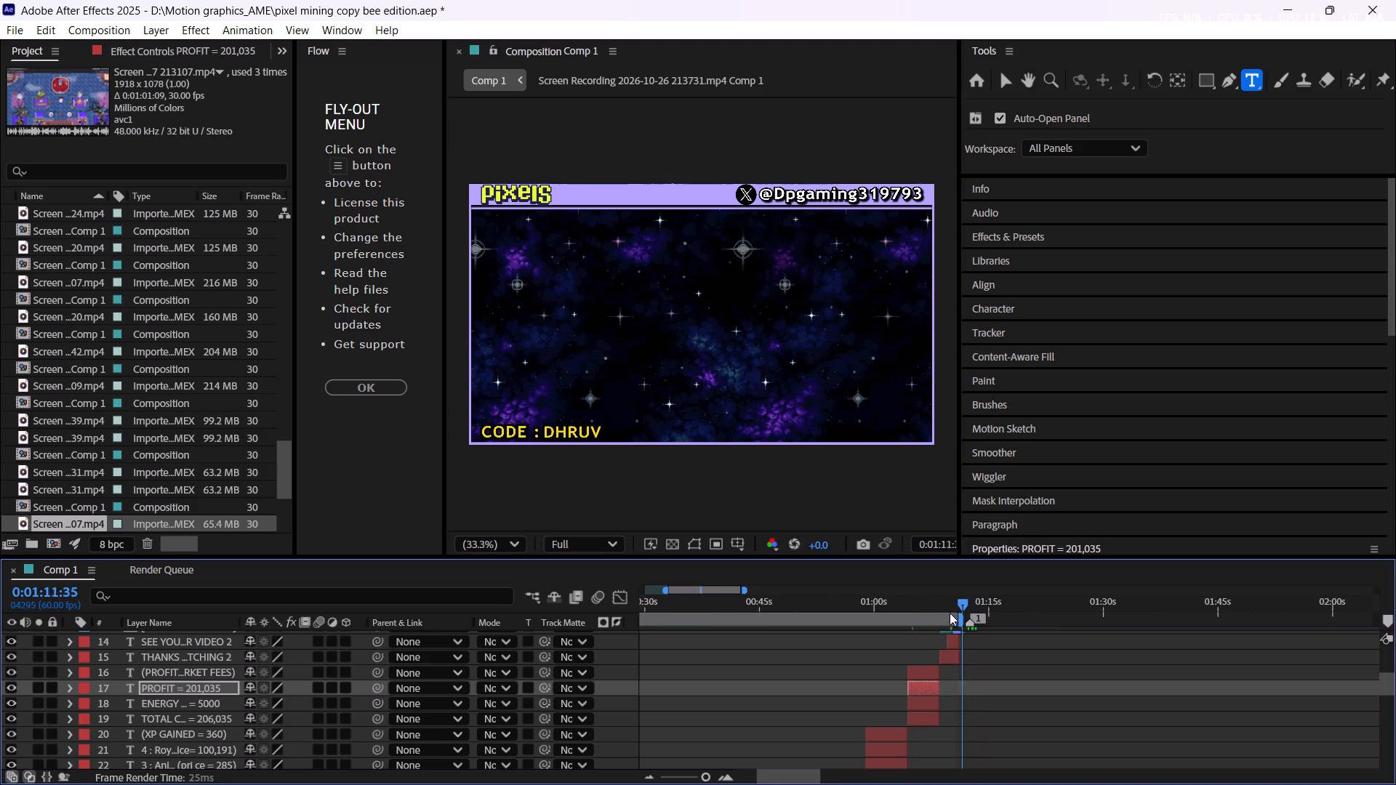
left_click_drag(950, 613, 840, 616)
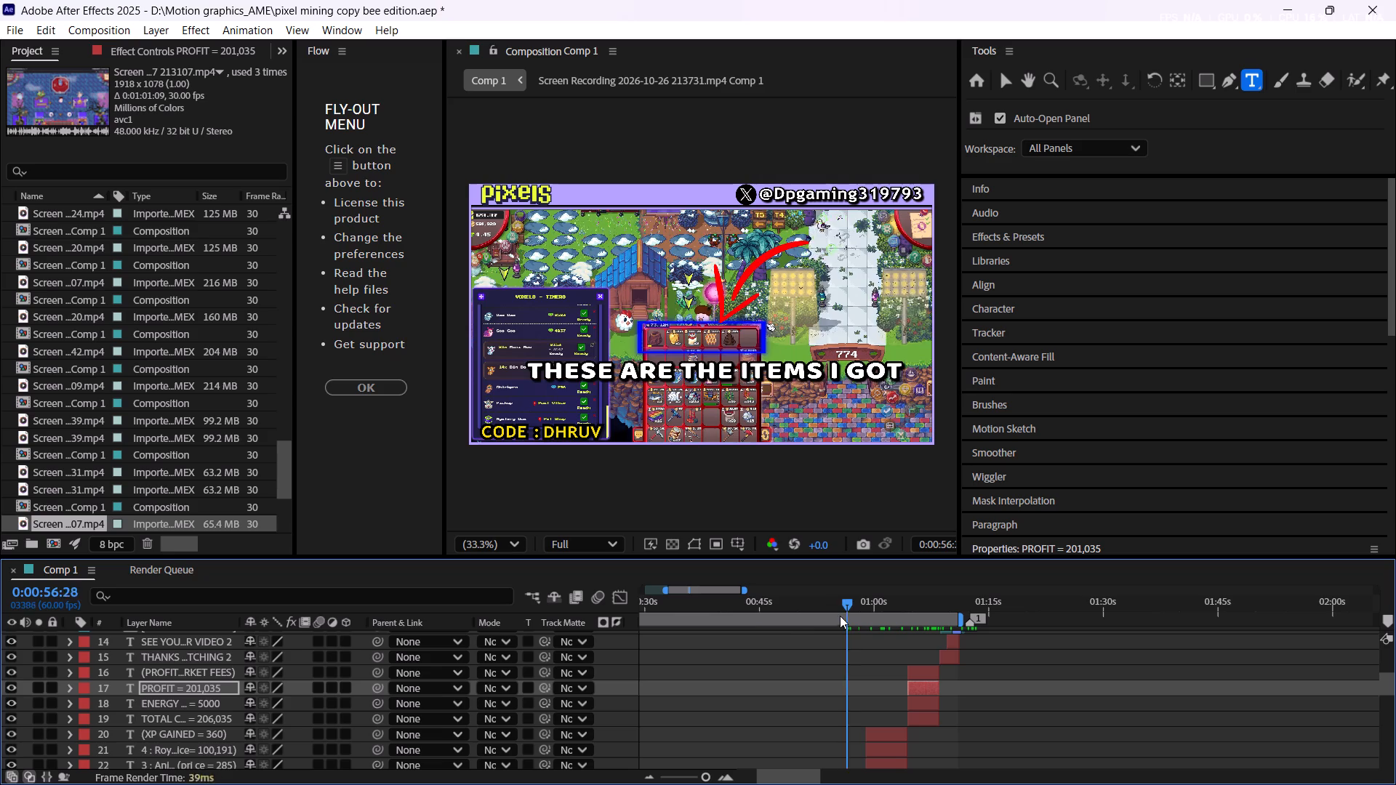
left_click_drag(840, 616, 594, 611)
key("space")
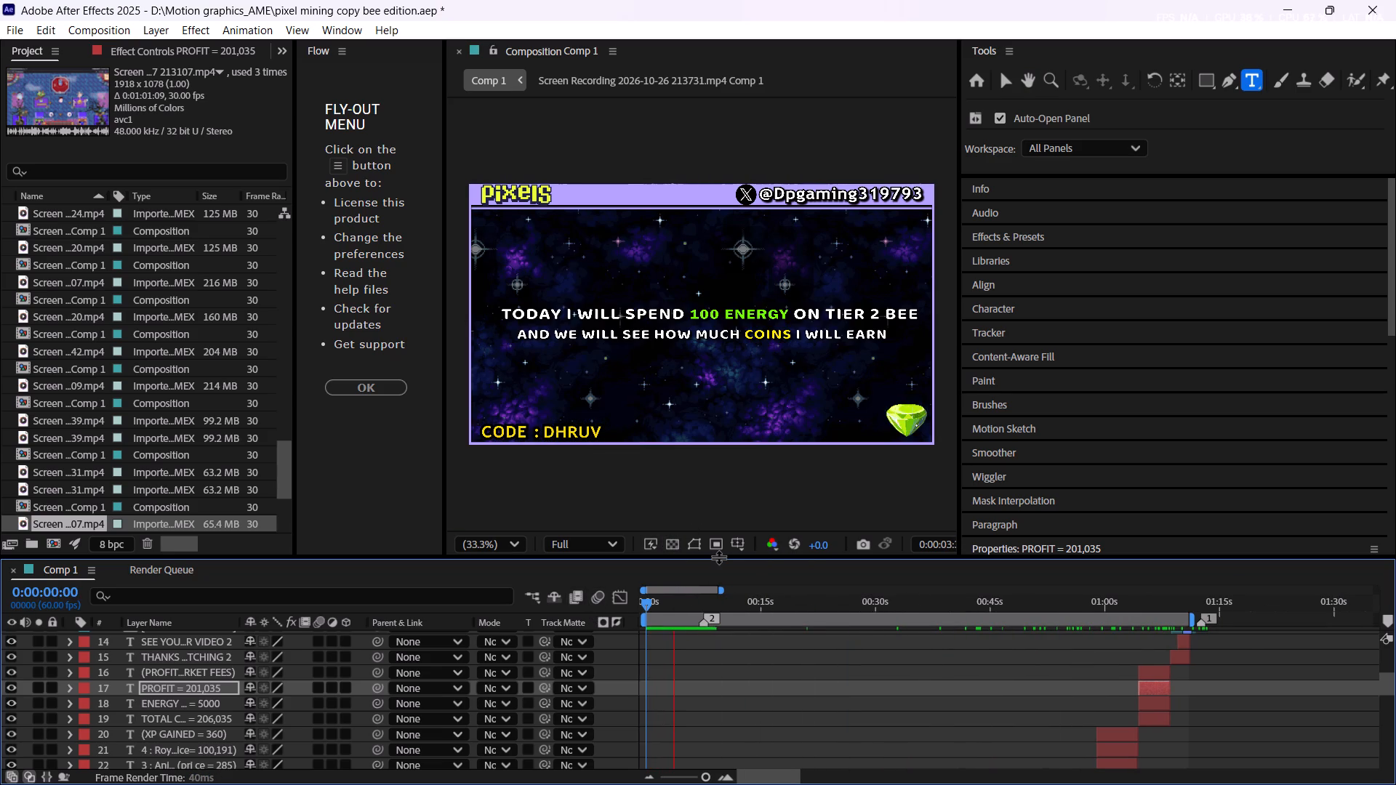
key("space")
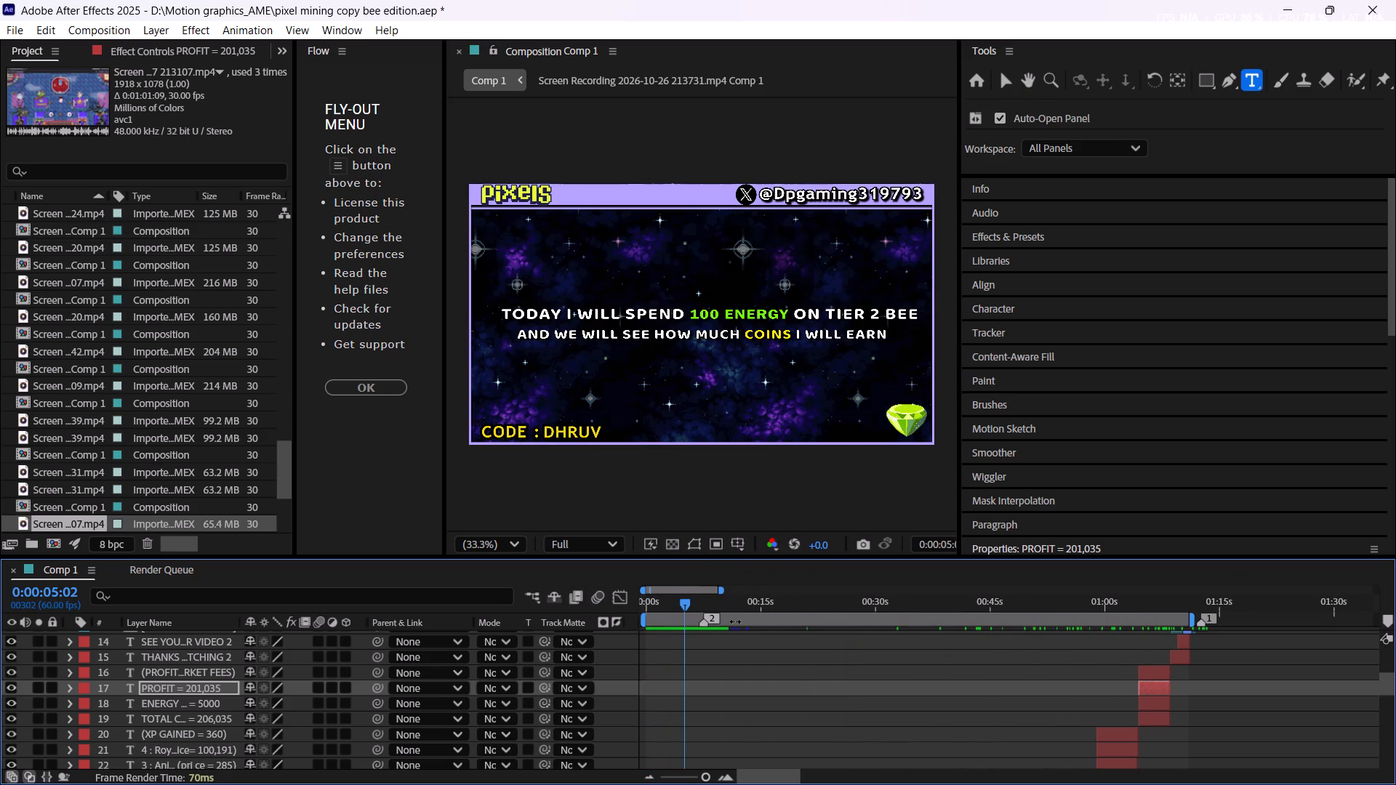
left_click_drag(697, 597, 750, 598)
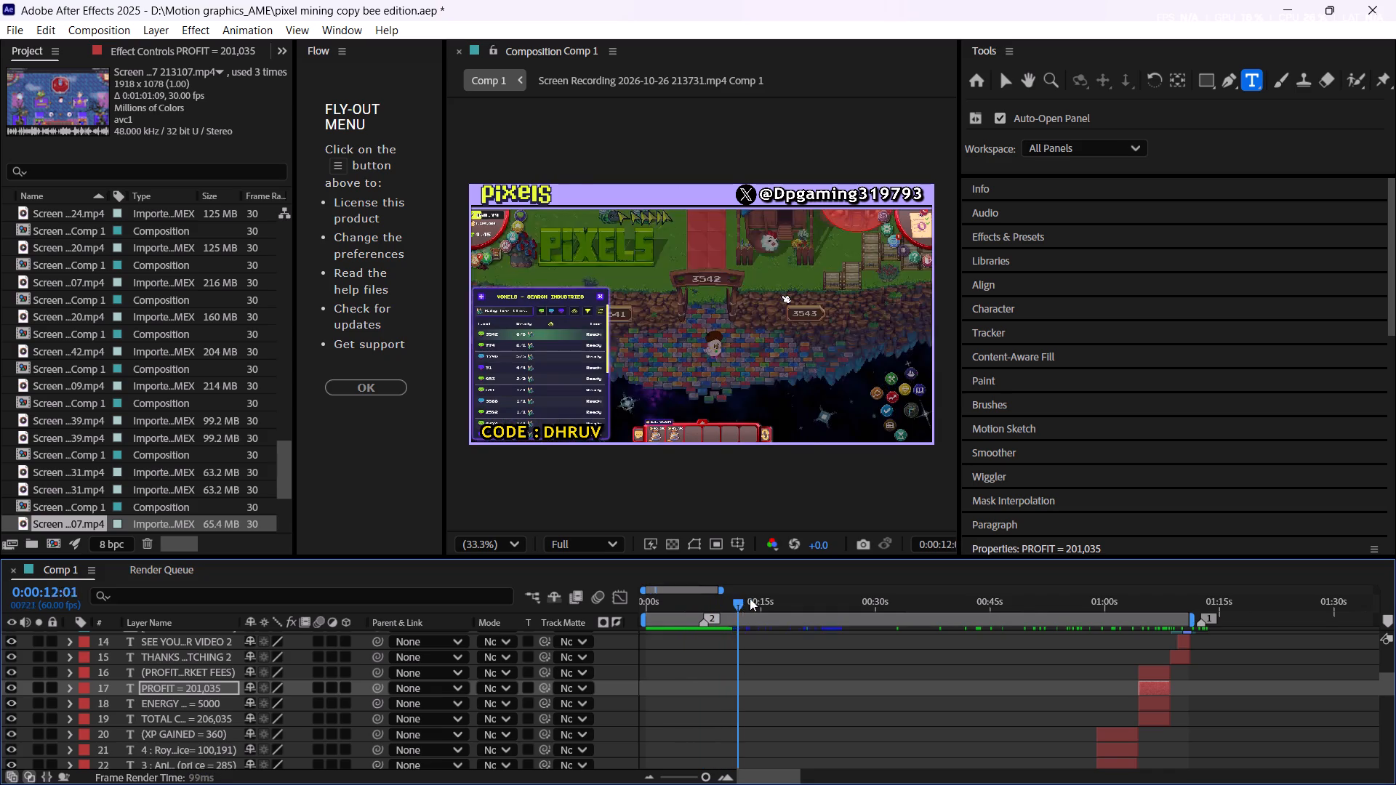
left_click_drag(750, 598, 804, 600)
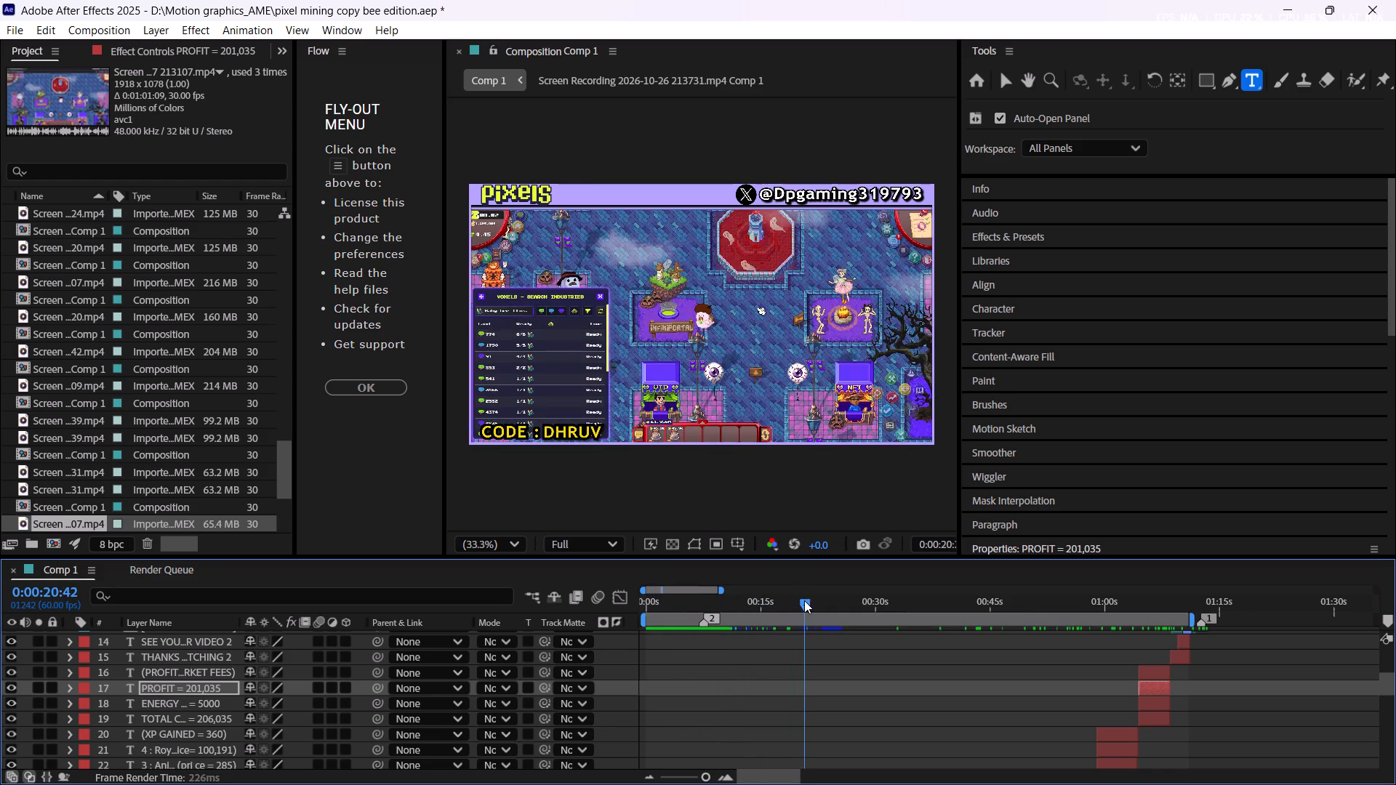
left_click_drag(804, 600, 851, 594)
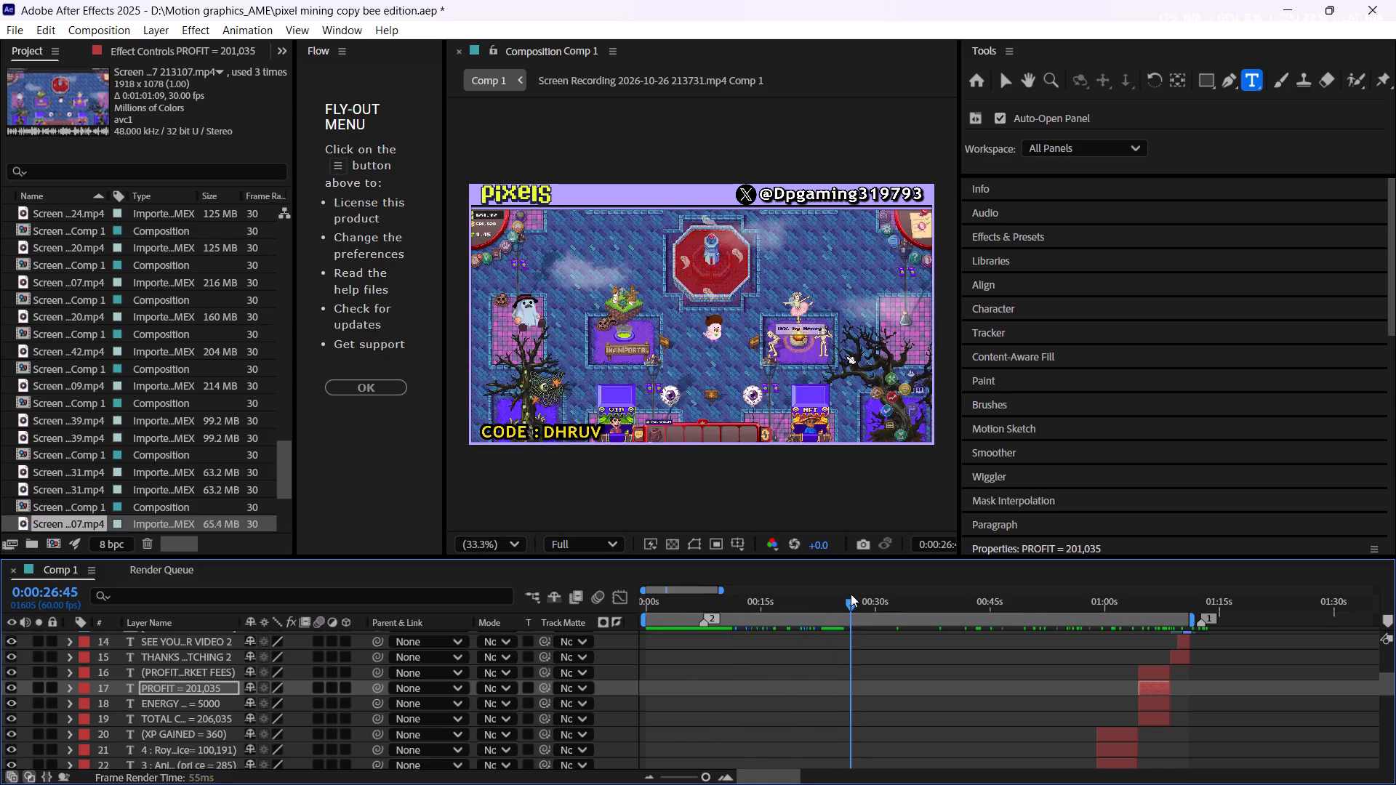
left_click_drag(851, 594, 922, 603)
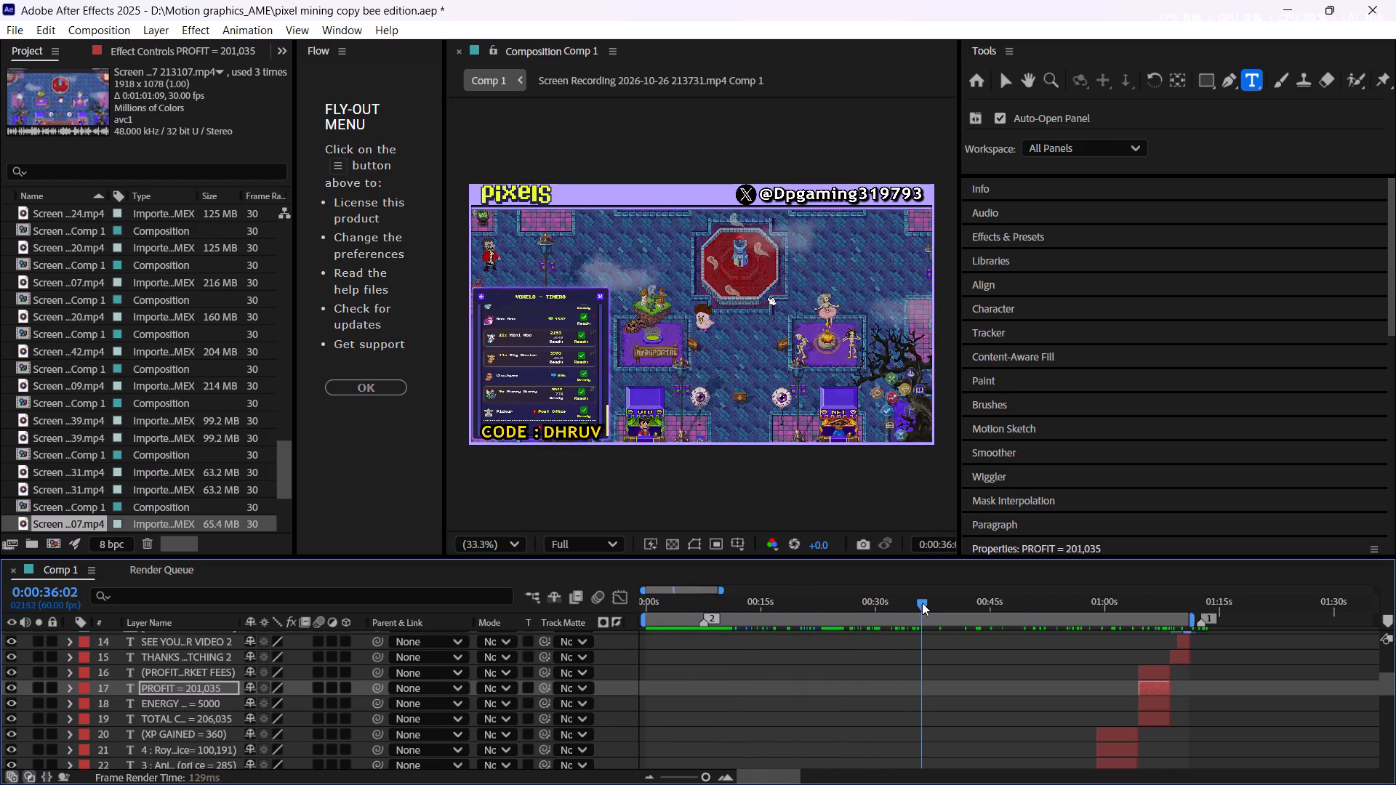
left_click_drag(922, 603, 1016, 605)
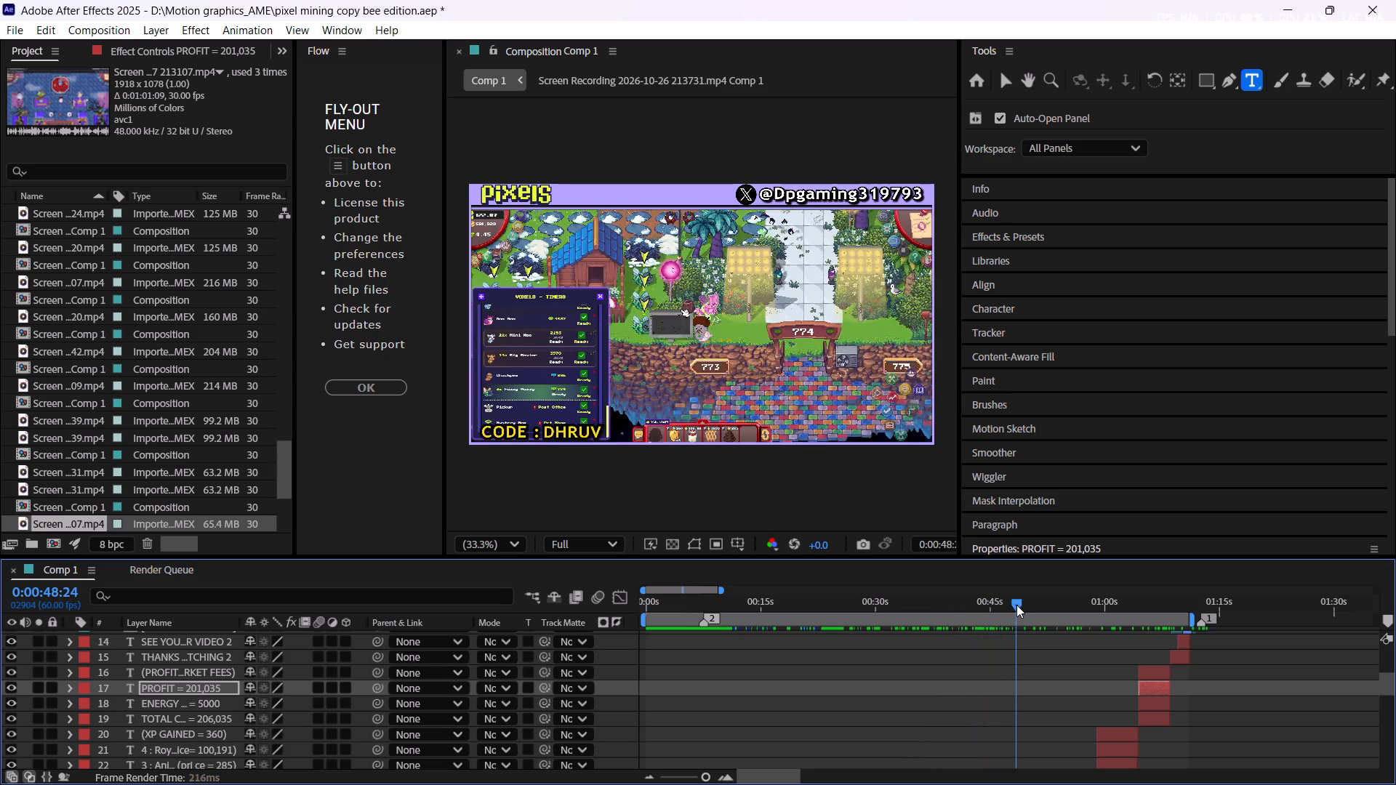
left_click_drag(1016, 605, 1077, 617)
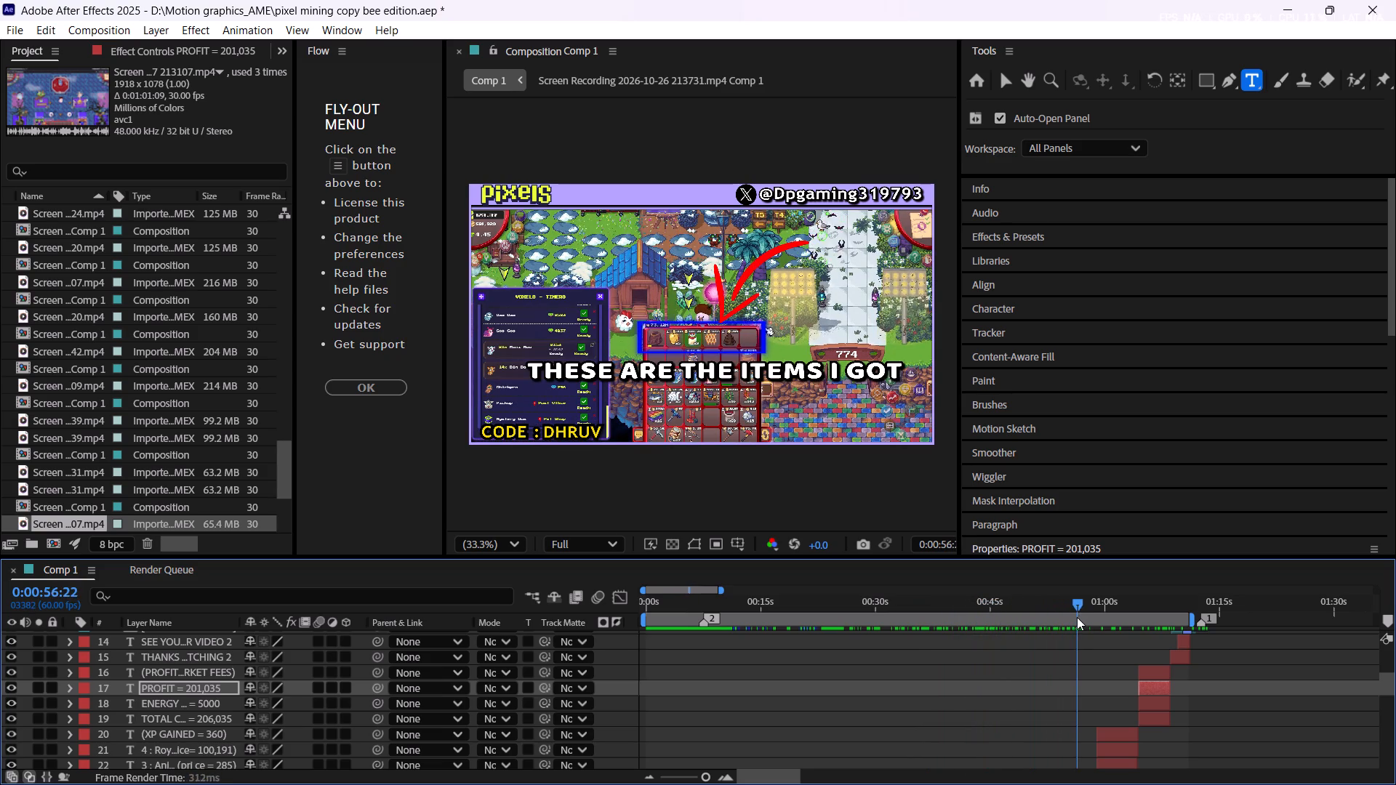
left_click_drag(1077, 617, 1121, 633)
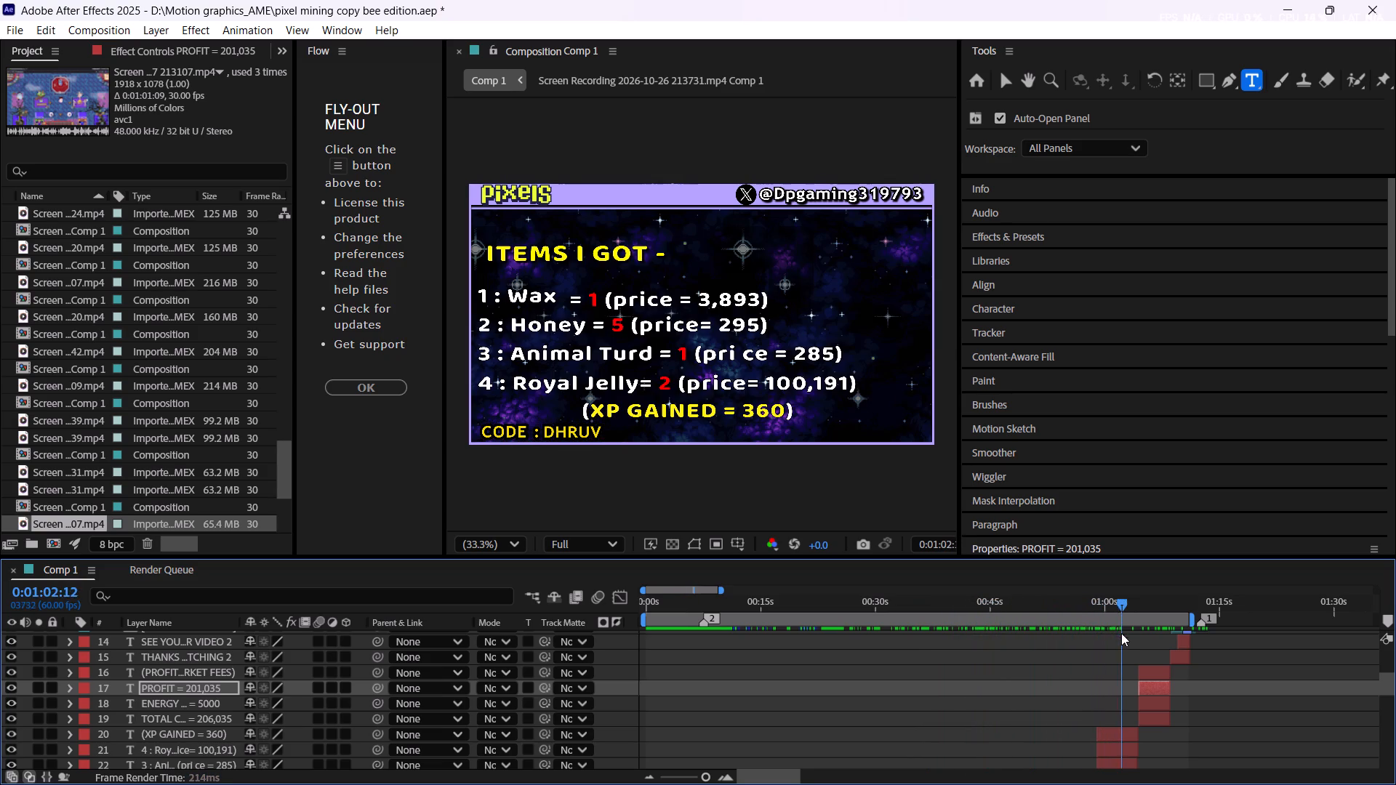
left_click_drag(1121, 633, 1214, 640)
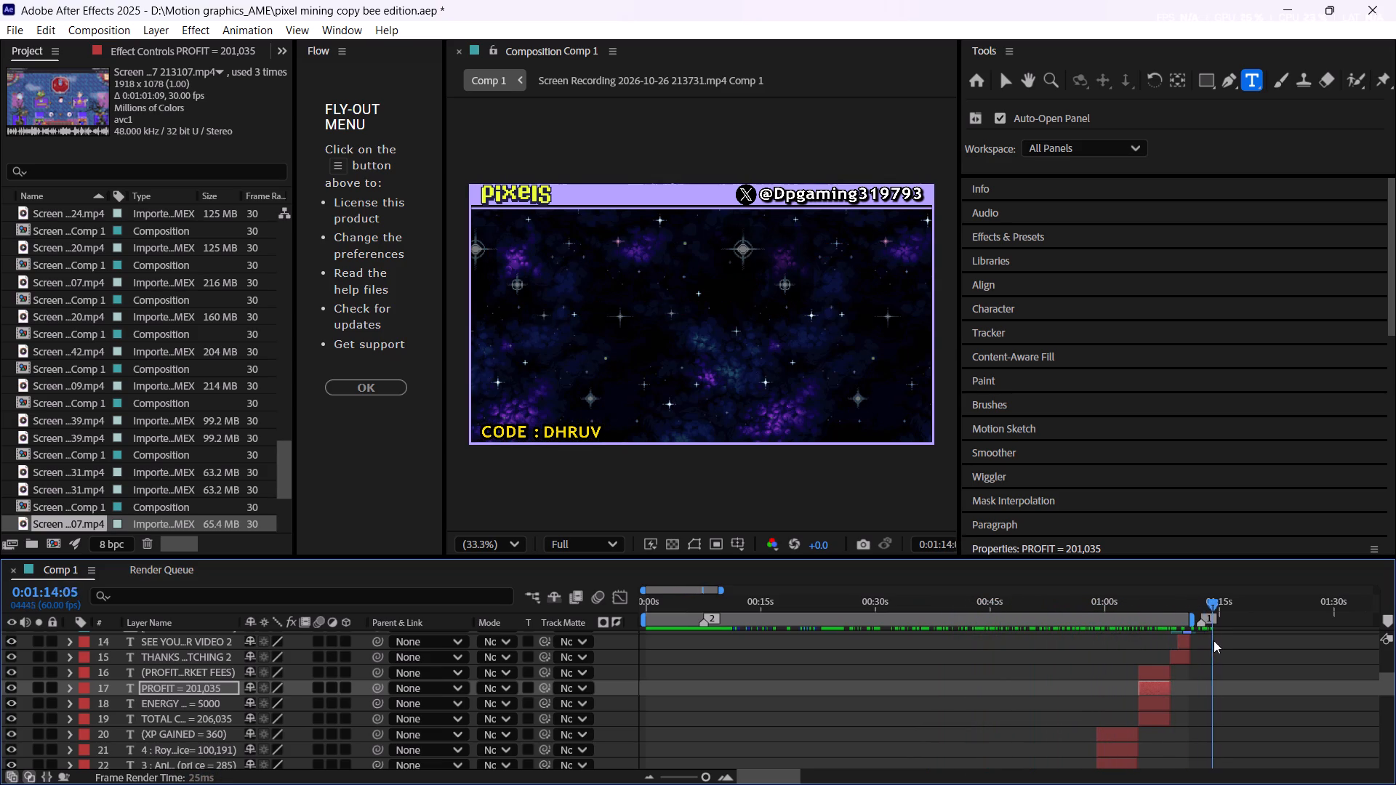
left_click_drag(1214, 640, 795, 670)
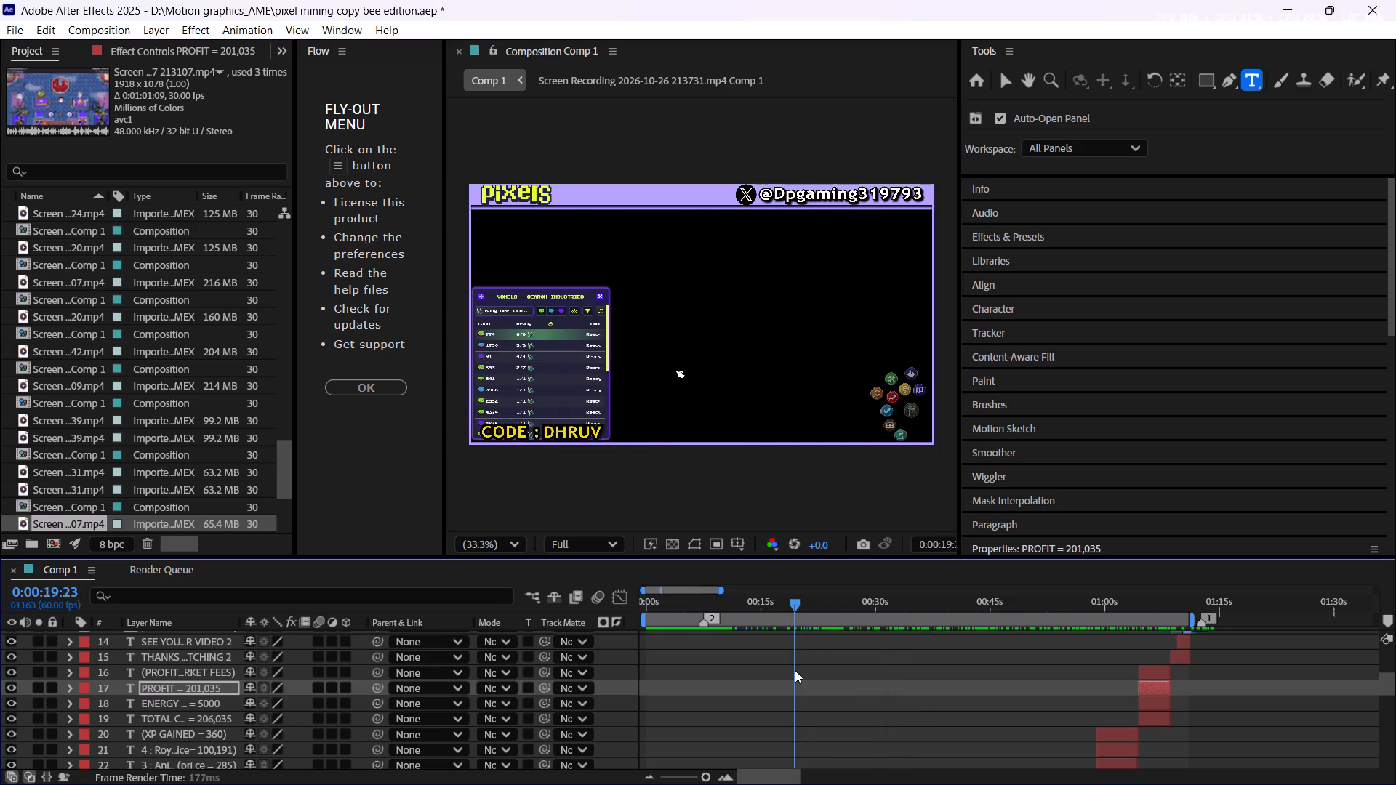
left_click_drag(795, 670, 713, 633)
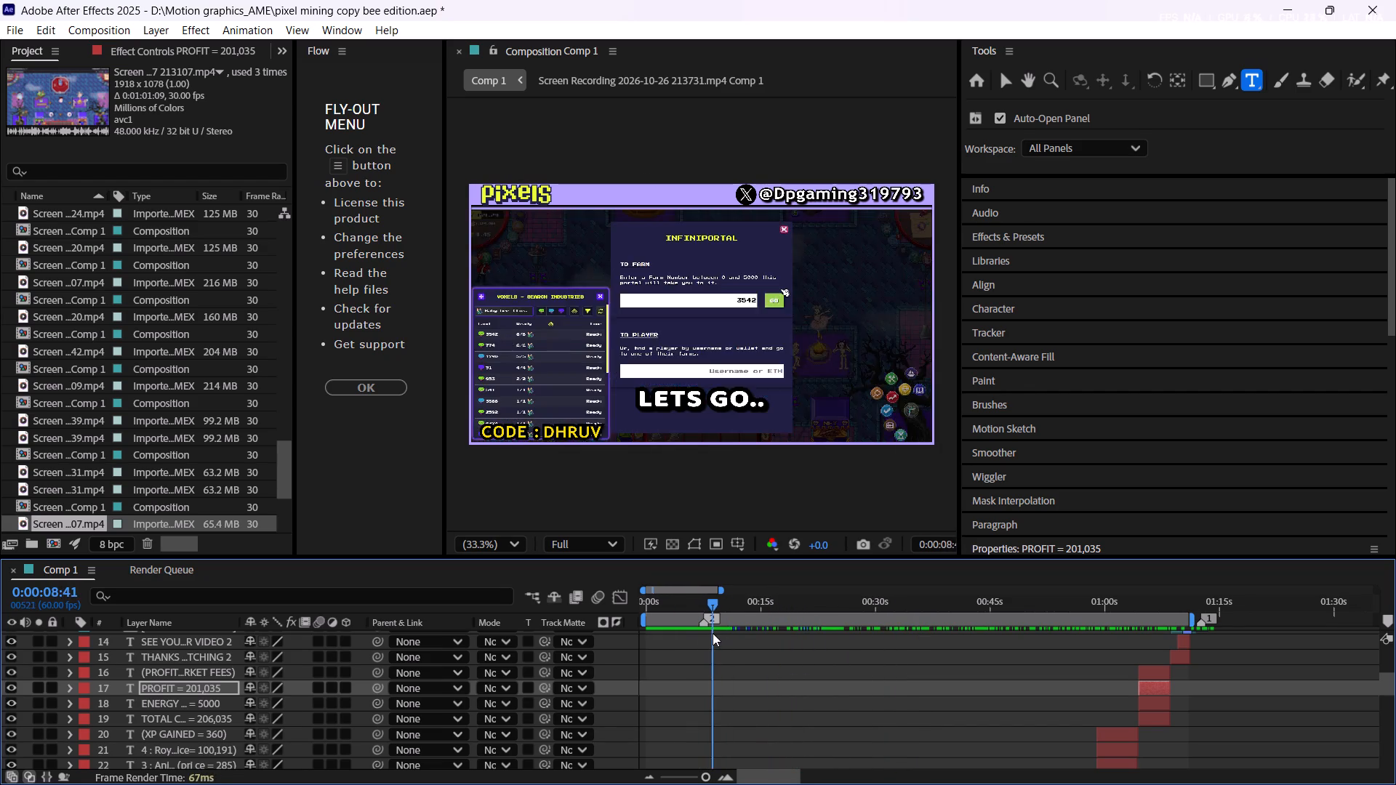
left_click_drag(713, 633, 750, 621)
Save the bee edition project.
left_click(10, 28)
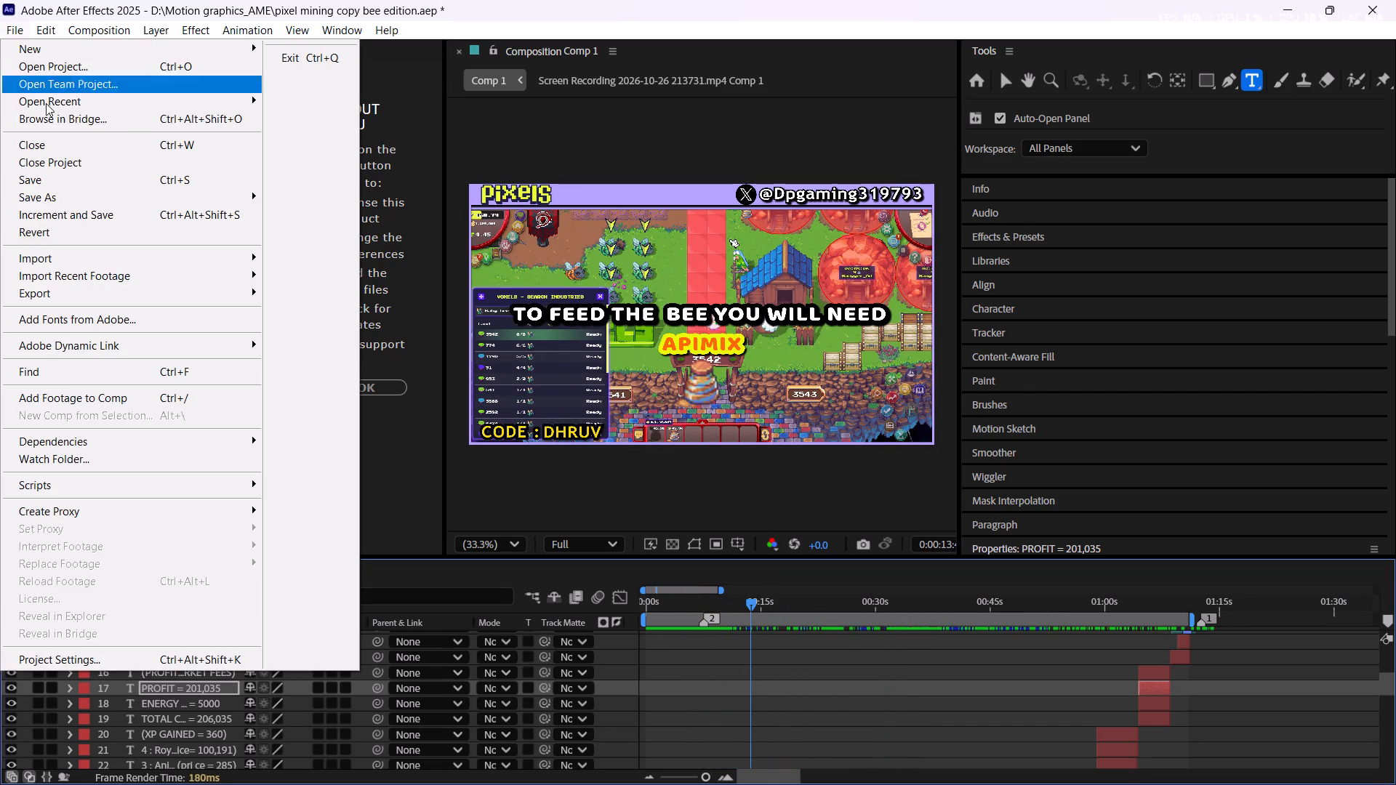
left_click(148, 182)
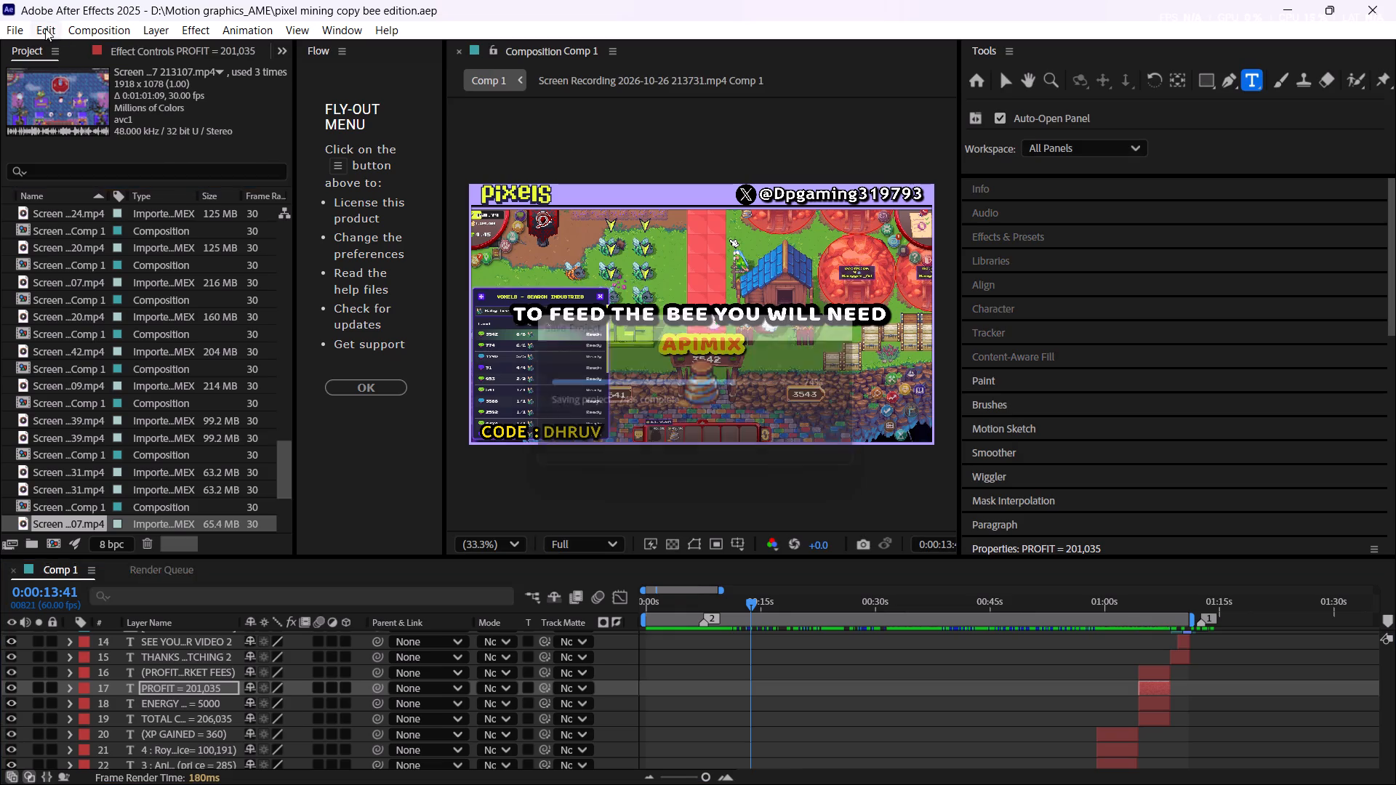
Empty the disk cache in the Media & Disk Cache preferences and accept the settings.
left_click(44, 27)
left_click(131, 571)
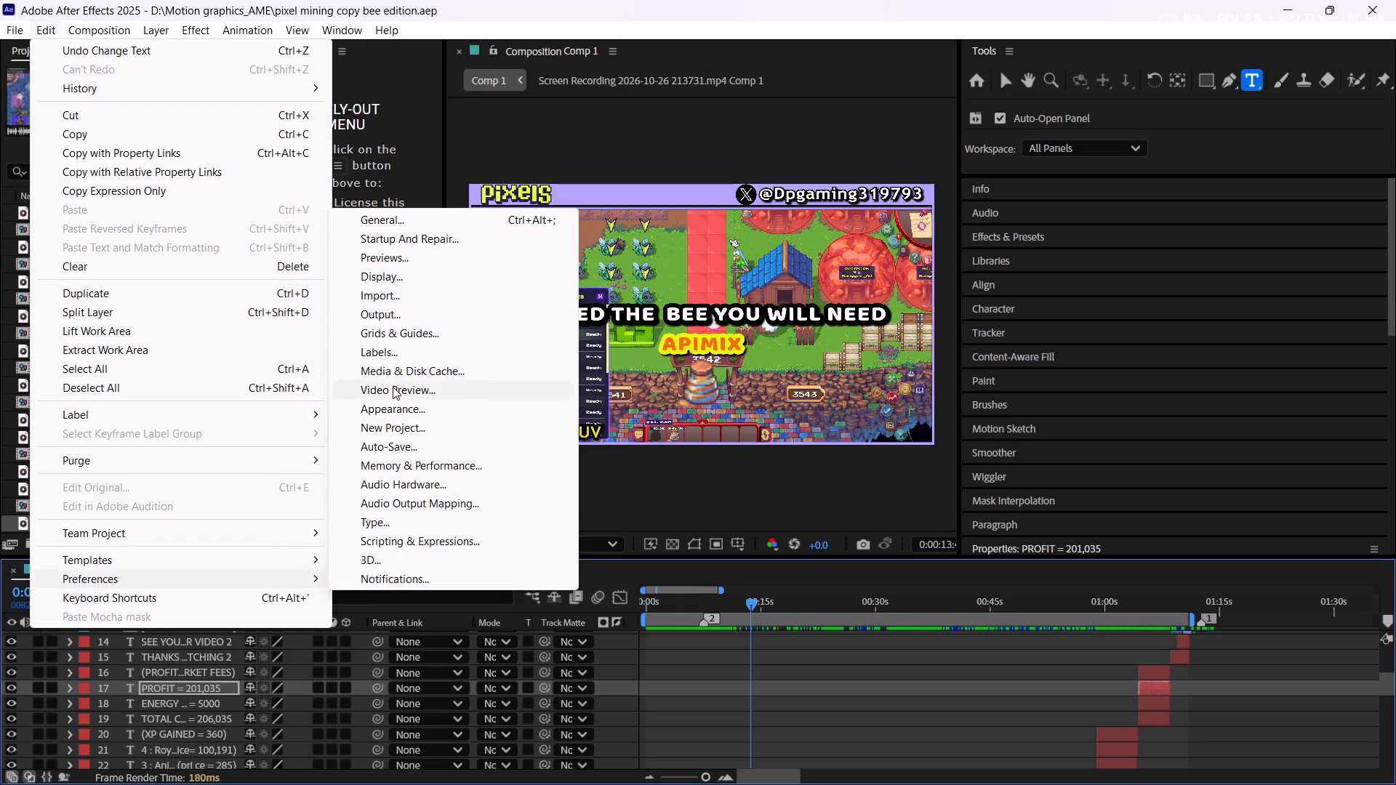
left_click(422, 371)
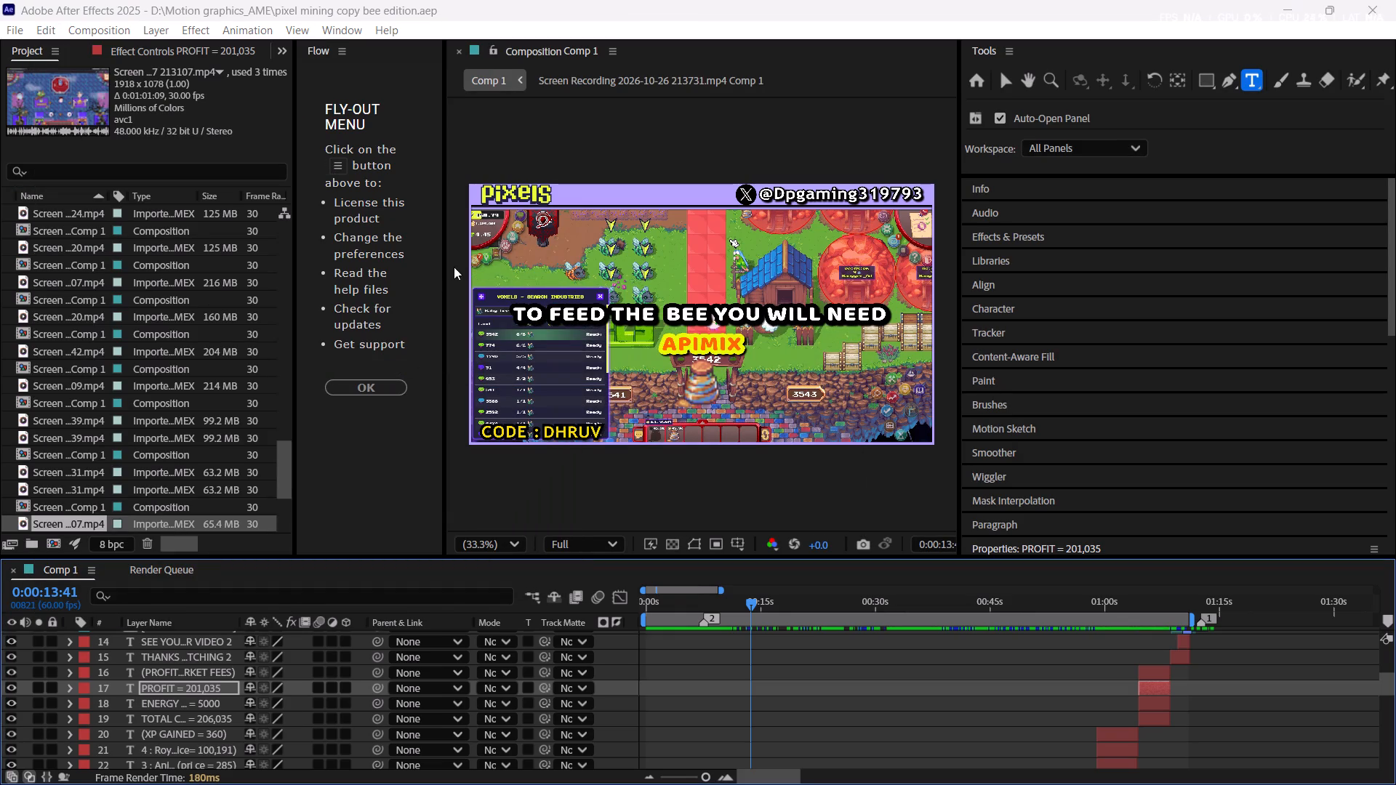
left_click(632, 246)
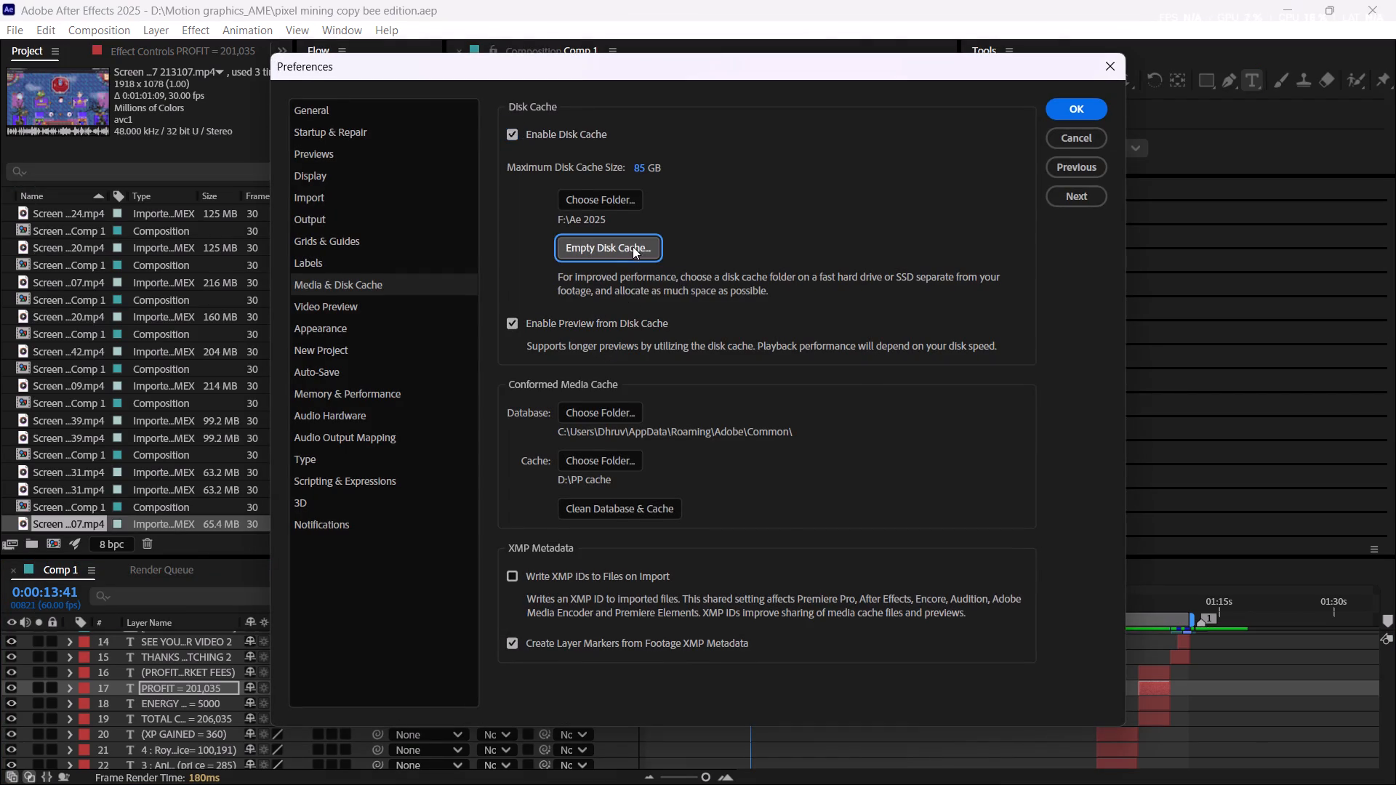
left_click(777, 432)
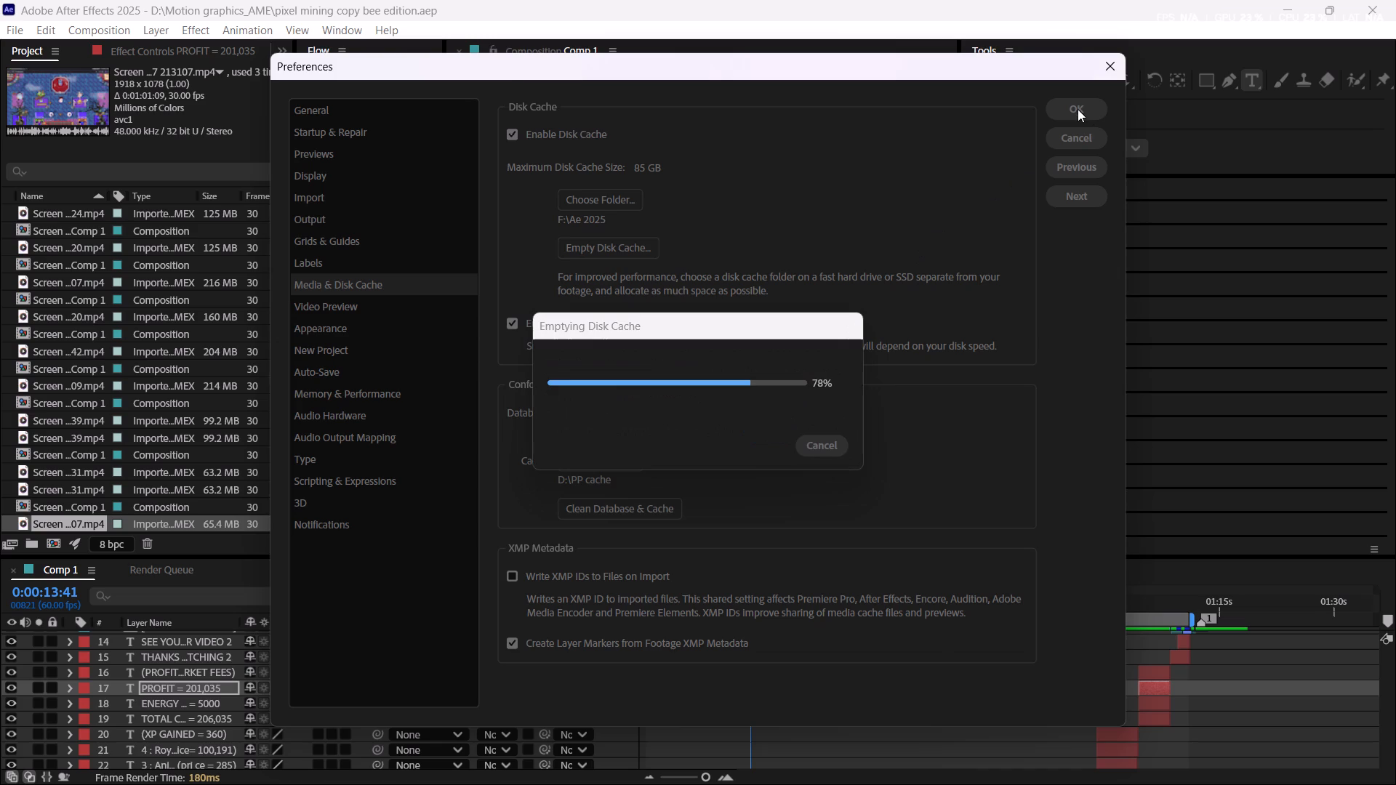
left_click(1074, 106)
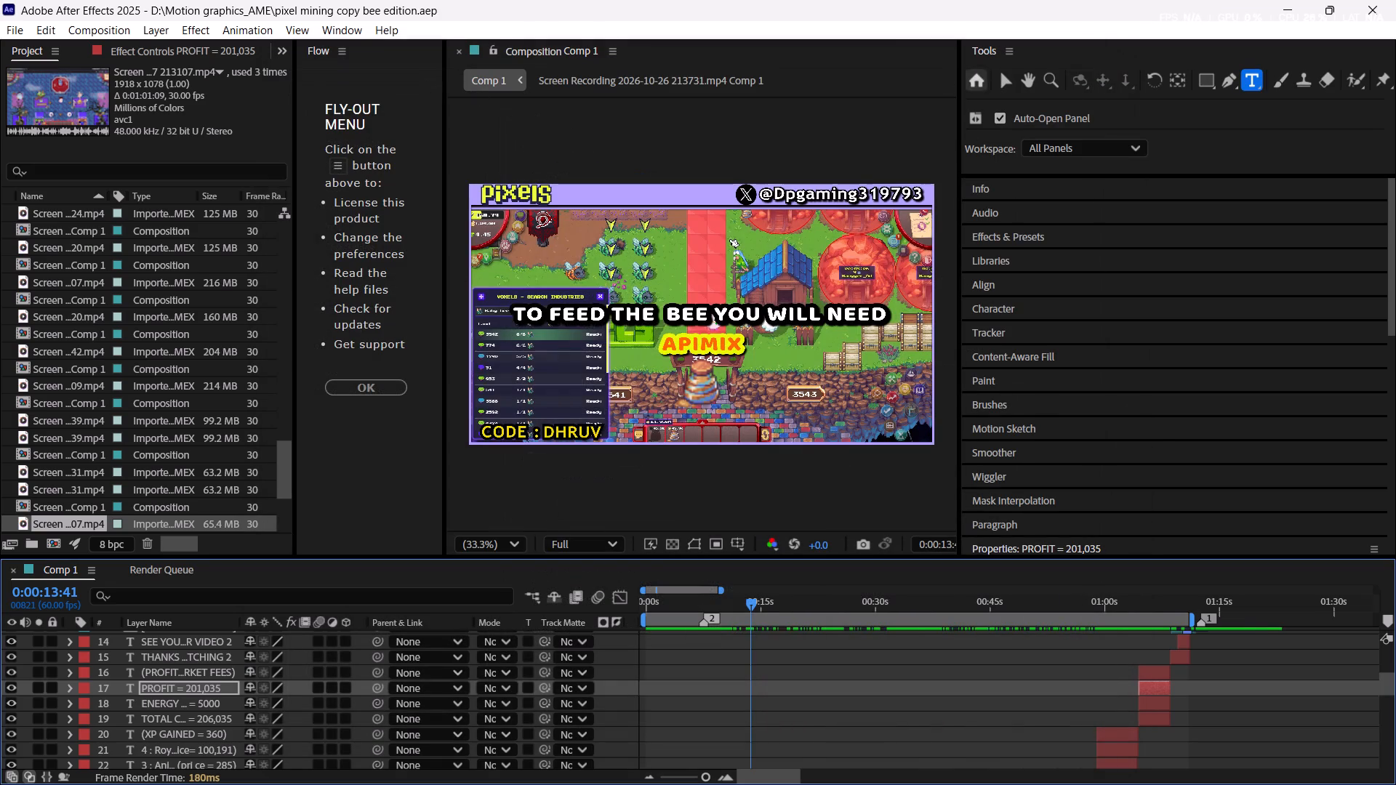
Close After Effects.
left_click(1385, 0)
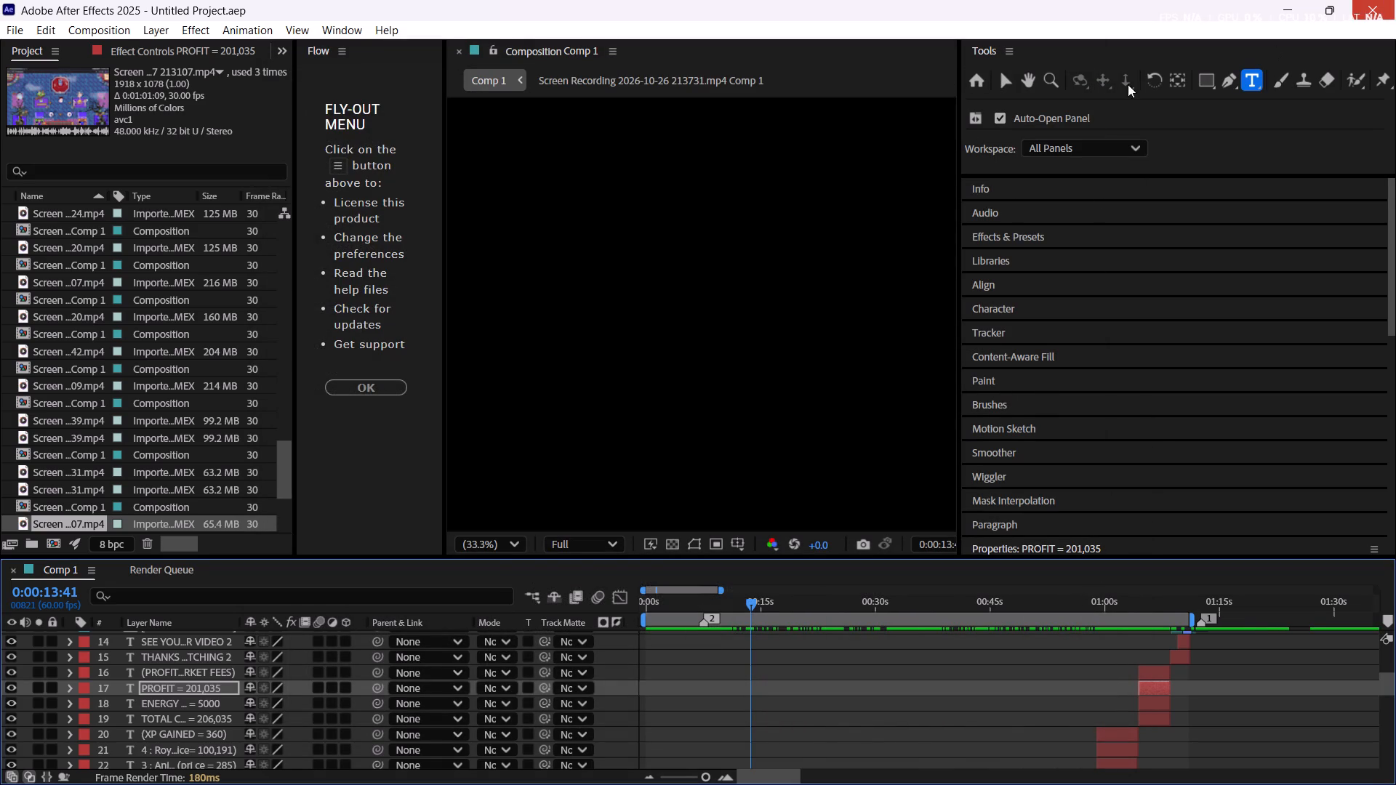